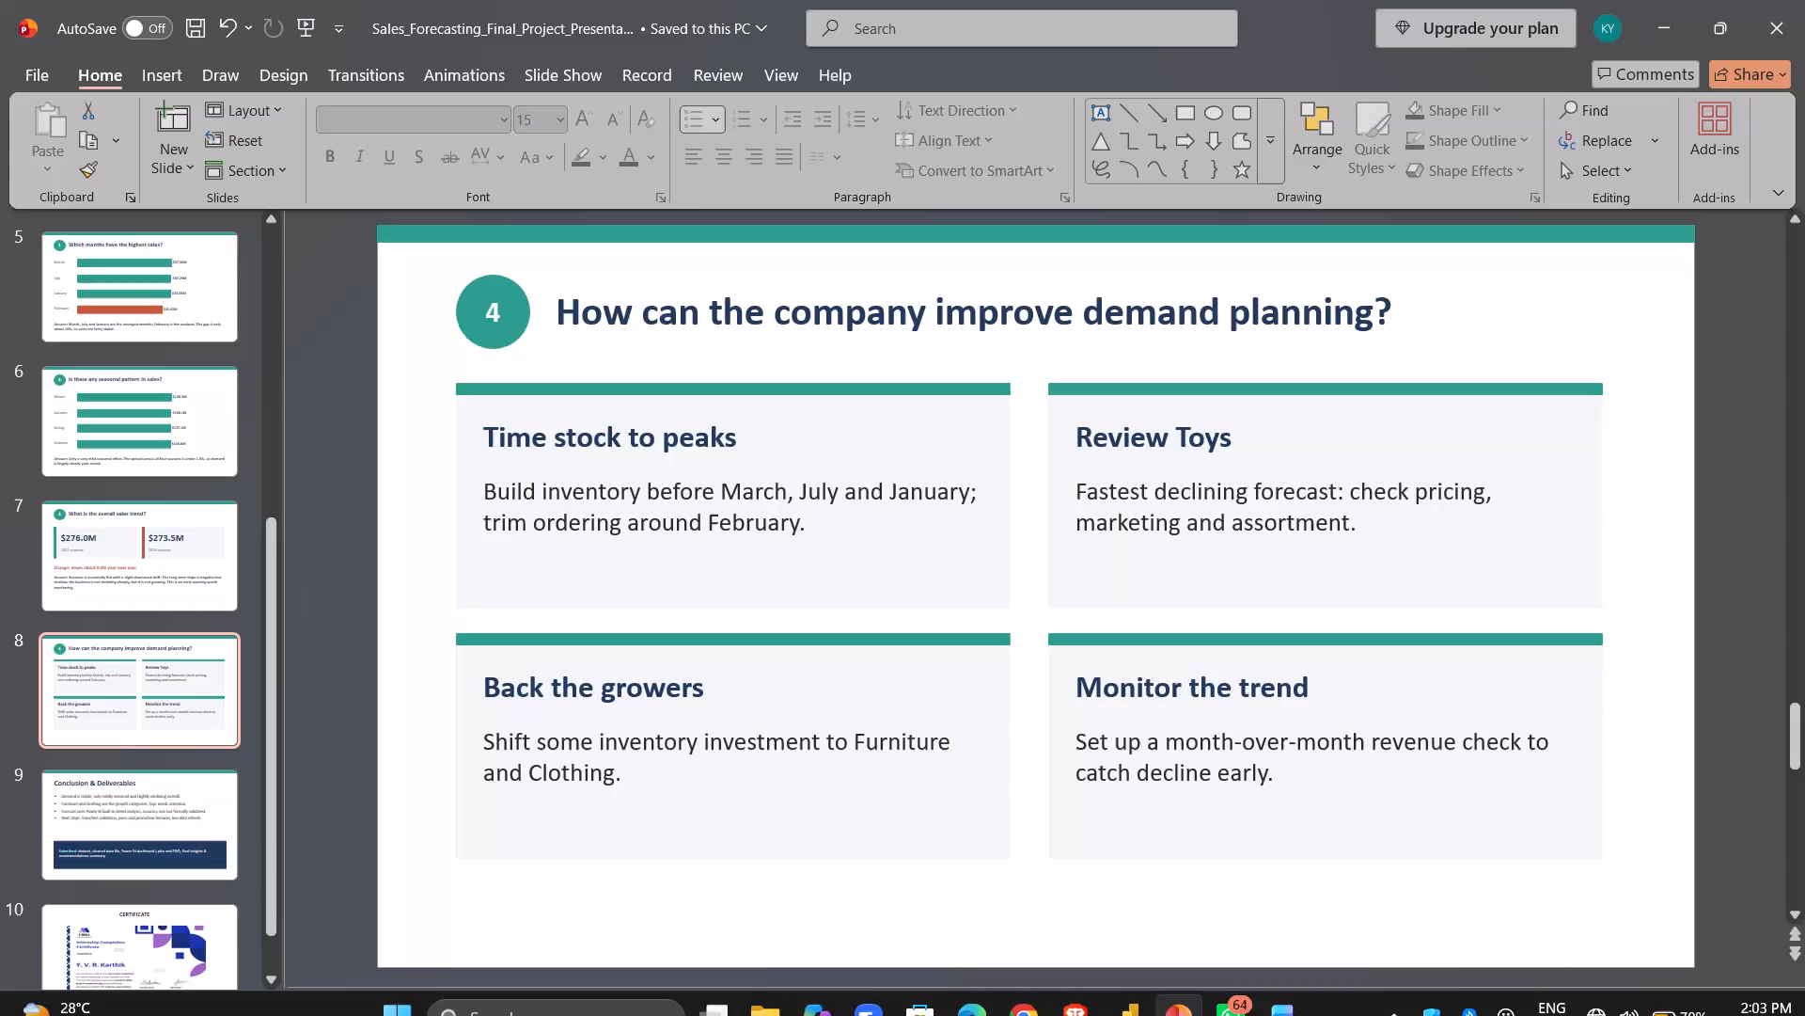
Switch to the RetailStoreInventory file in Power BI Desktop and examine the retail_store_inventory data table before returning to the report view.
{"action": "left_click", "coordinate": [1130, 1001]}
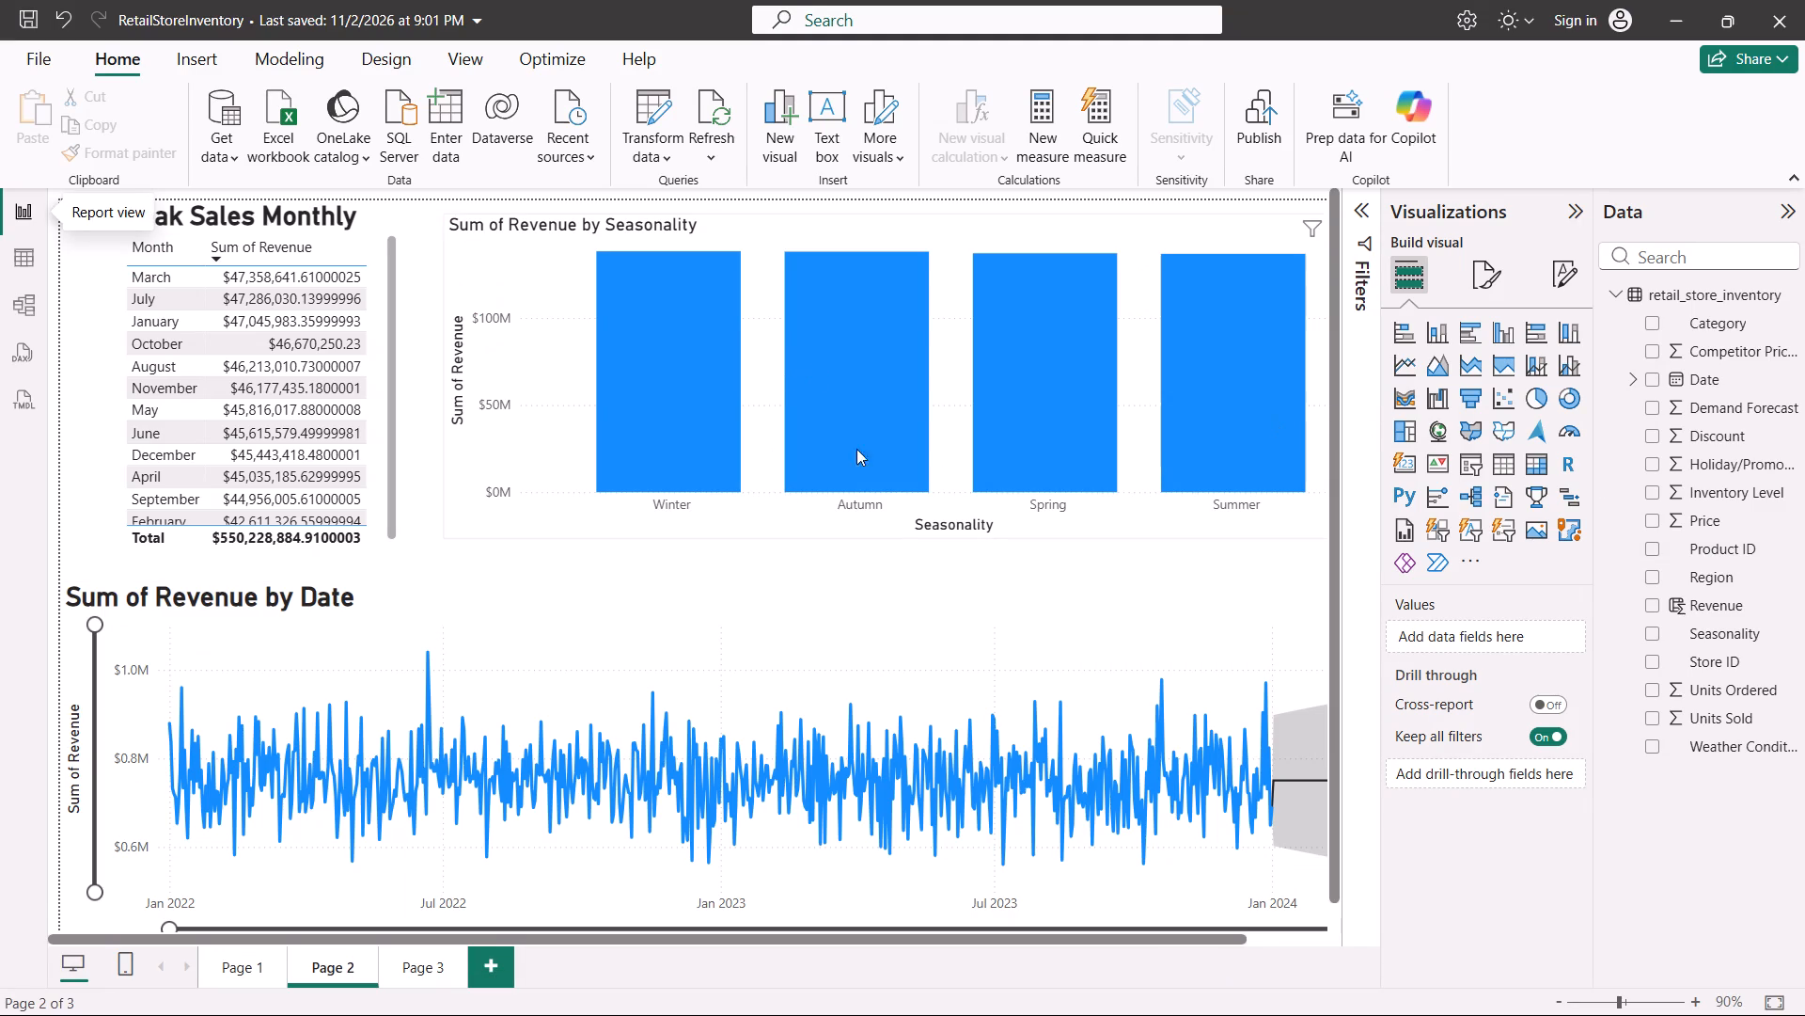
{"action": "left_click", "coordinate": [43, 253]}
{"action": "left_click", "coordinate": [35, 213]}
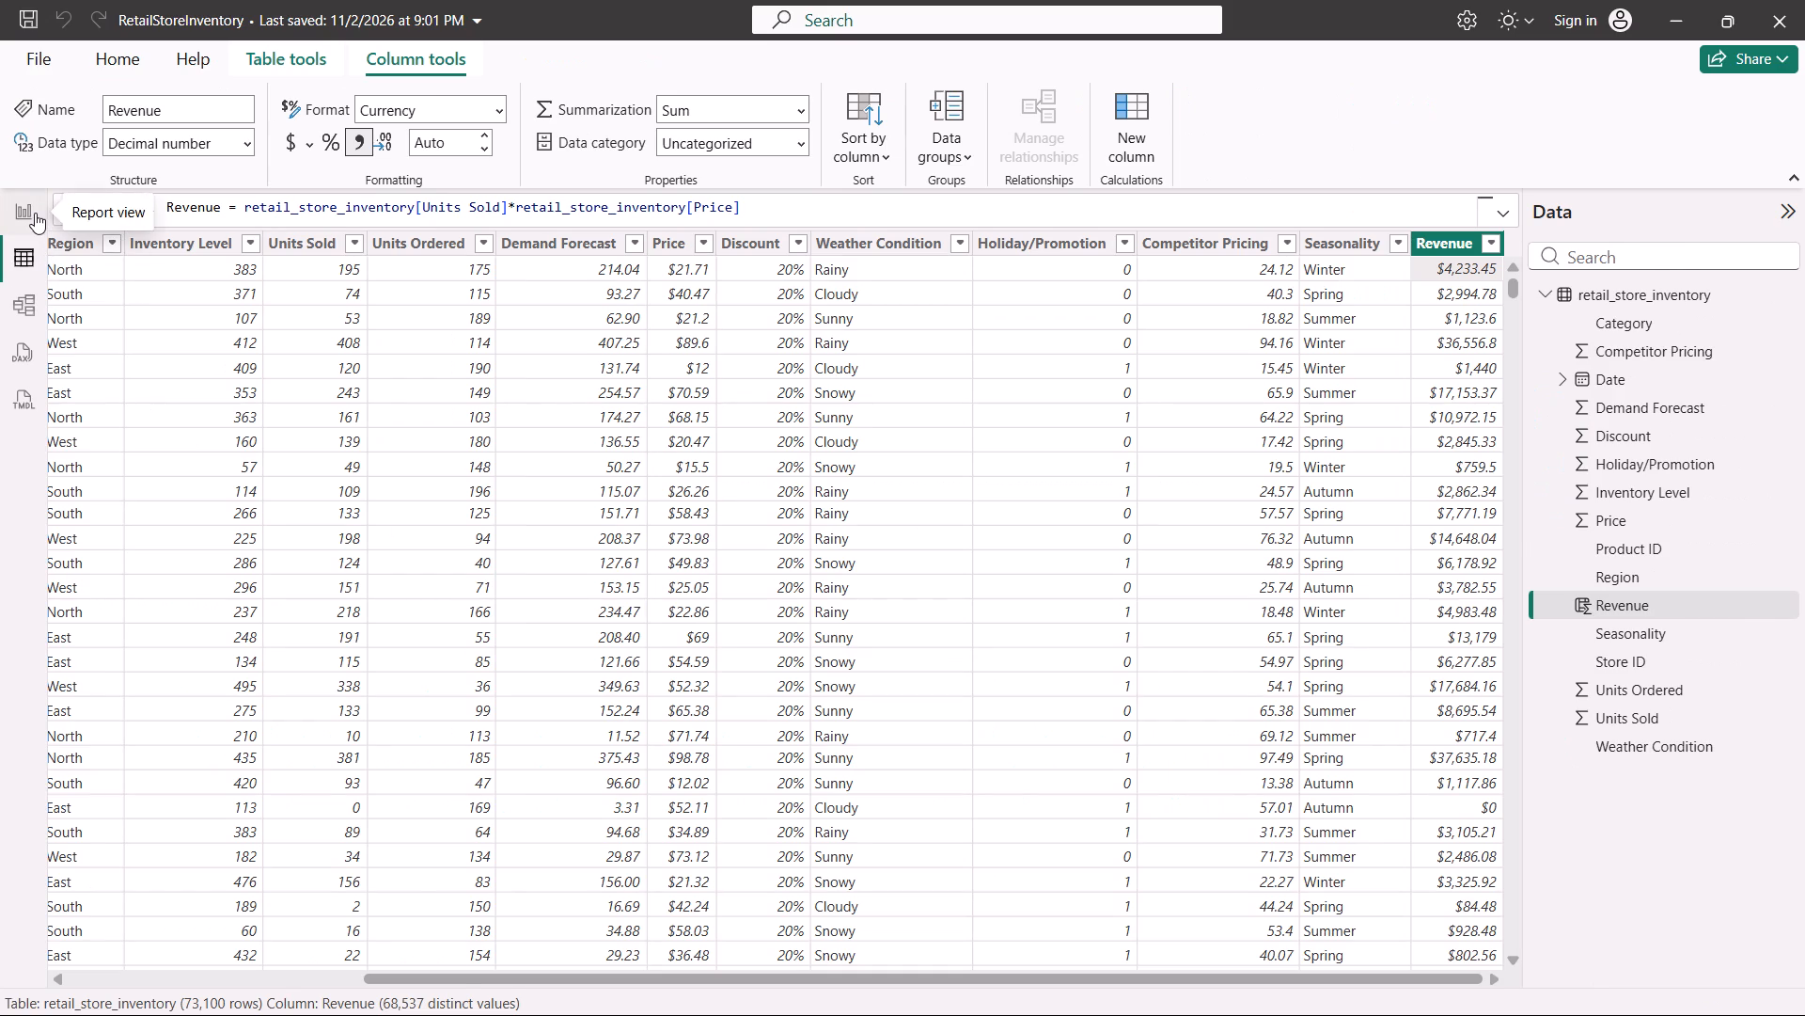
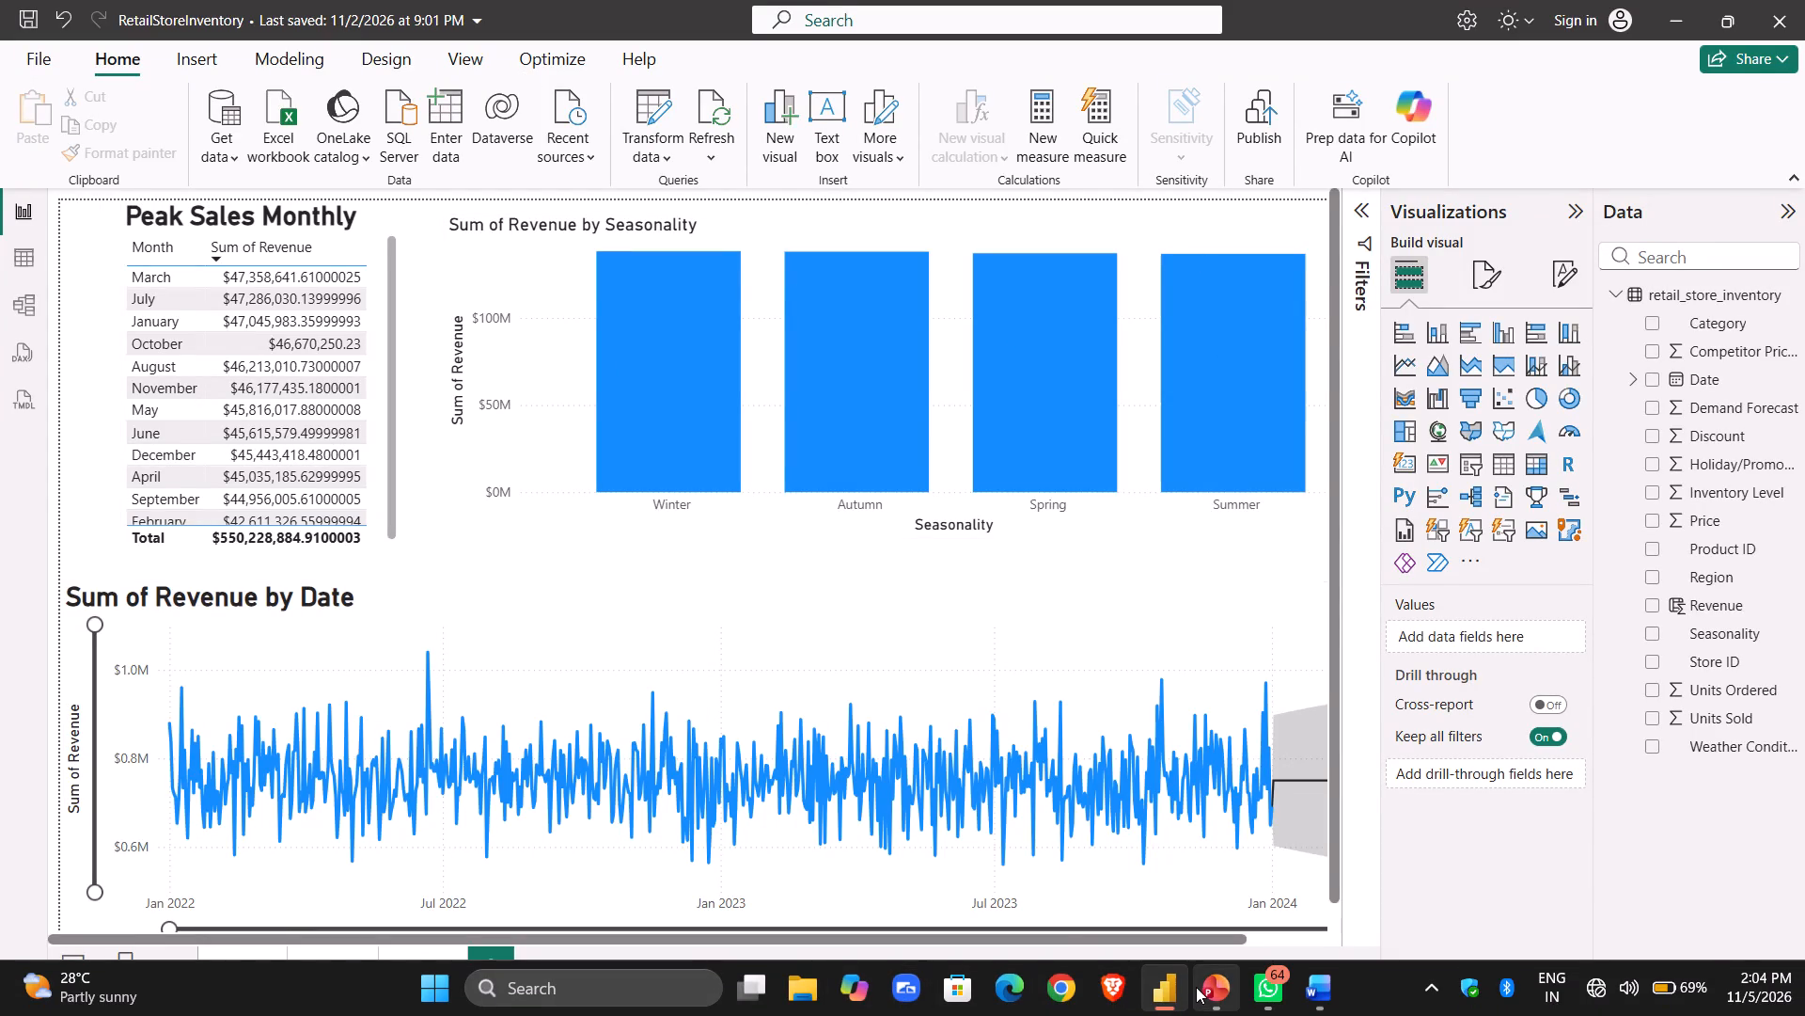
Switch to the PowerPoint presentation, review the seasonal pattern and highest-sales-months slides, and return to the Power BI report.
{"action": "left_click", "coordinate": [1196, 987]}
{"action": "key", "text": "Up"}
{"action": "key", "text": "Up"}
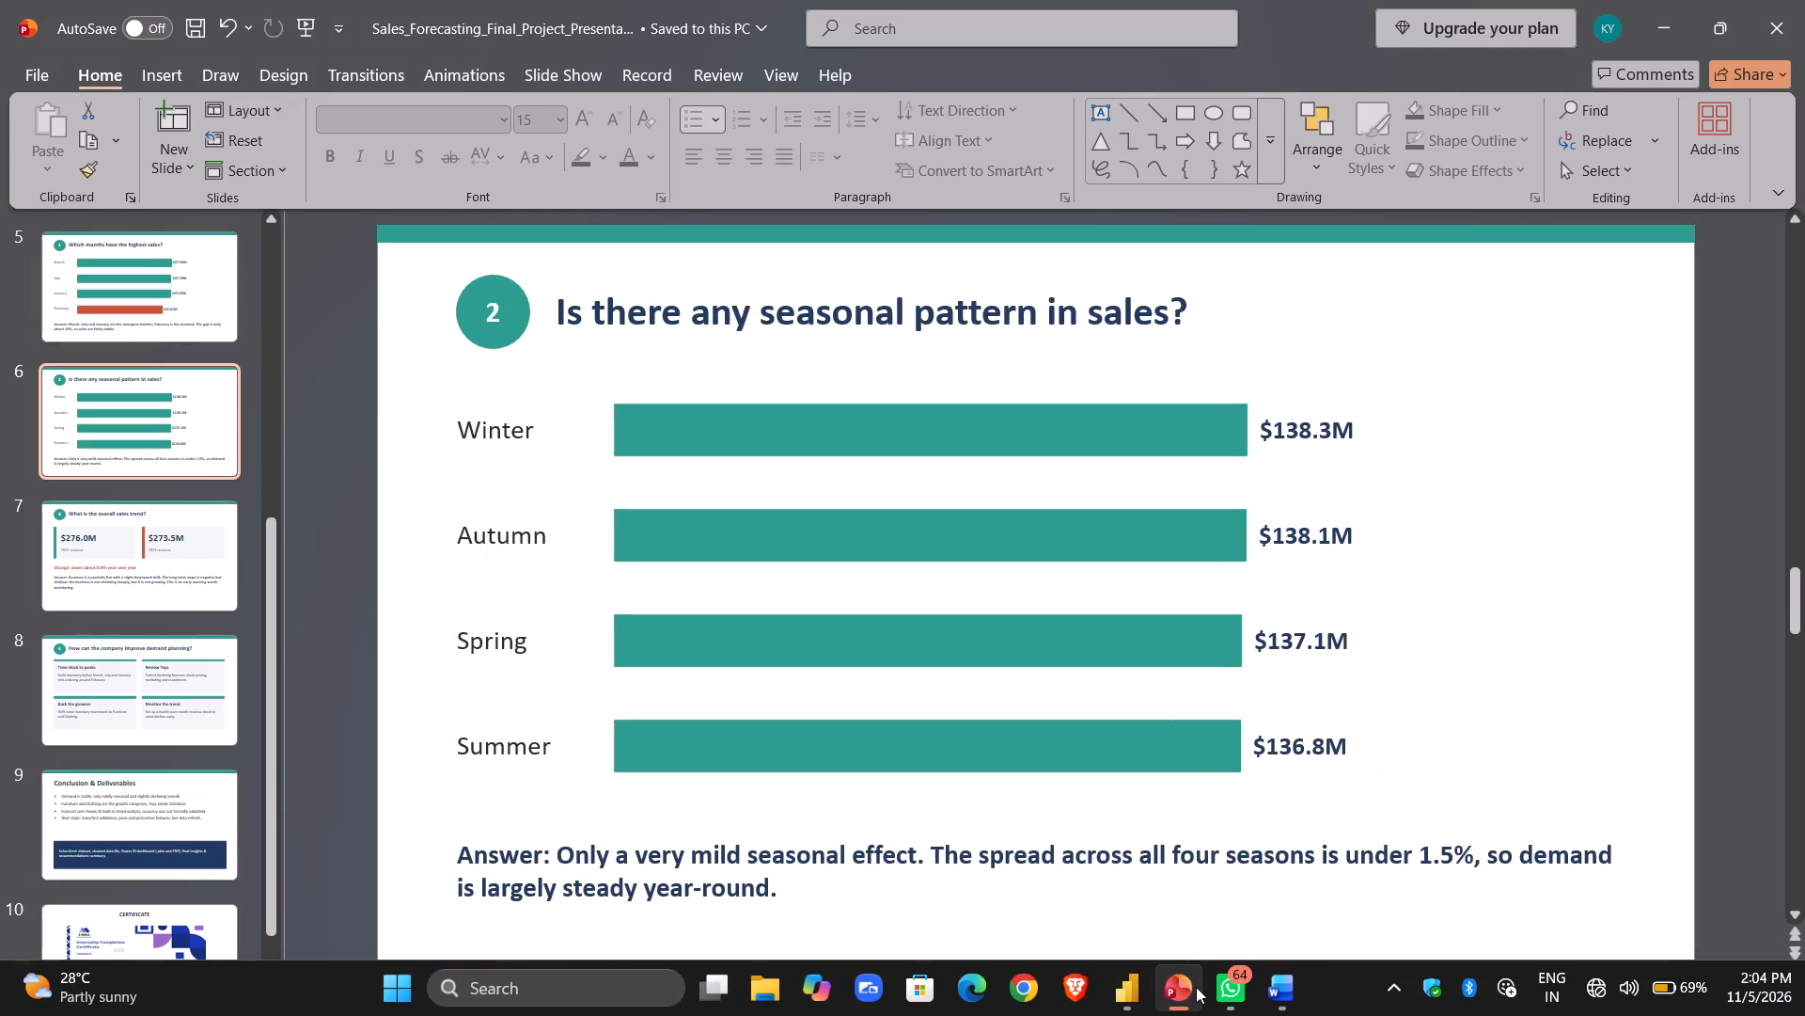
{"action": "key", "text": "Up"}
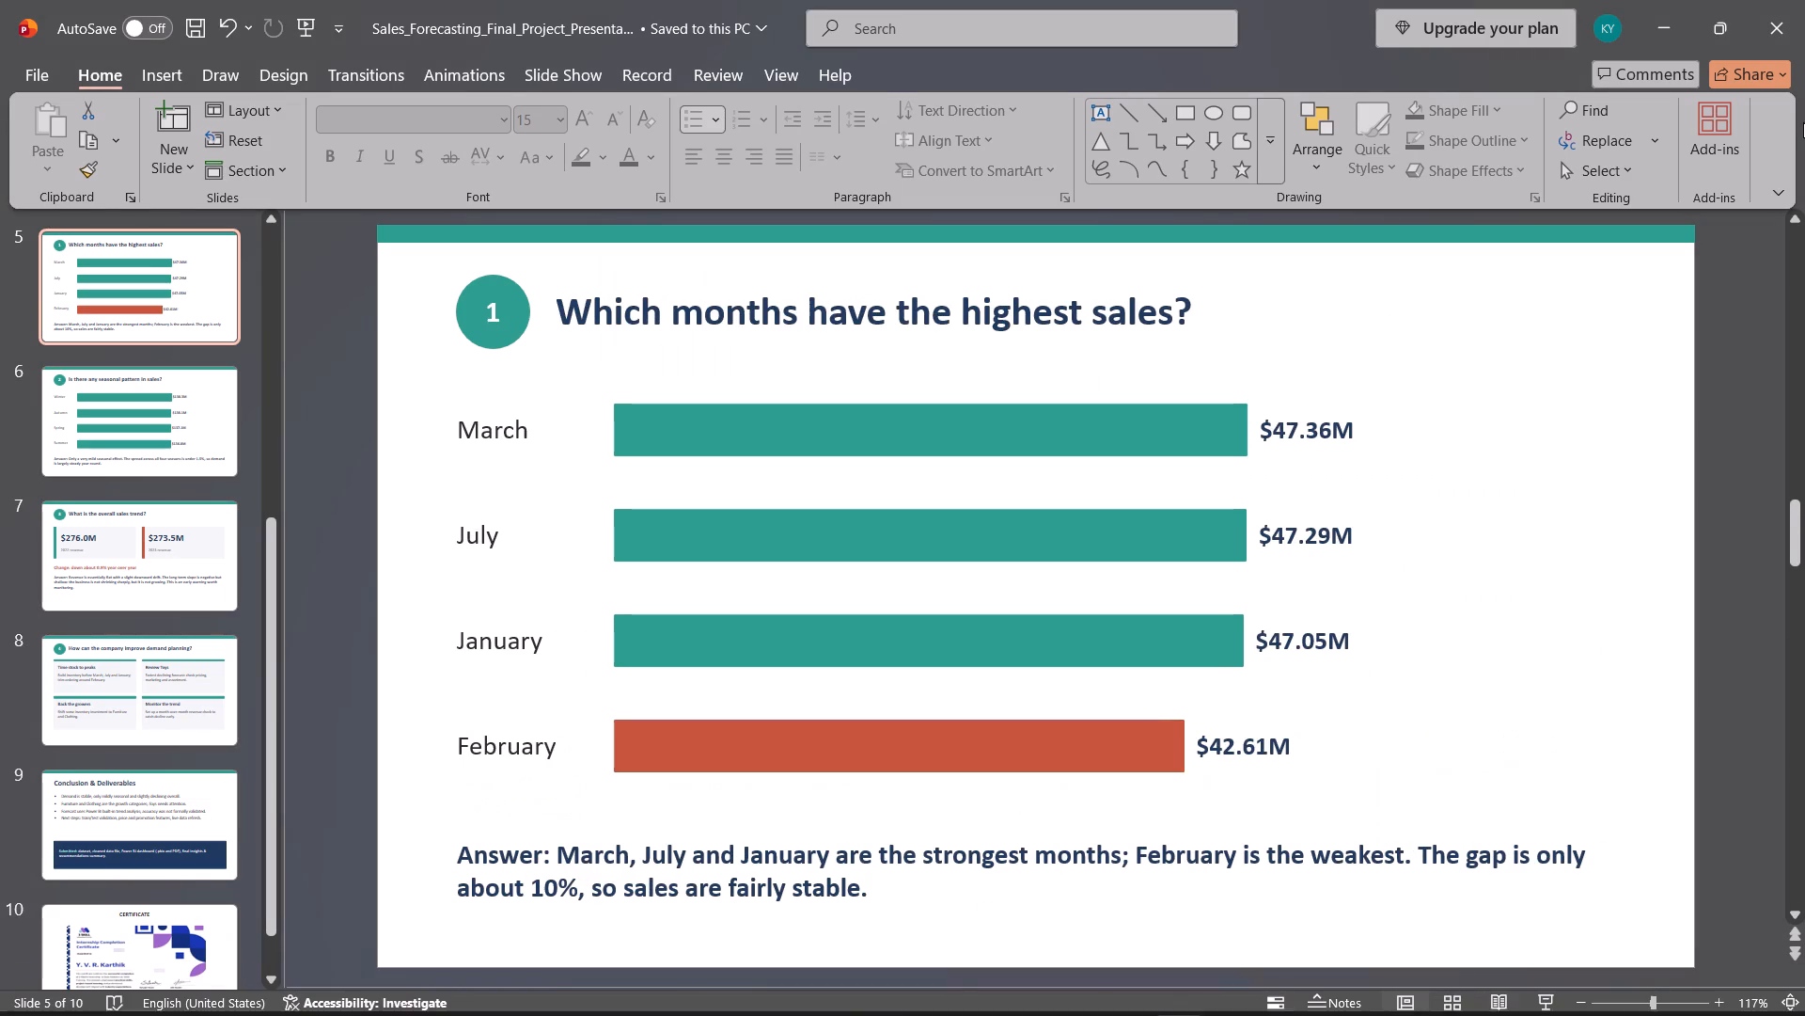
{"action": "left_click", "coordinate": [1656, 37]}
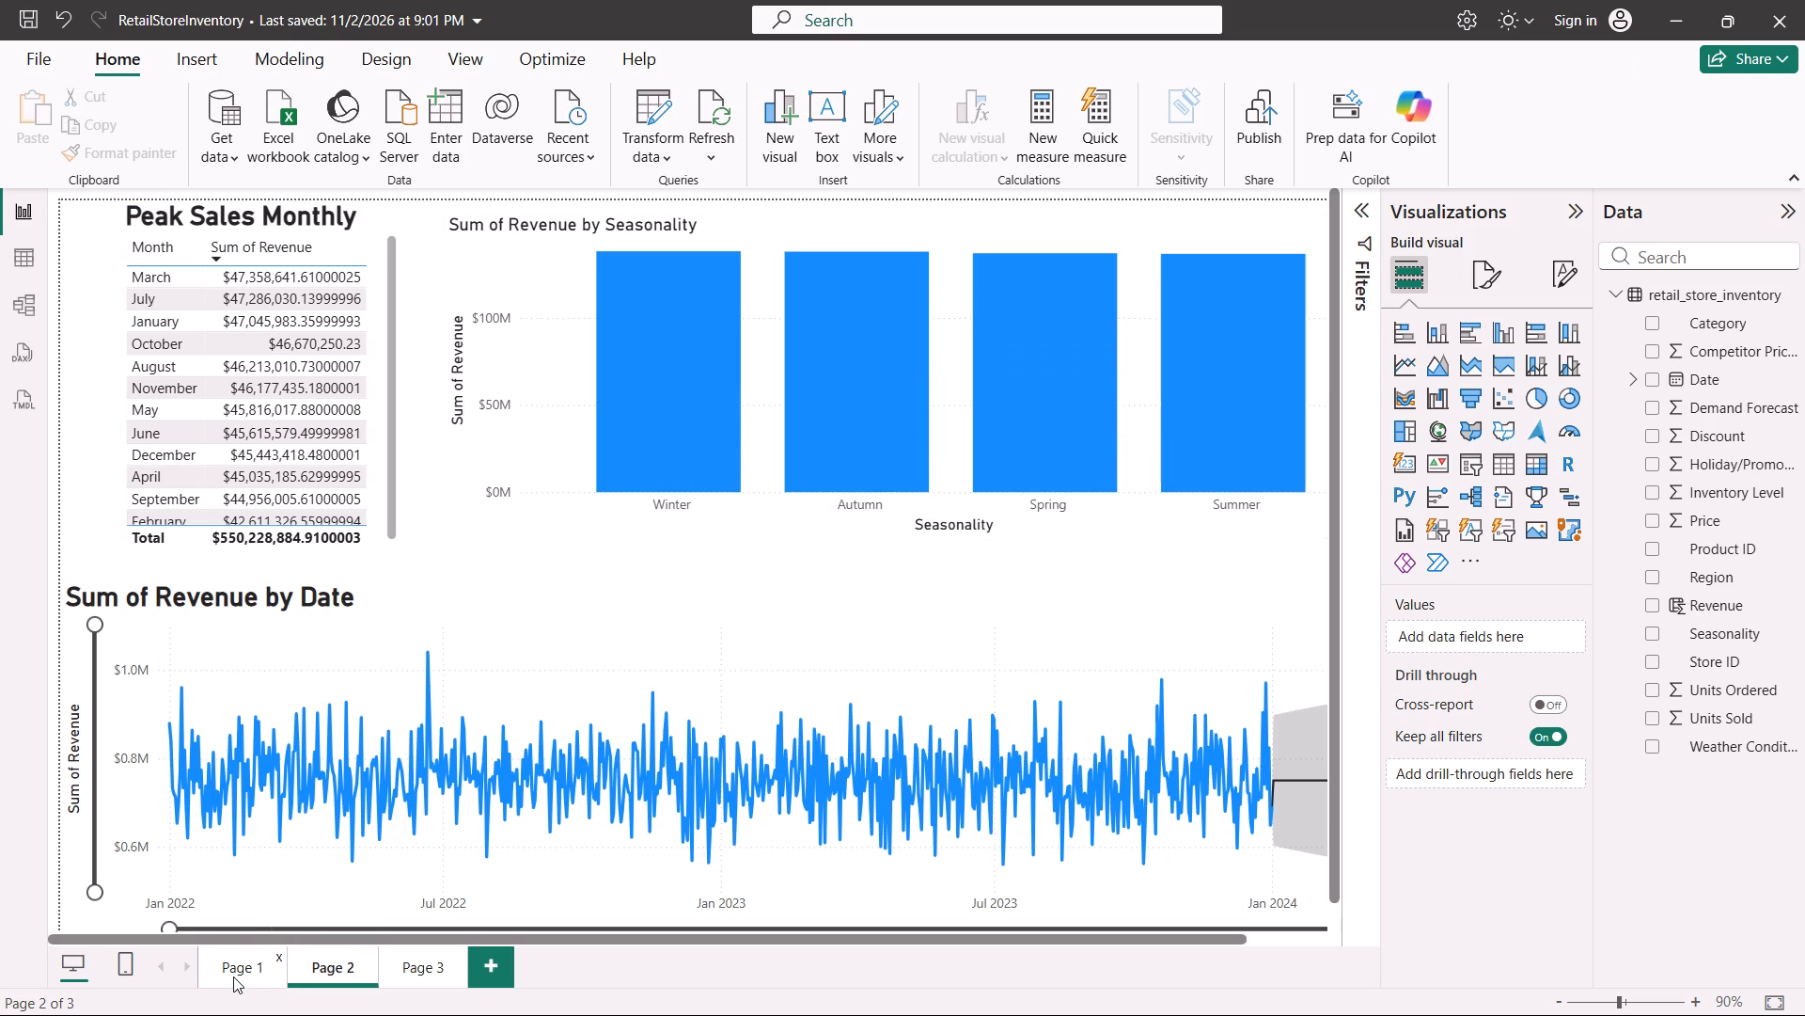
Examine the earlier columns of the retail_store_inventory table, including the Price column, and return to the report view.
{"action": "left_click", "coordinate": [10, 257]}
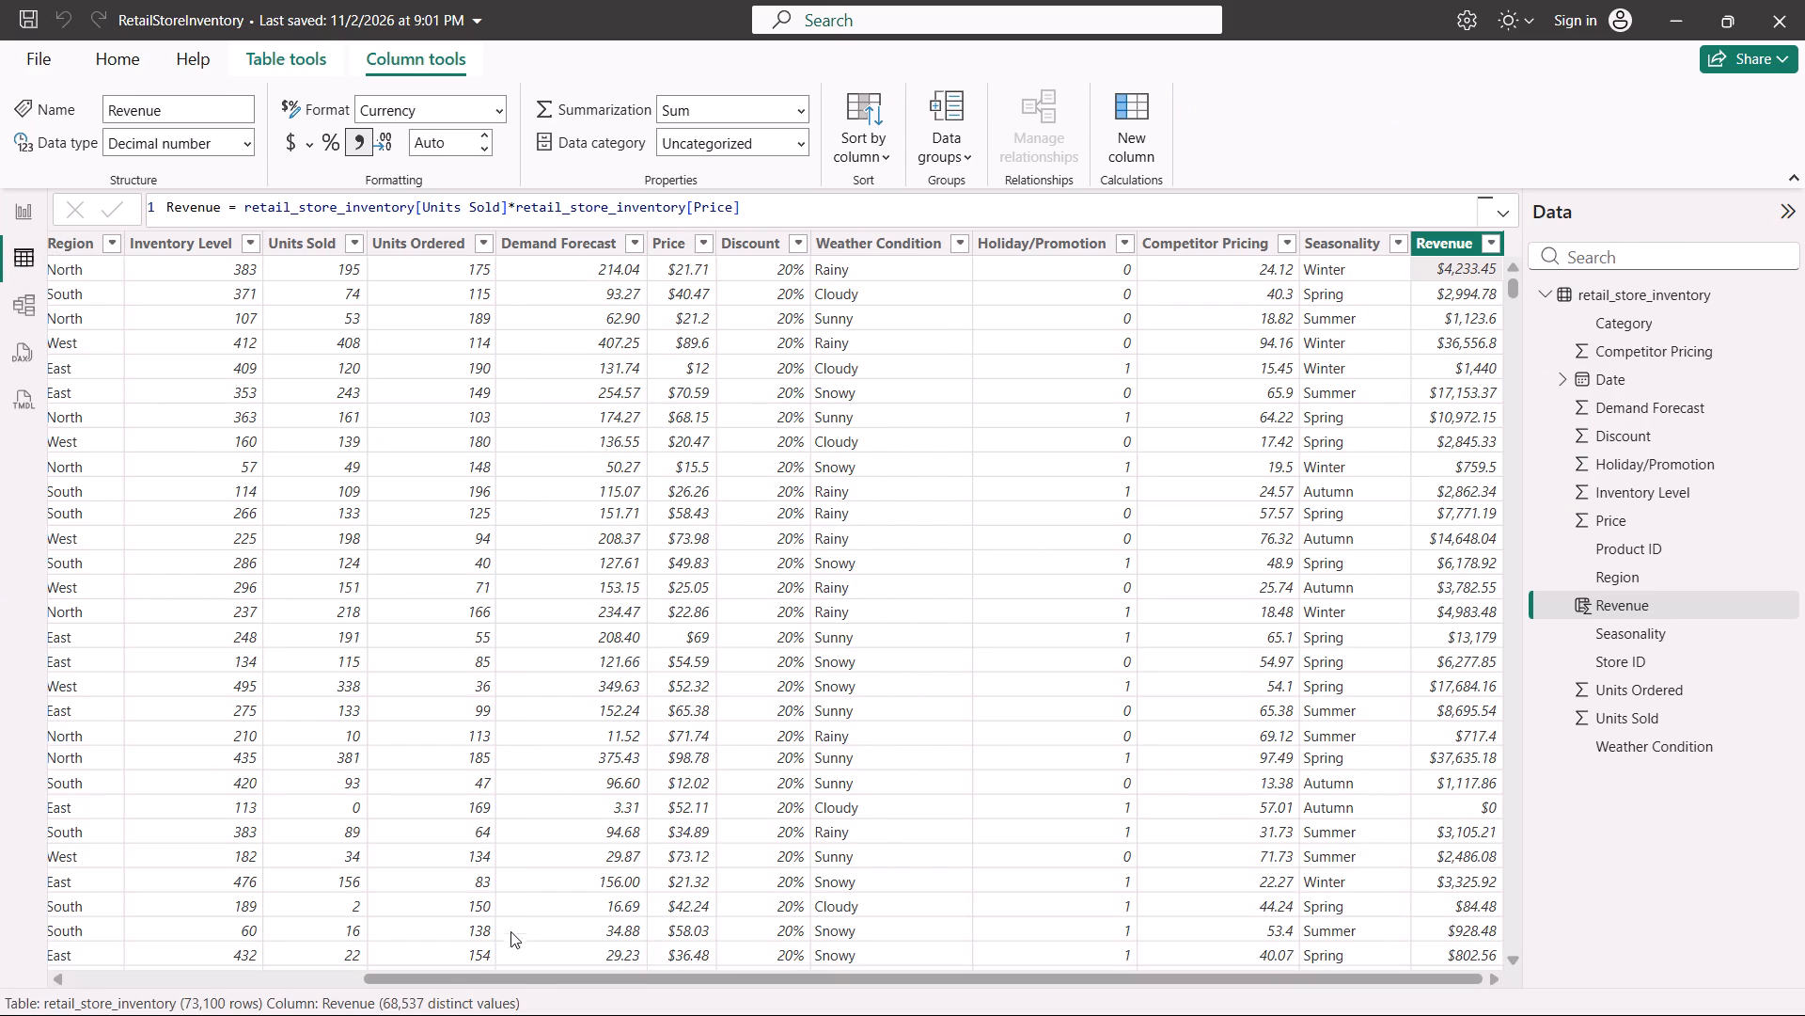
{"action": "left_click_drag", "start_coordinate": [534, 976], "coordinate": [376, 1015]}
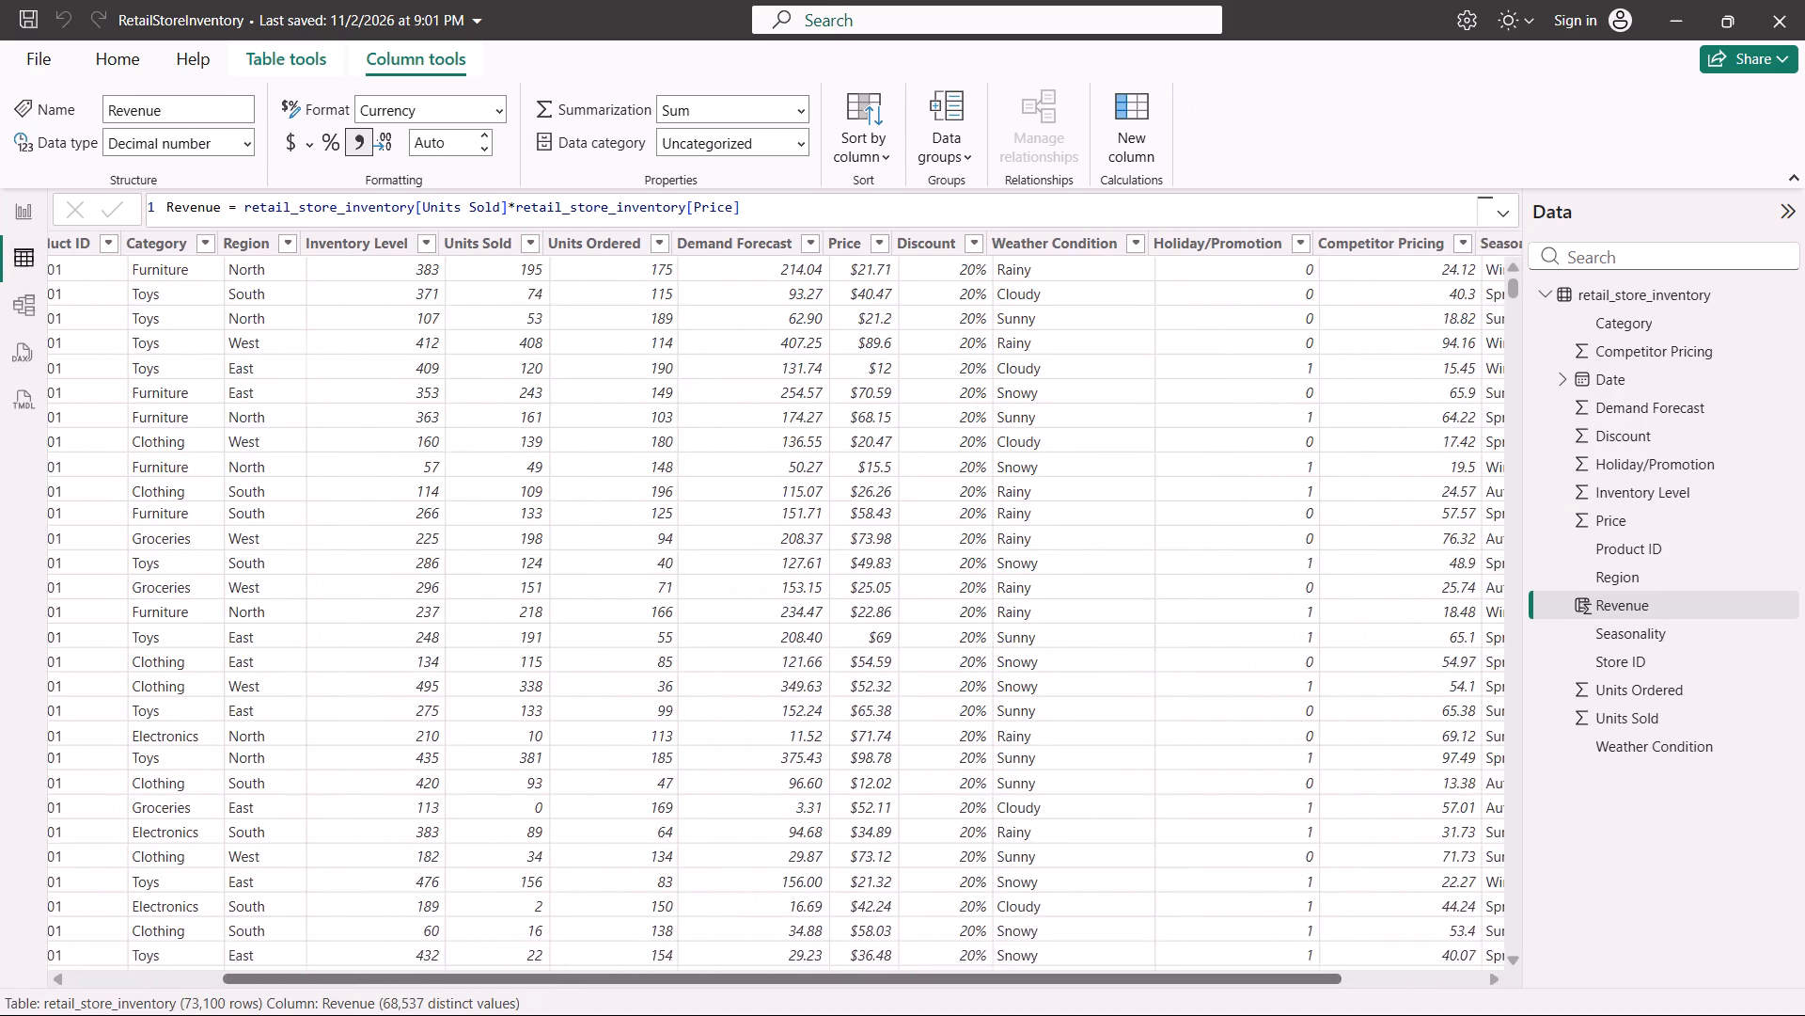
{"action": "left_click_drag", "start_coordinate": [376, 1015], "coordinate": [167, 1015]}
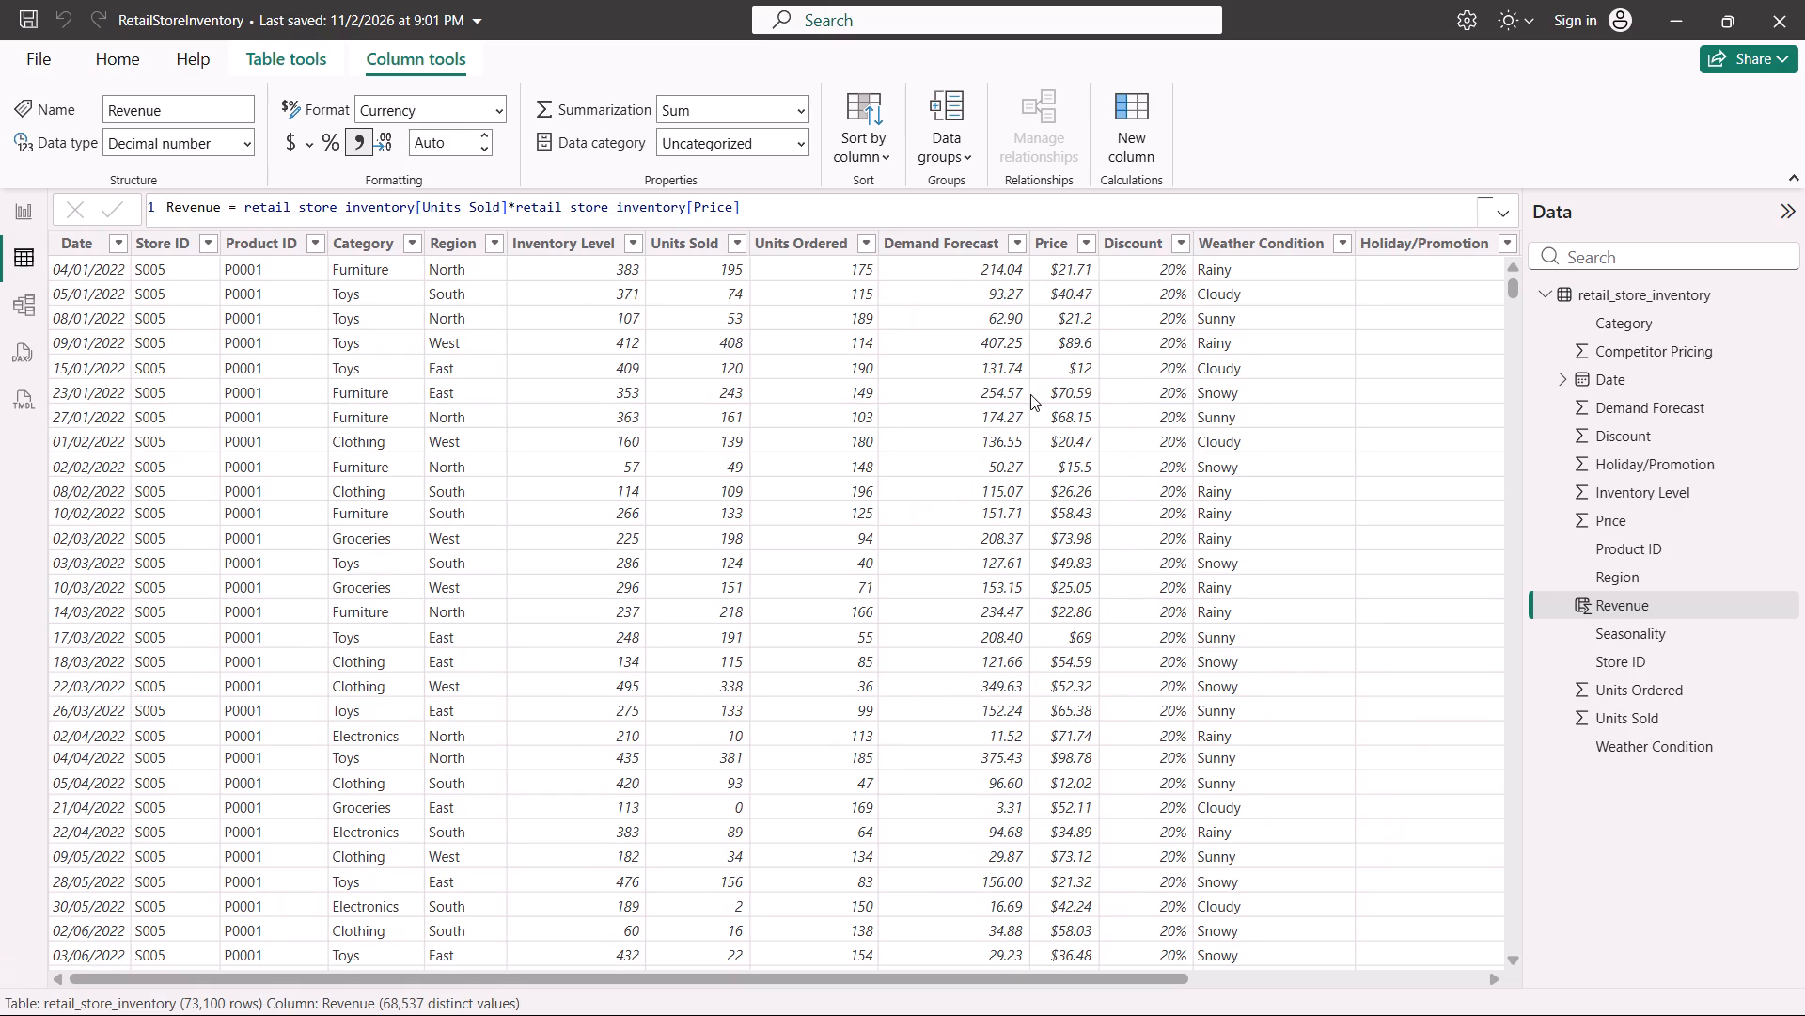
{"action": "left_click", "coordinate": [1069, 273]}
{"action": "left_click", "coordinate": [1069, 273]}
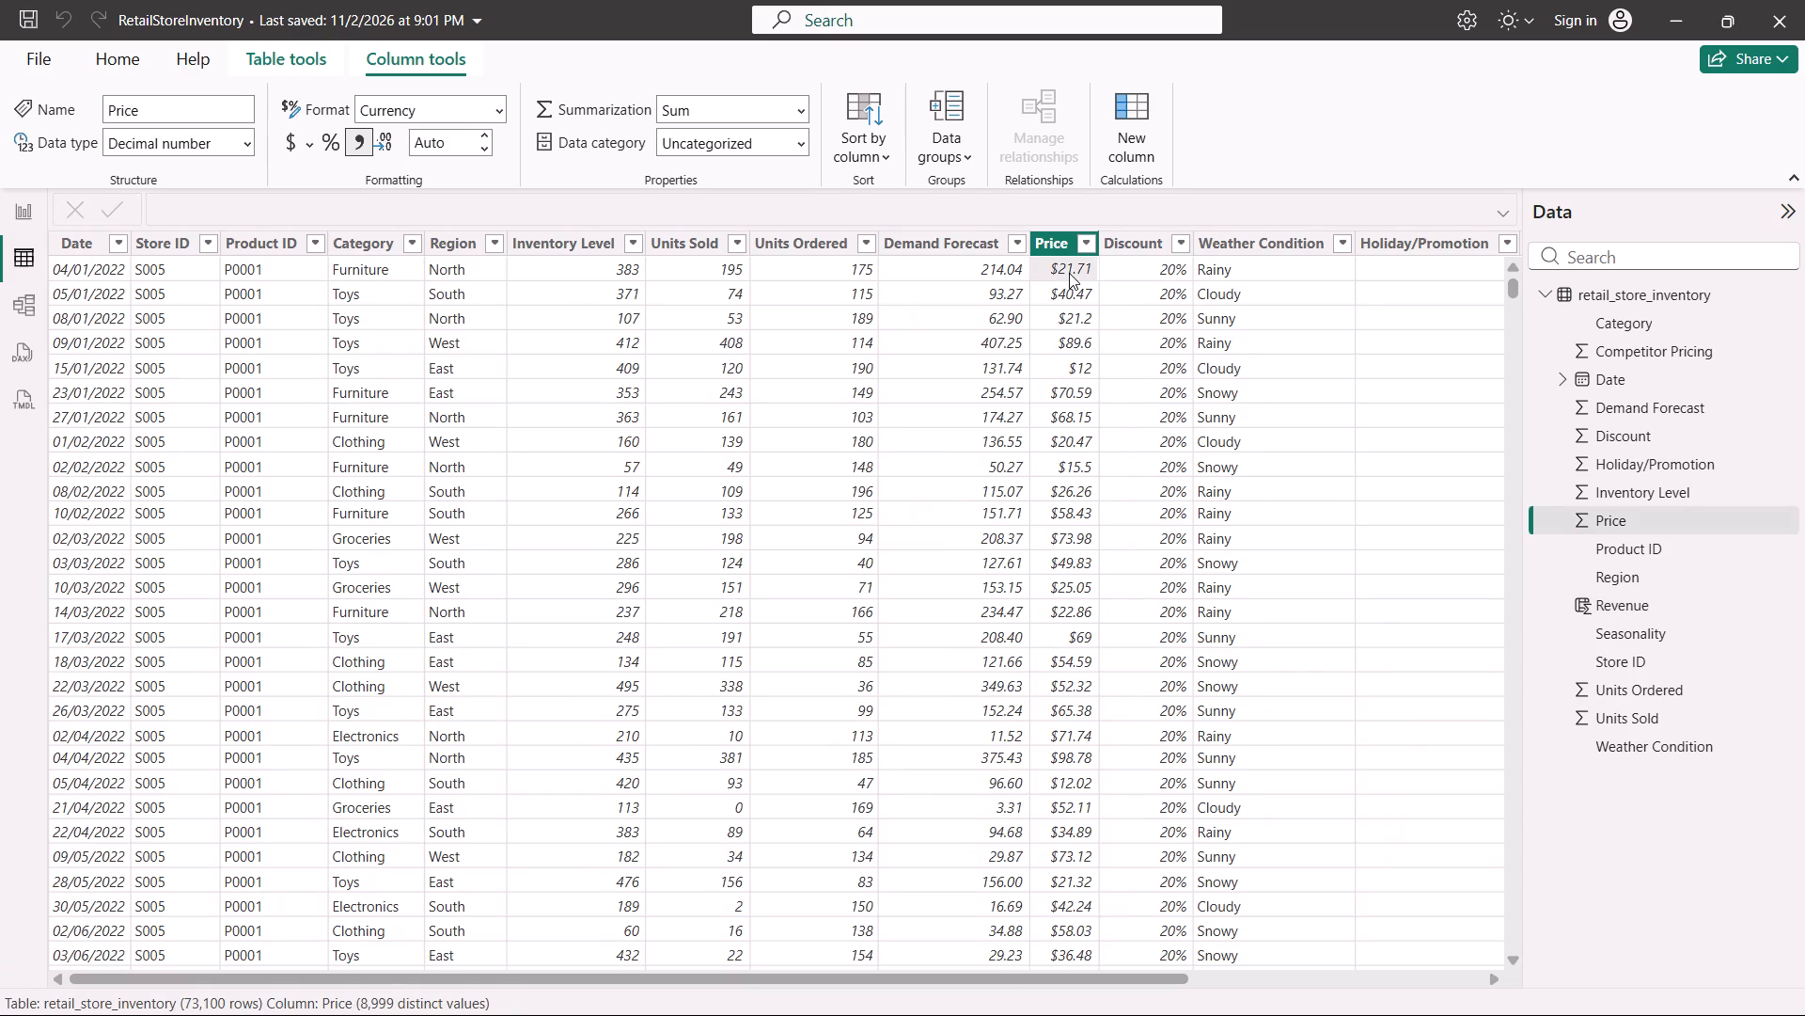
{"action": "double_click", "coordinate": [1069, 273]}
{"action": "left_click", "coordinate": [10, 203]}
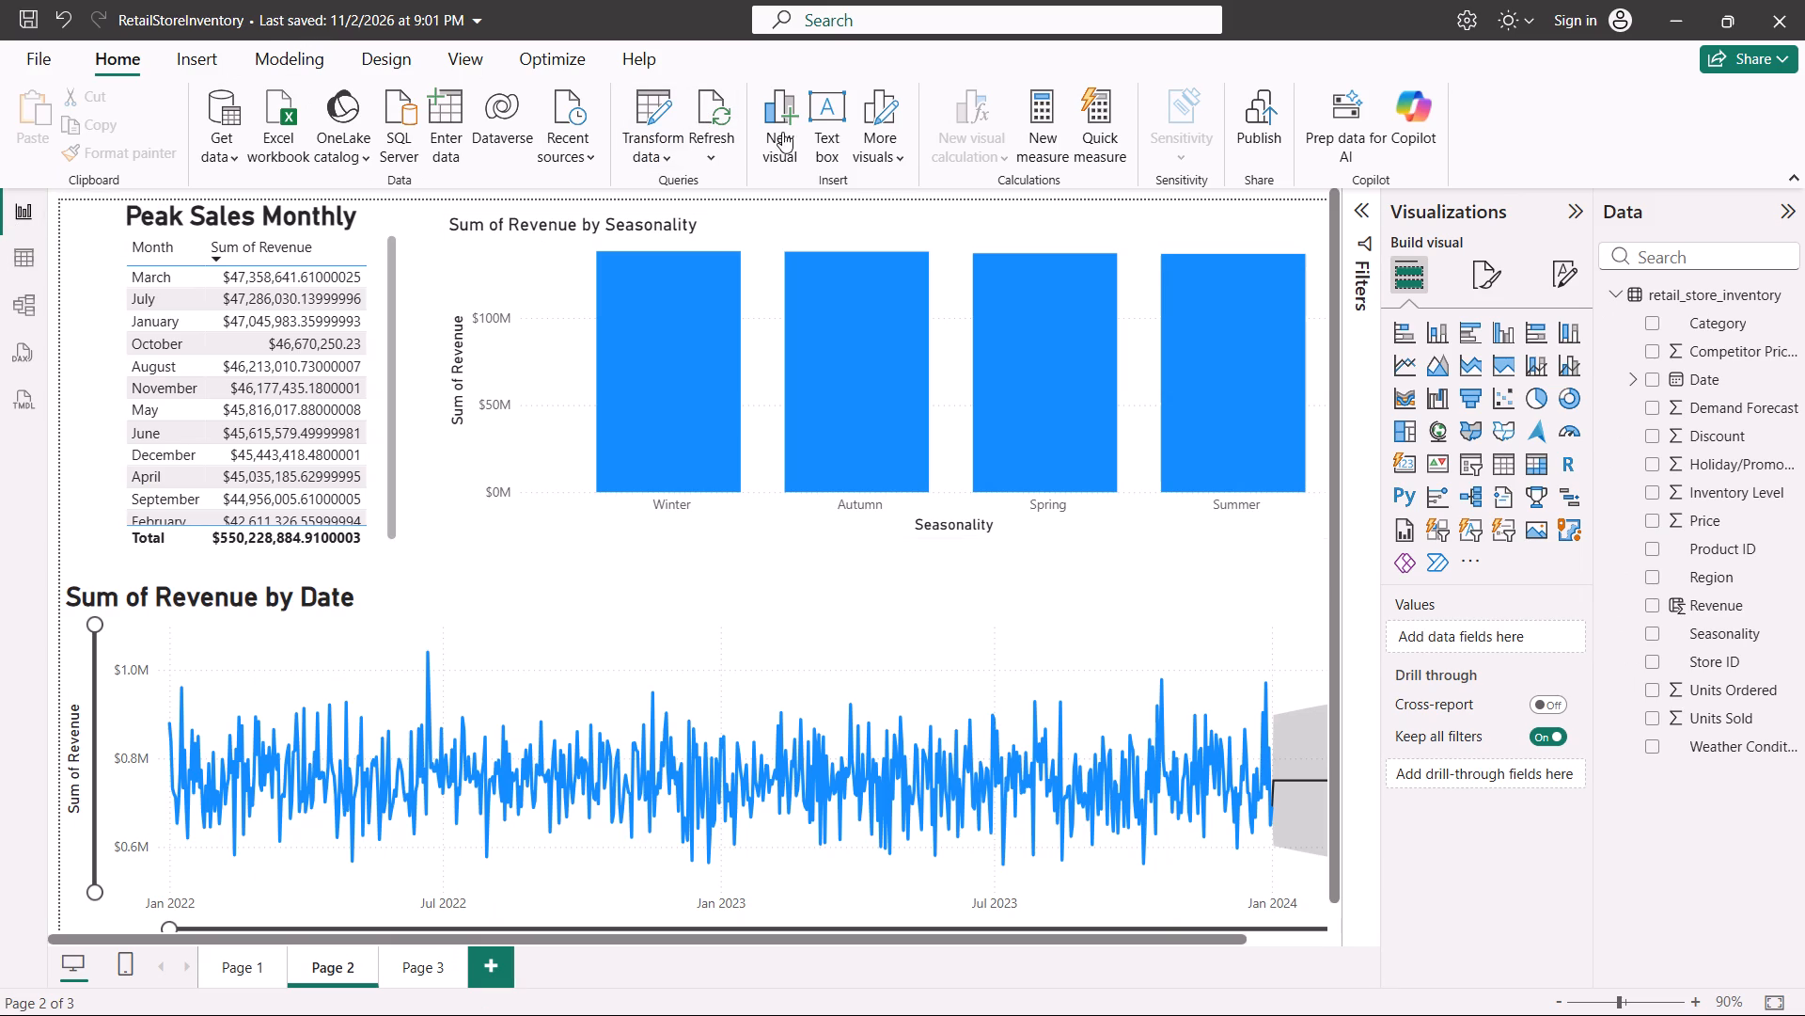
Open the report's data in the Power Query editor and maximize its window.
{"action": "left_click", "coordinate": [655, 154]}
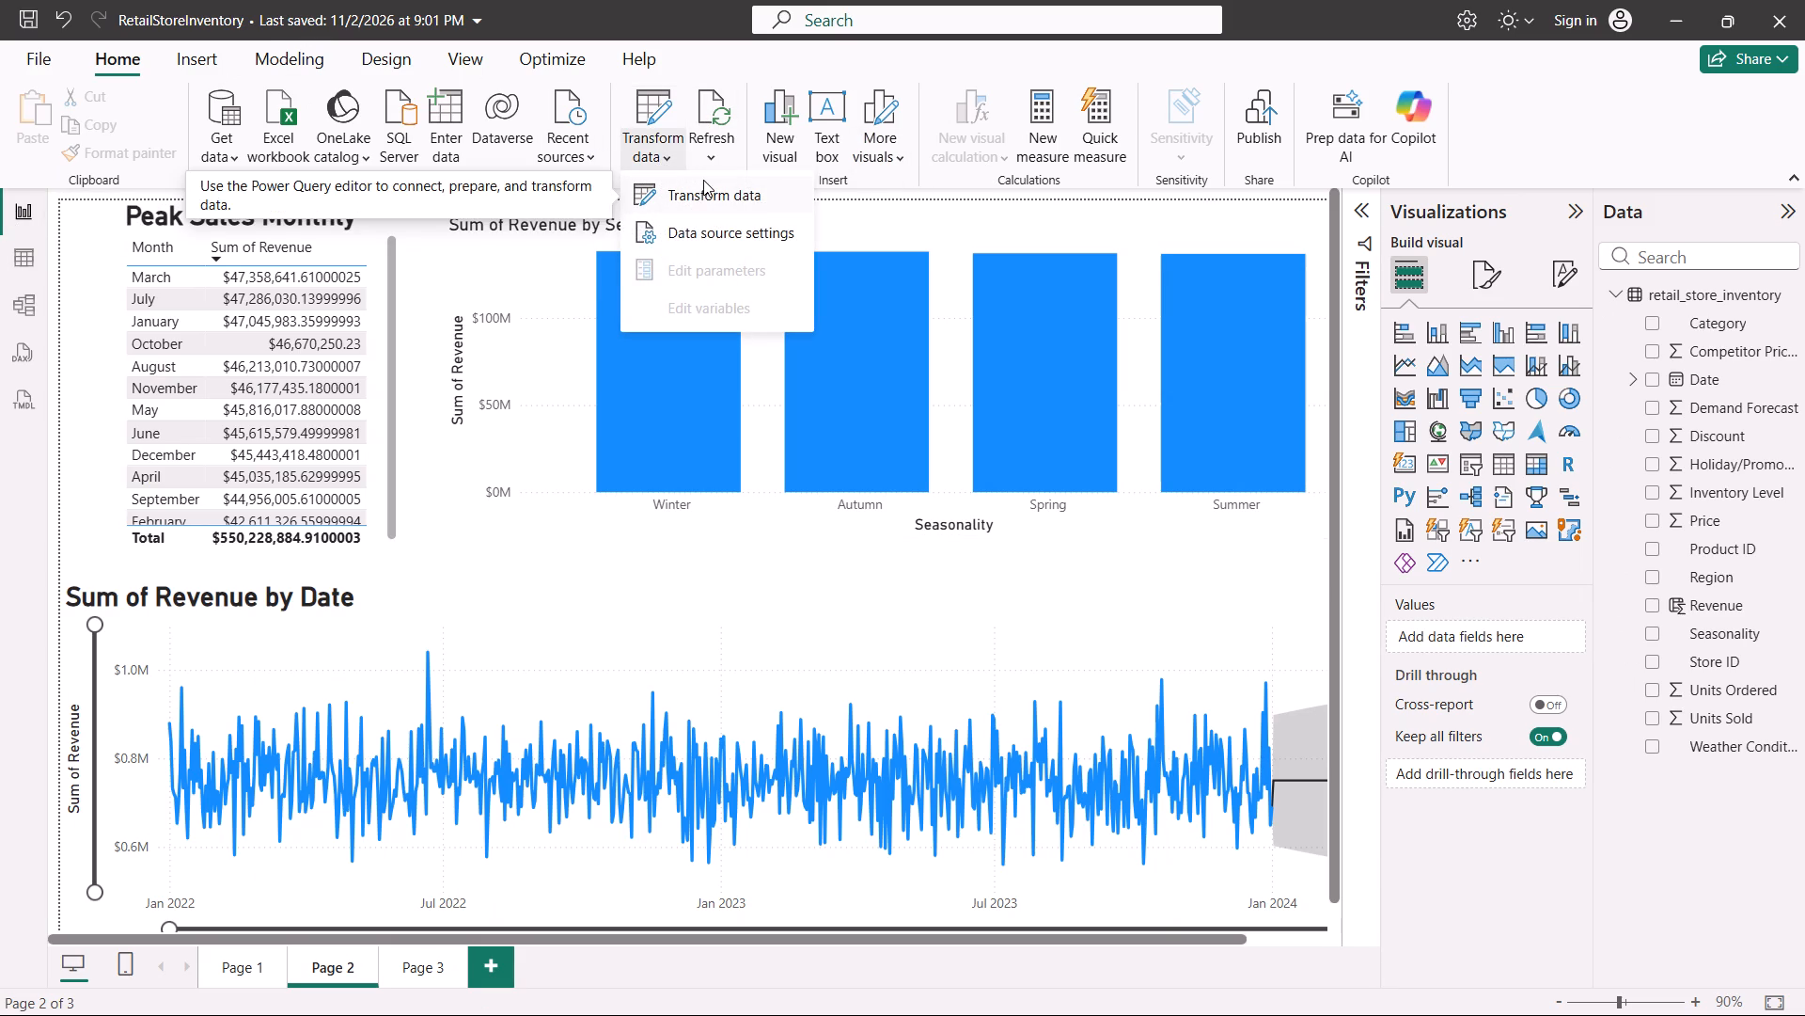
{"action": "left_click", "coordinate": [706, 186]}
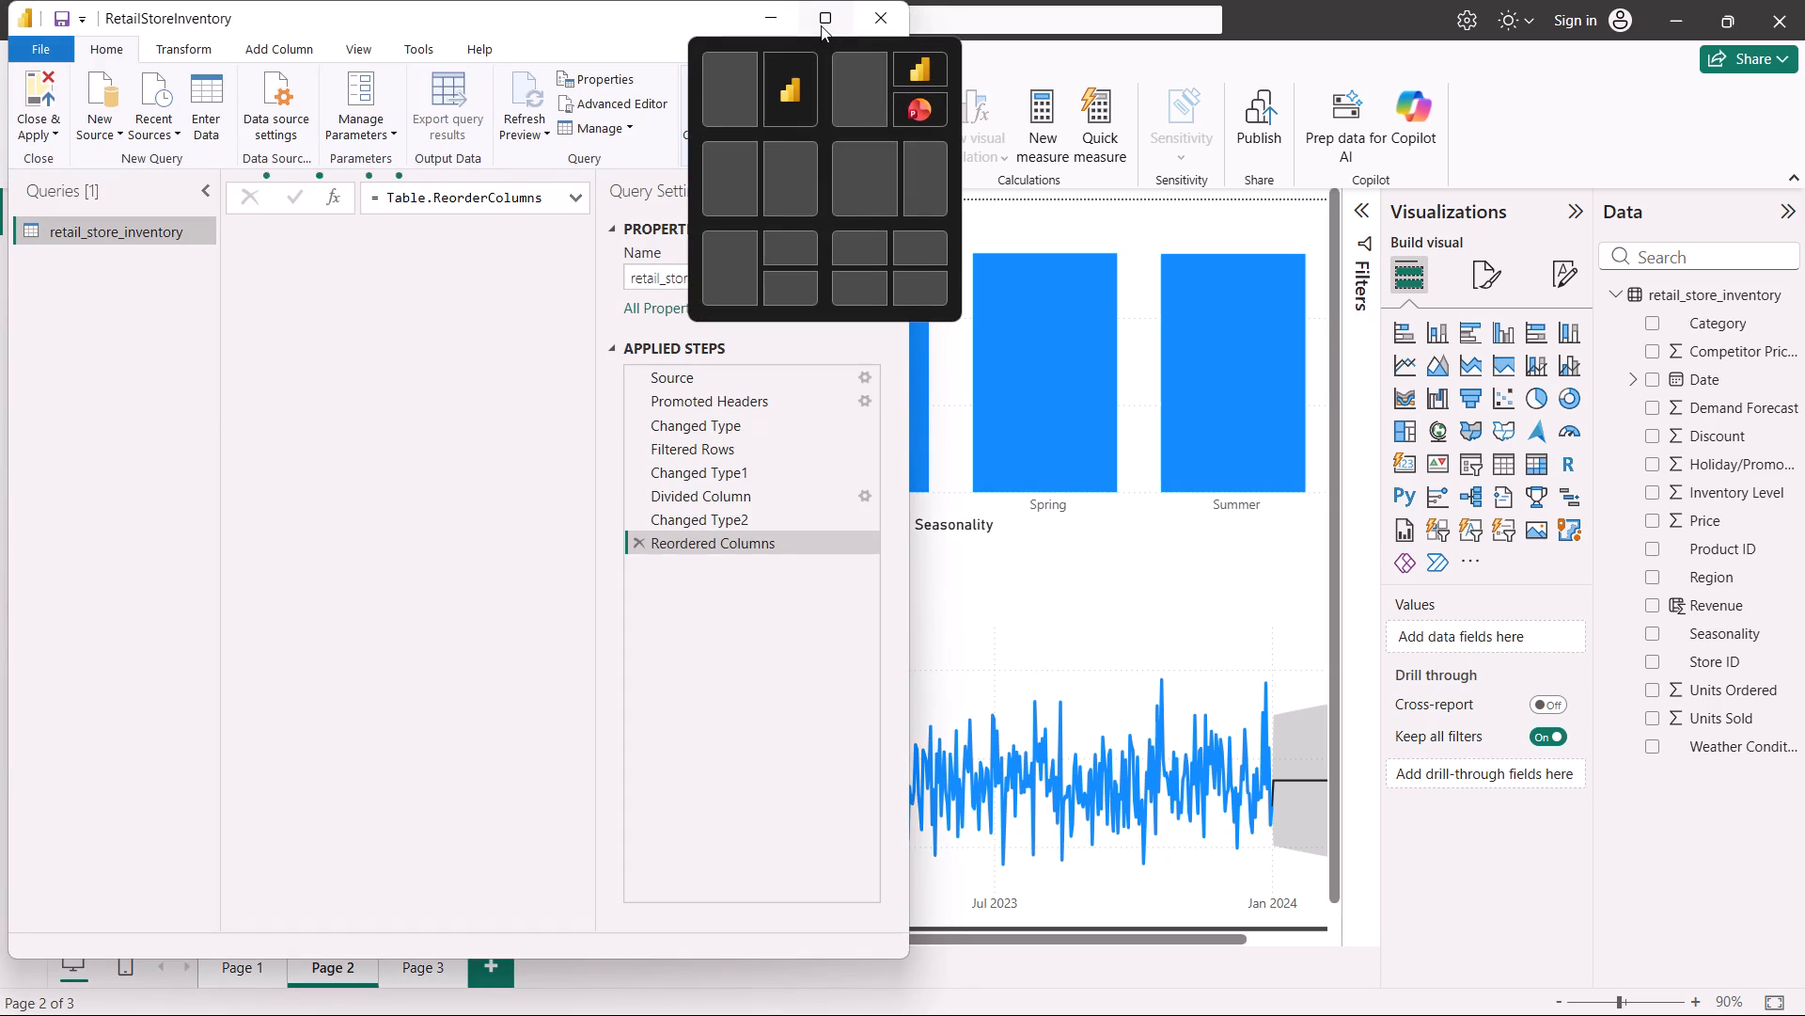
{"action": "left_click", "coordinate": [821, 25]}
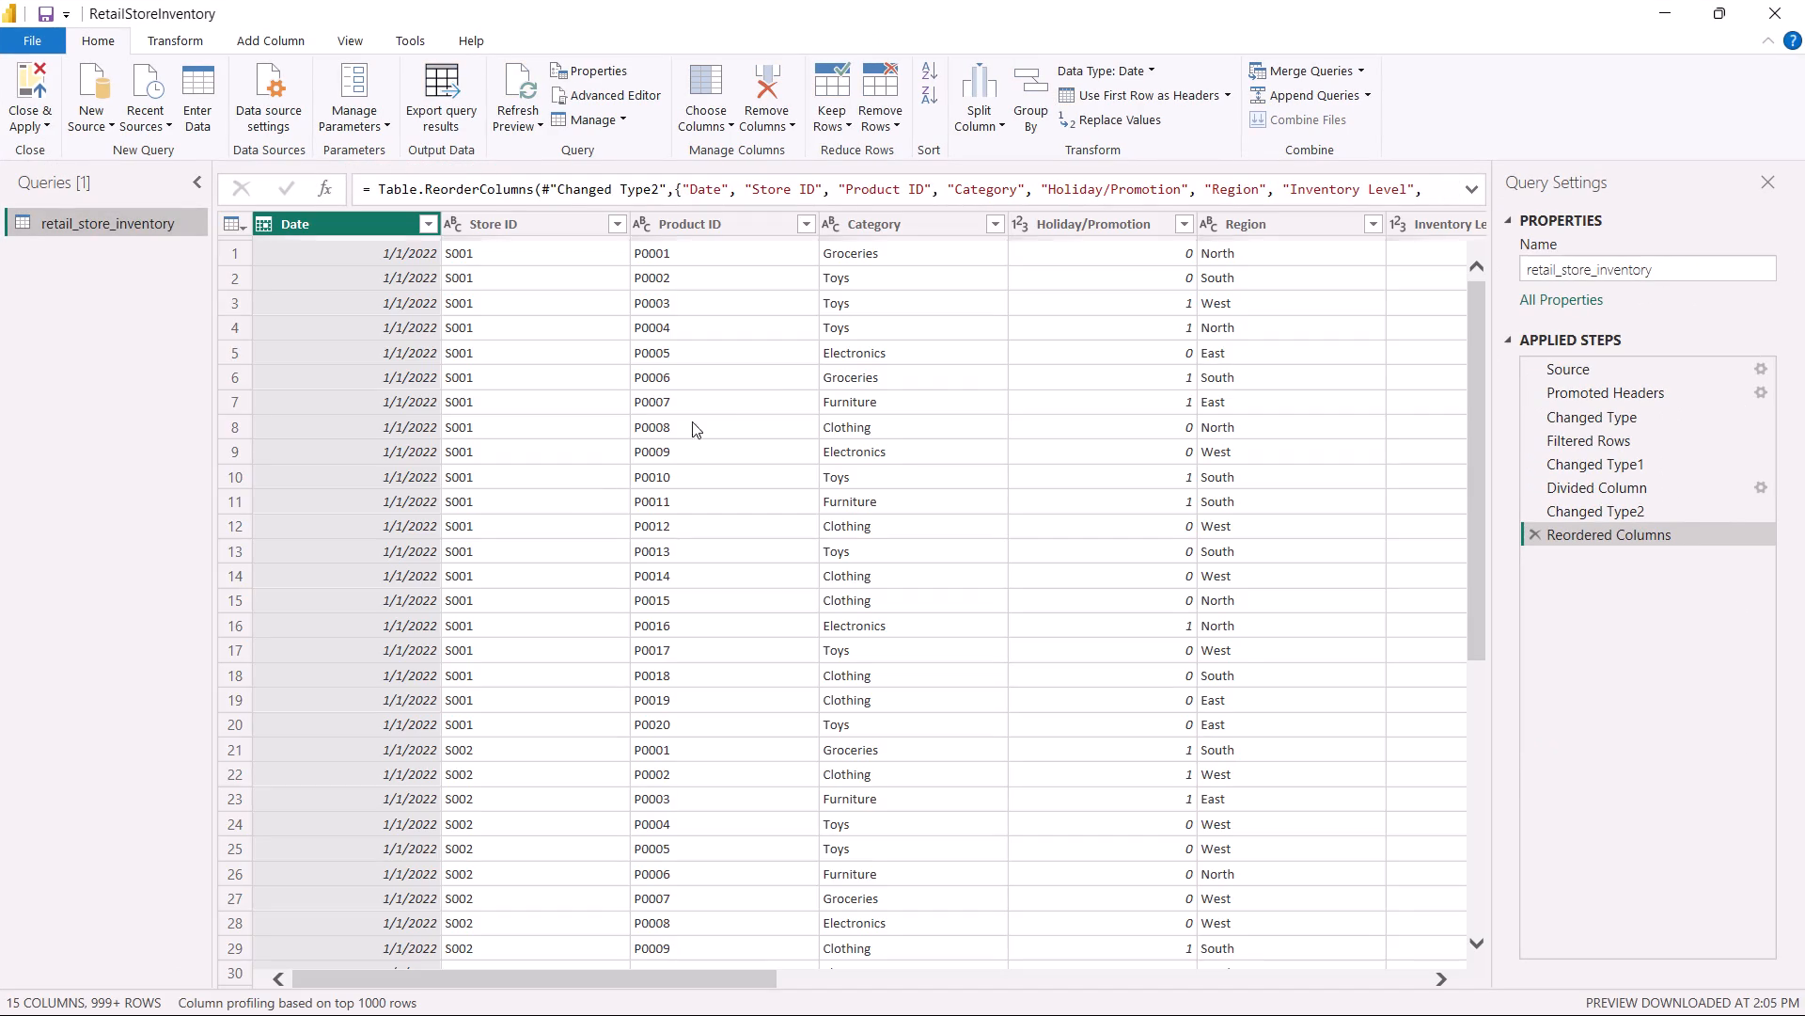
Examine the columns of the retail_store_inventory query, from Date and Category through Price, Discount and Competitor Pricing.
{"action": "scroll", "coordinate": [1239, 340], "scroll_direction": "left", "scroll_amount": 3}
{"action": "scroll", "coordinate": [1239, 340], "scroll_direction": "right", "scroll_amount": 1}
{"action": "scroll", "coordinate": [1127, 358], "scroll_direction": "right", "scroll_amount": 1}
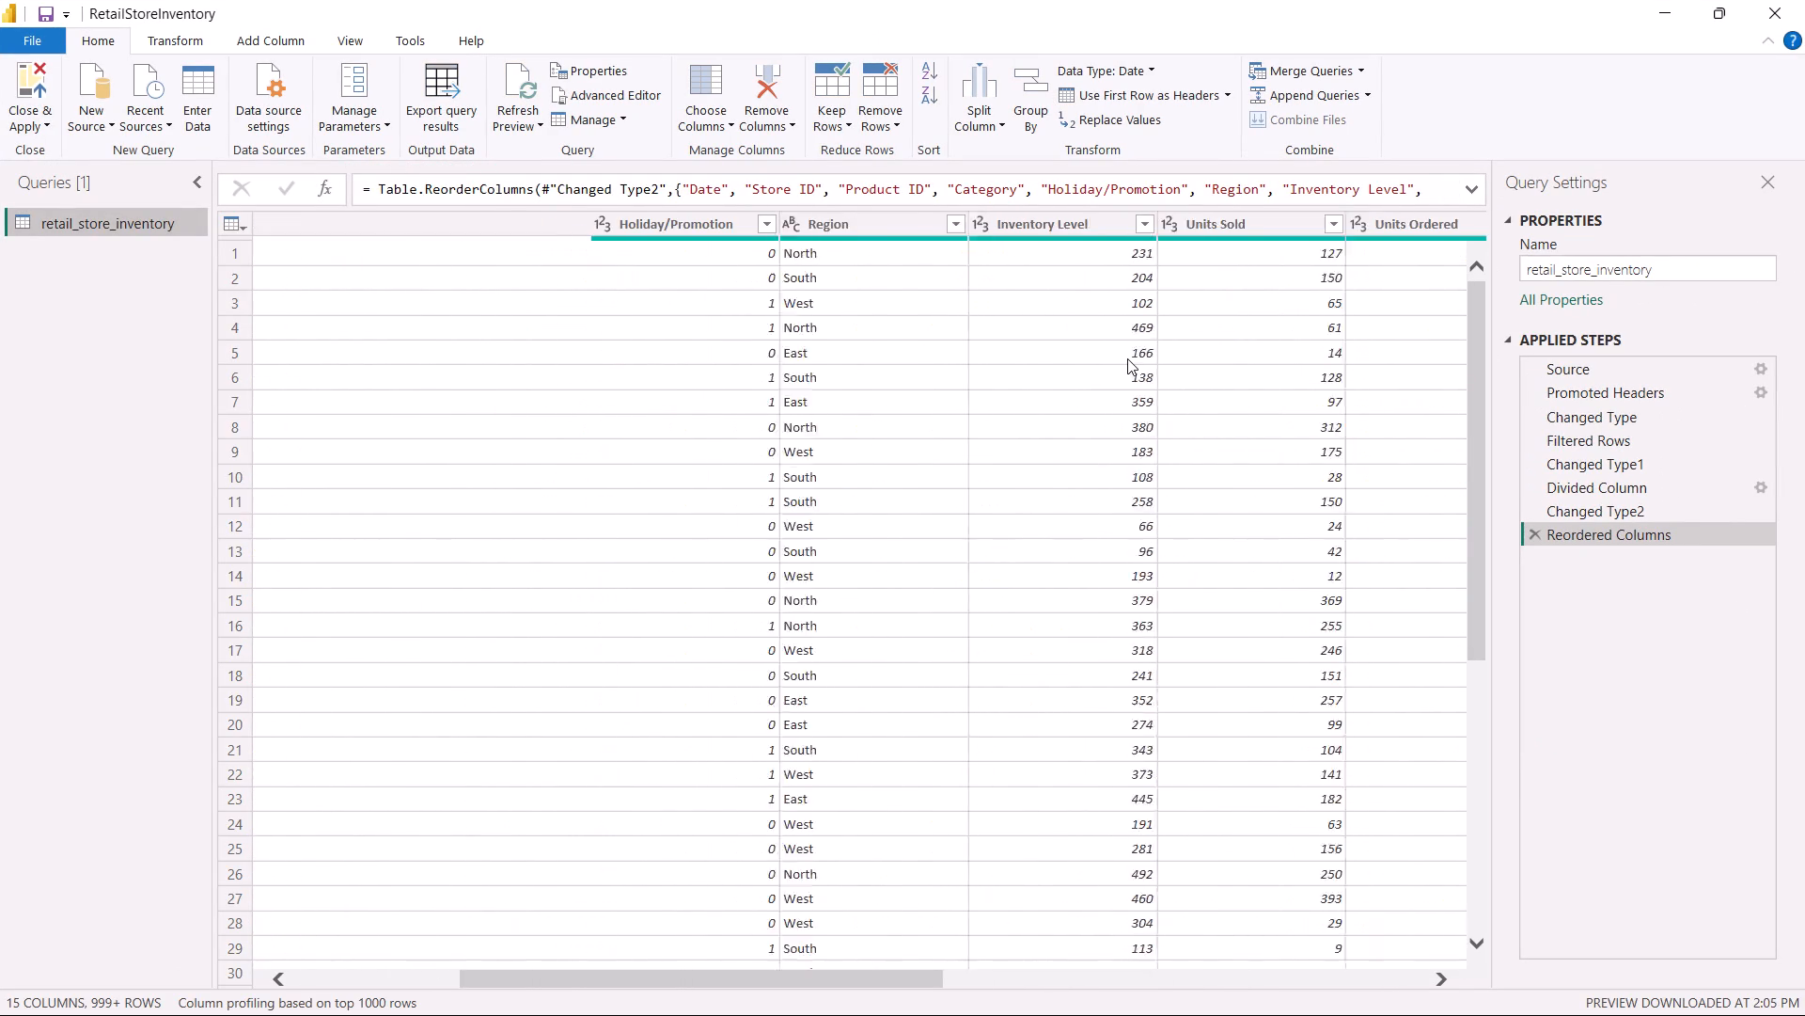
{"action": "scroll", "coordinate": [1127, 358], "scroll_direction": "right", "scroll_amount": 2}
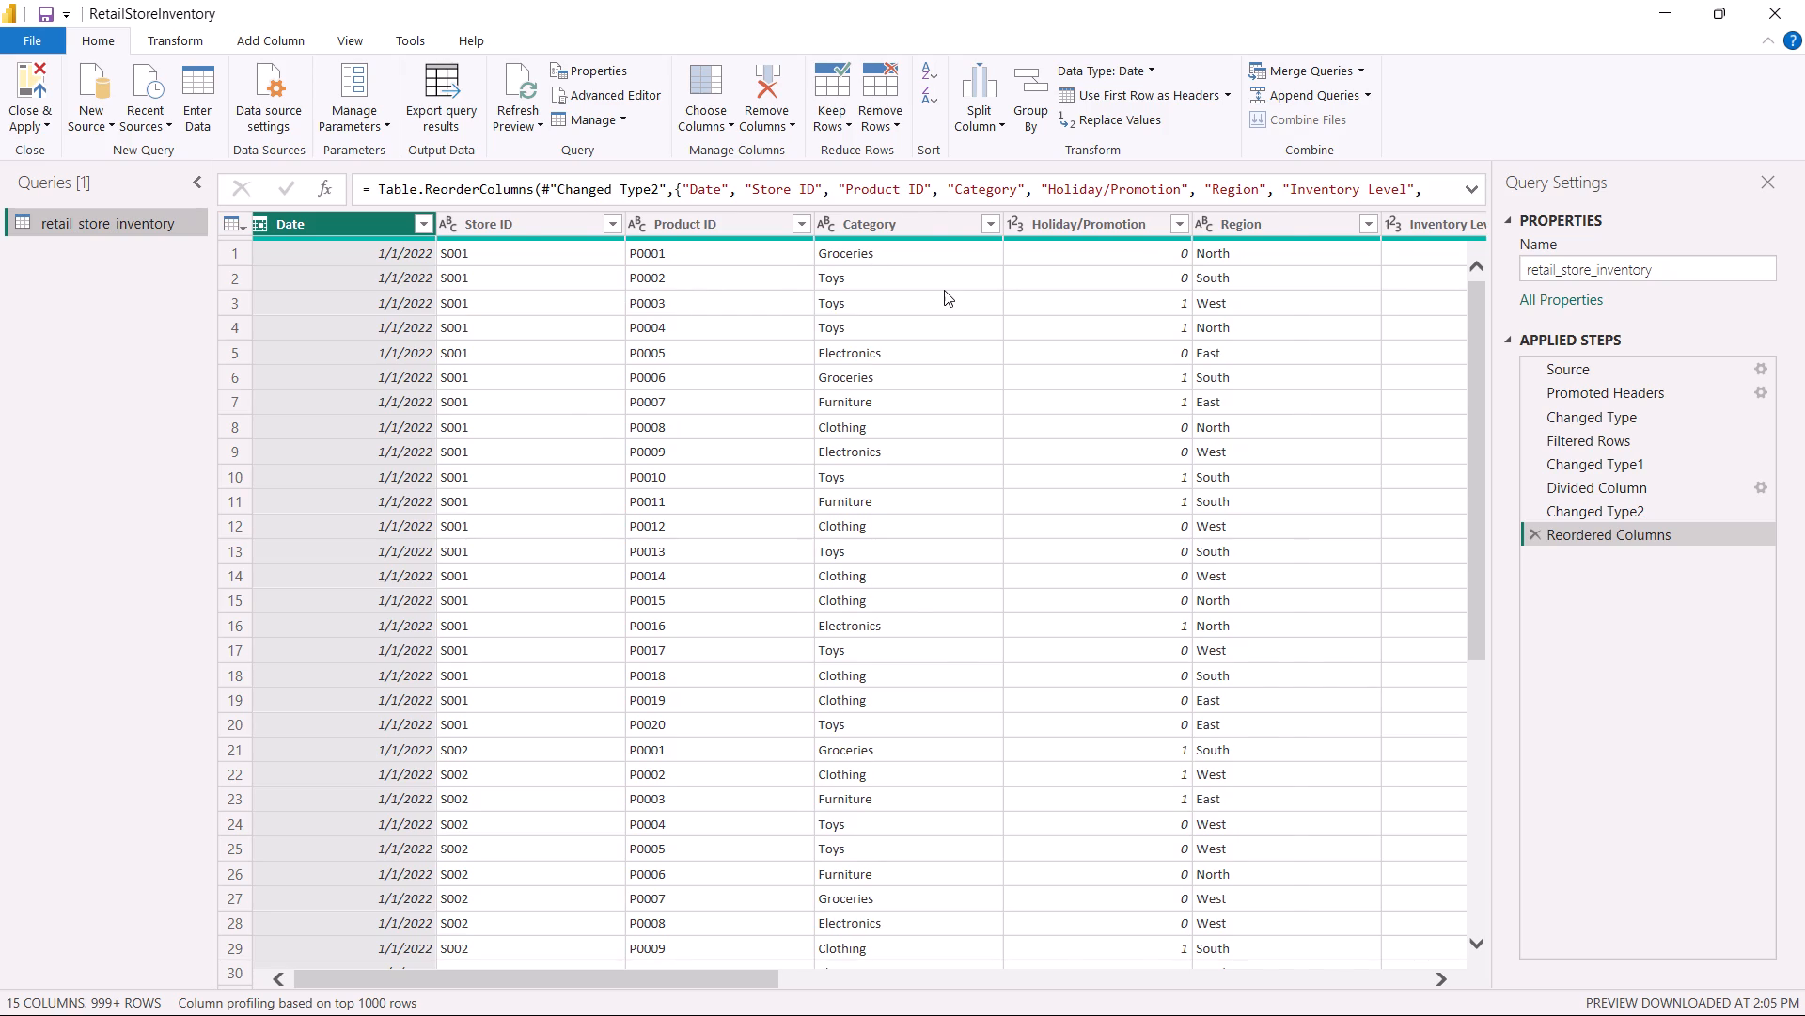
{"action": "scroll", "coordinate": [944, 290], "scroll_direction": "left", "scroll_amount": 1}
{"action": "scroll", "coordinate": [944, 290], "scroll_direction": "right", "scroll_amount": 1}
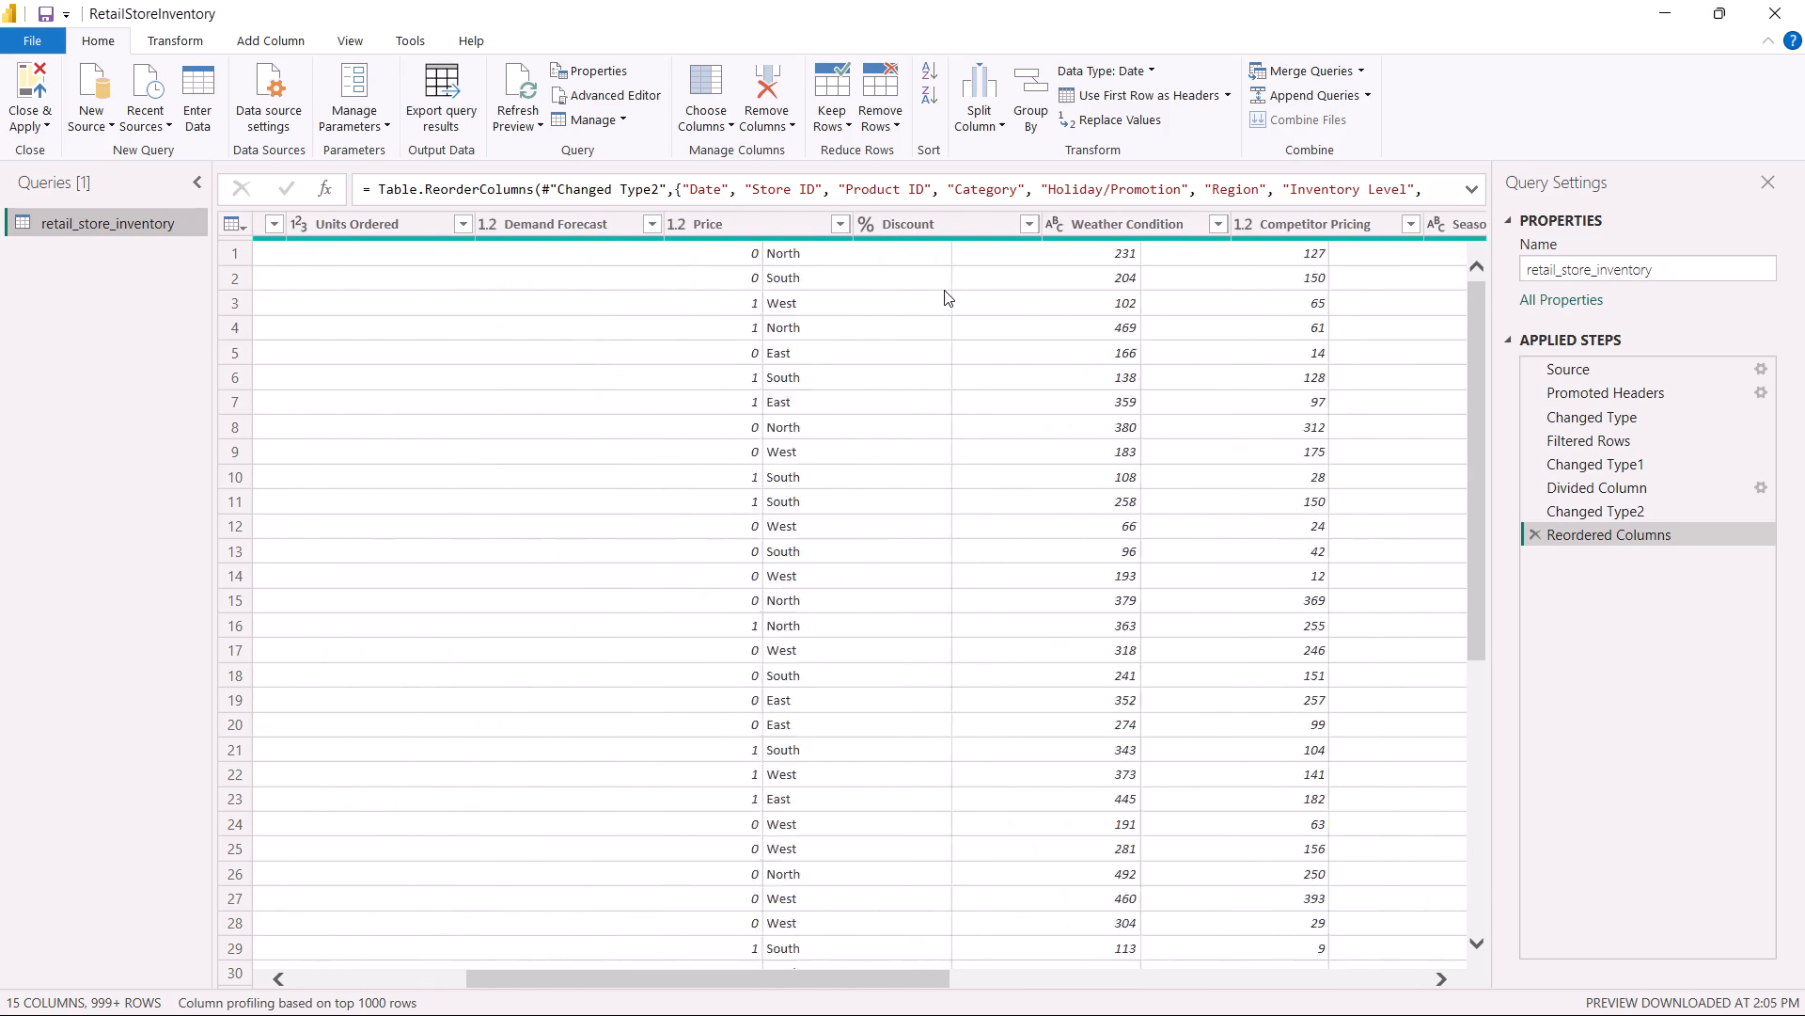
{"action": "scroll", "coordinate": [944, 290], "scroll_direction": "right", "scroll_amount": 1}
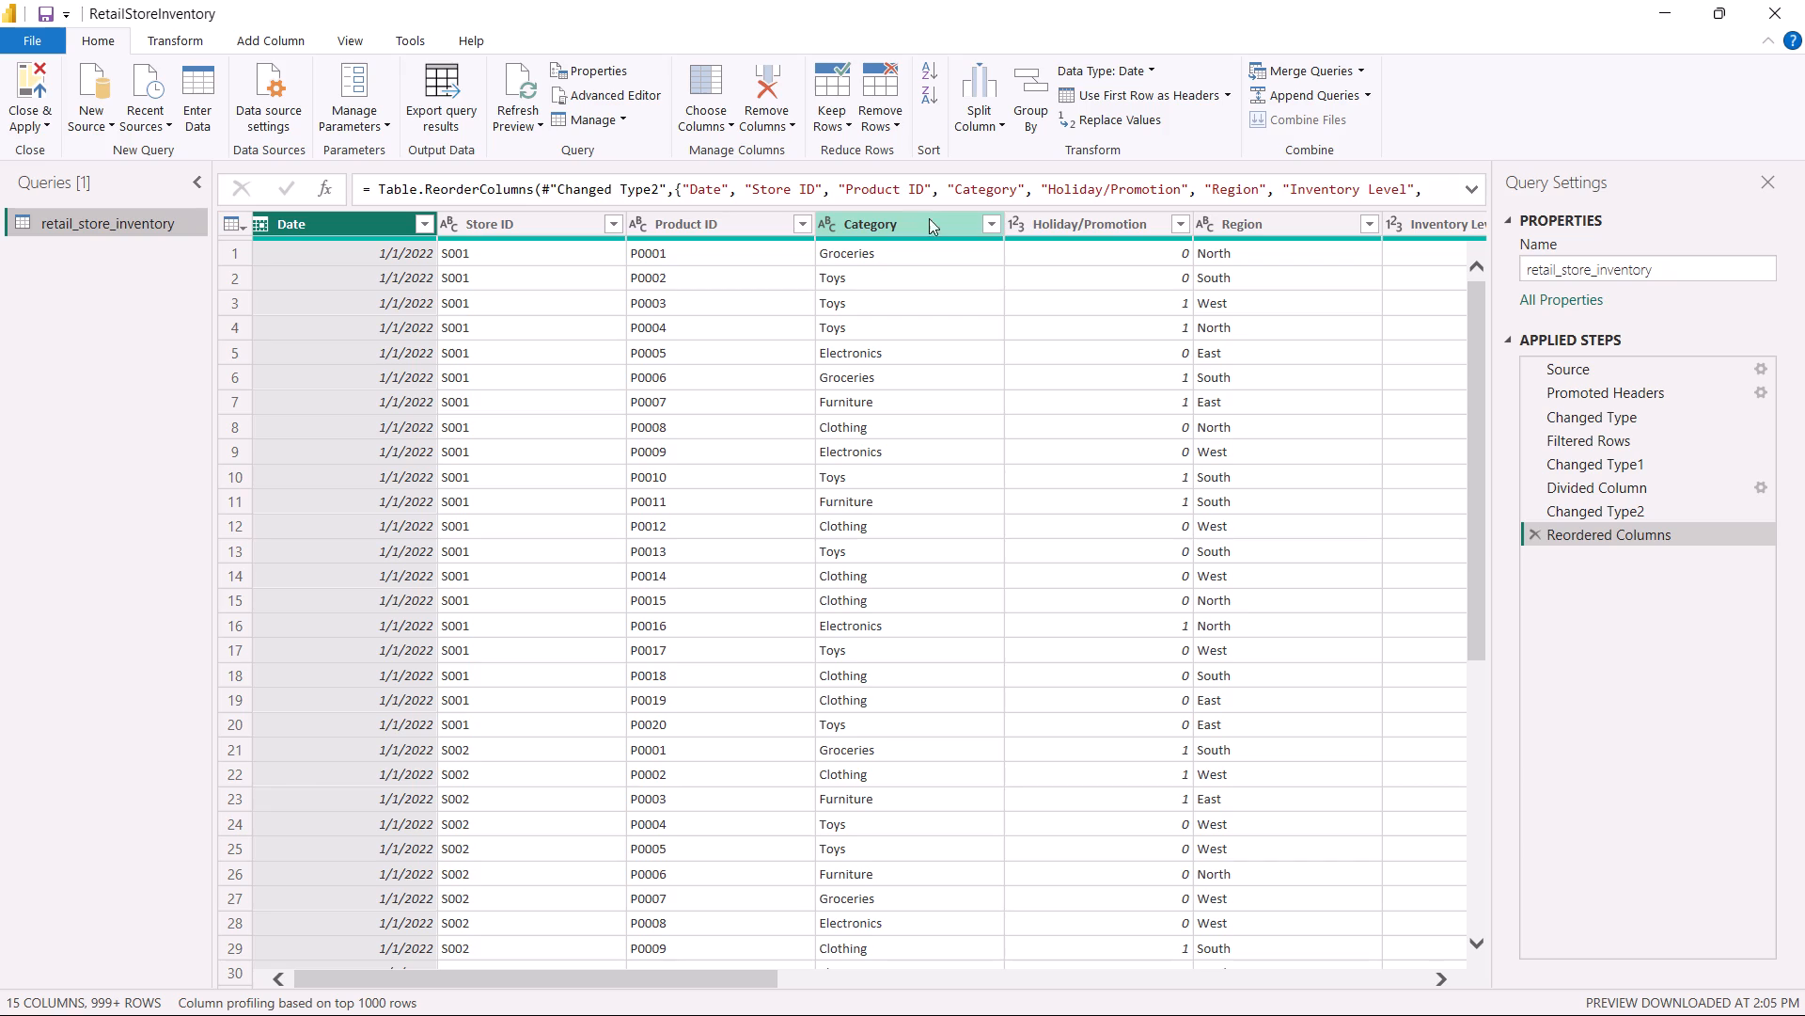
{"action": "scroll", "coordinate": [1159, 218], "scroll_direction": "left", "scroll_amount": 1}
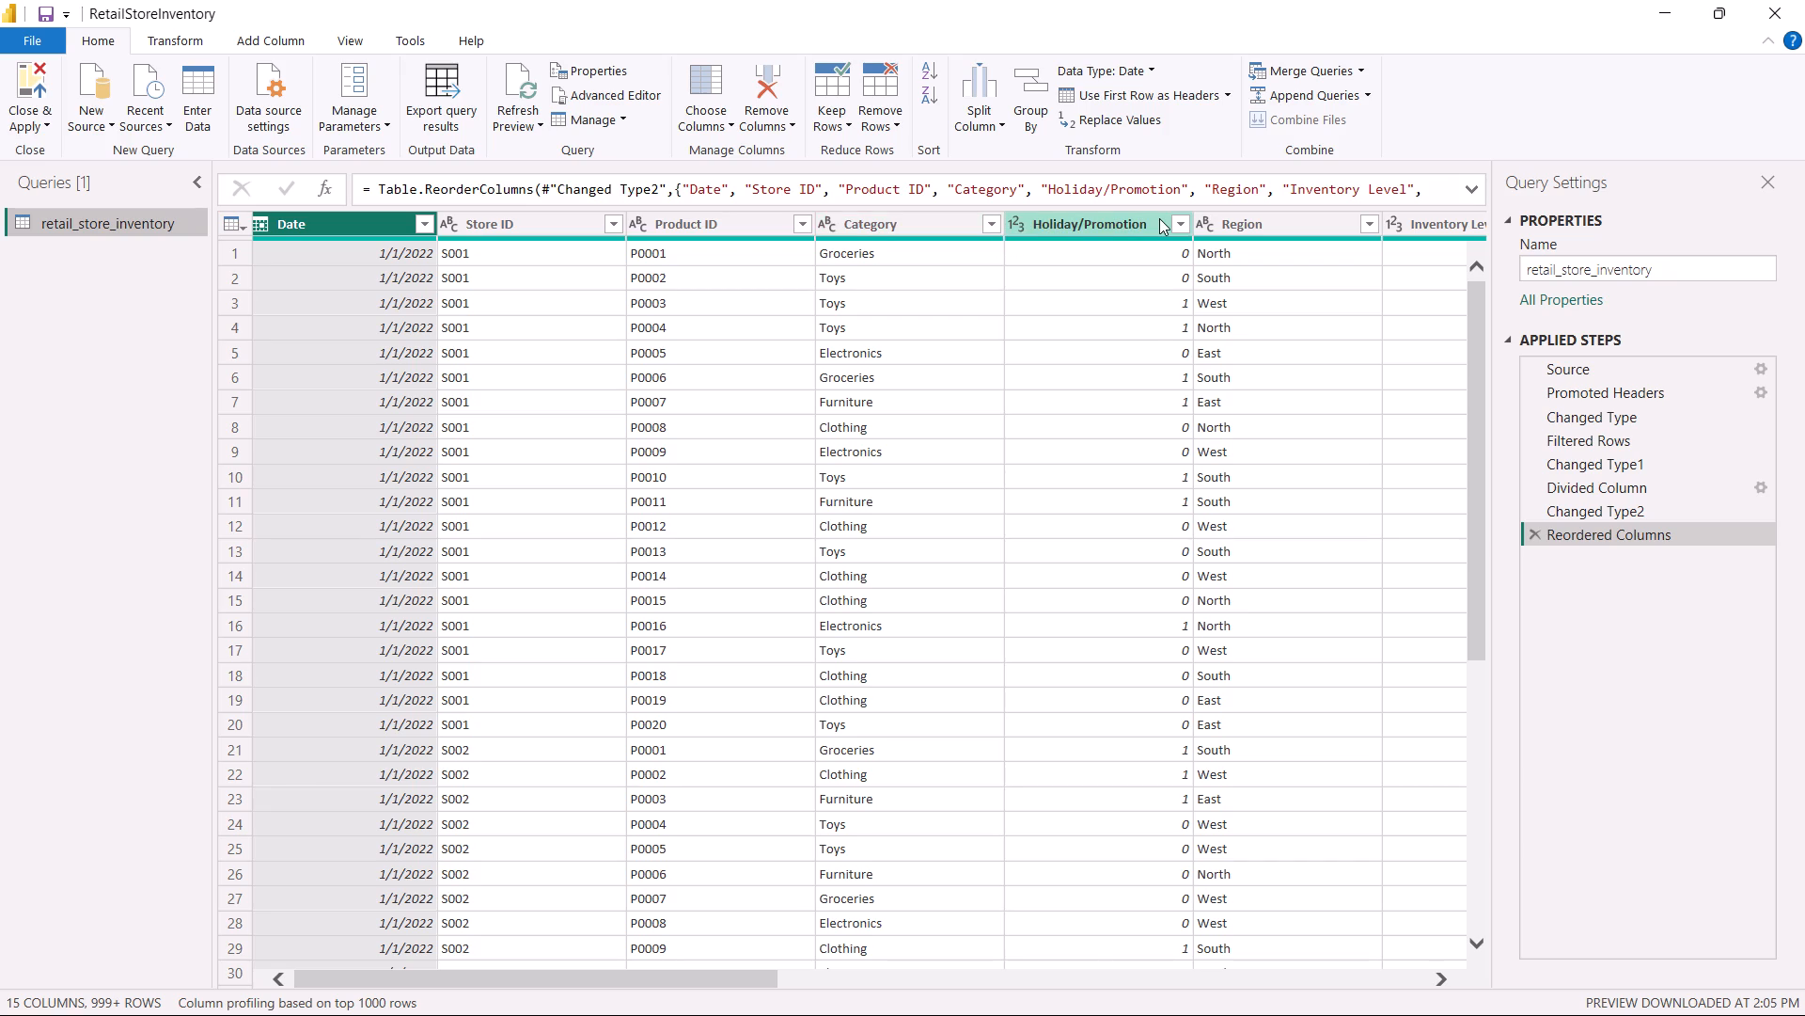
{"action": "scroll", "coordinate": [1151, 340], "scroll_direction": "left", "scroll_amount": 2}
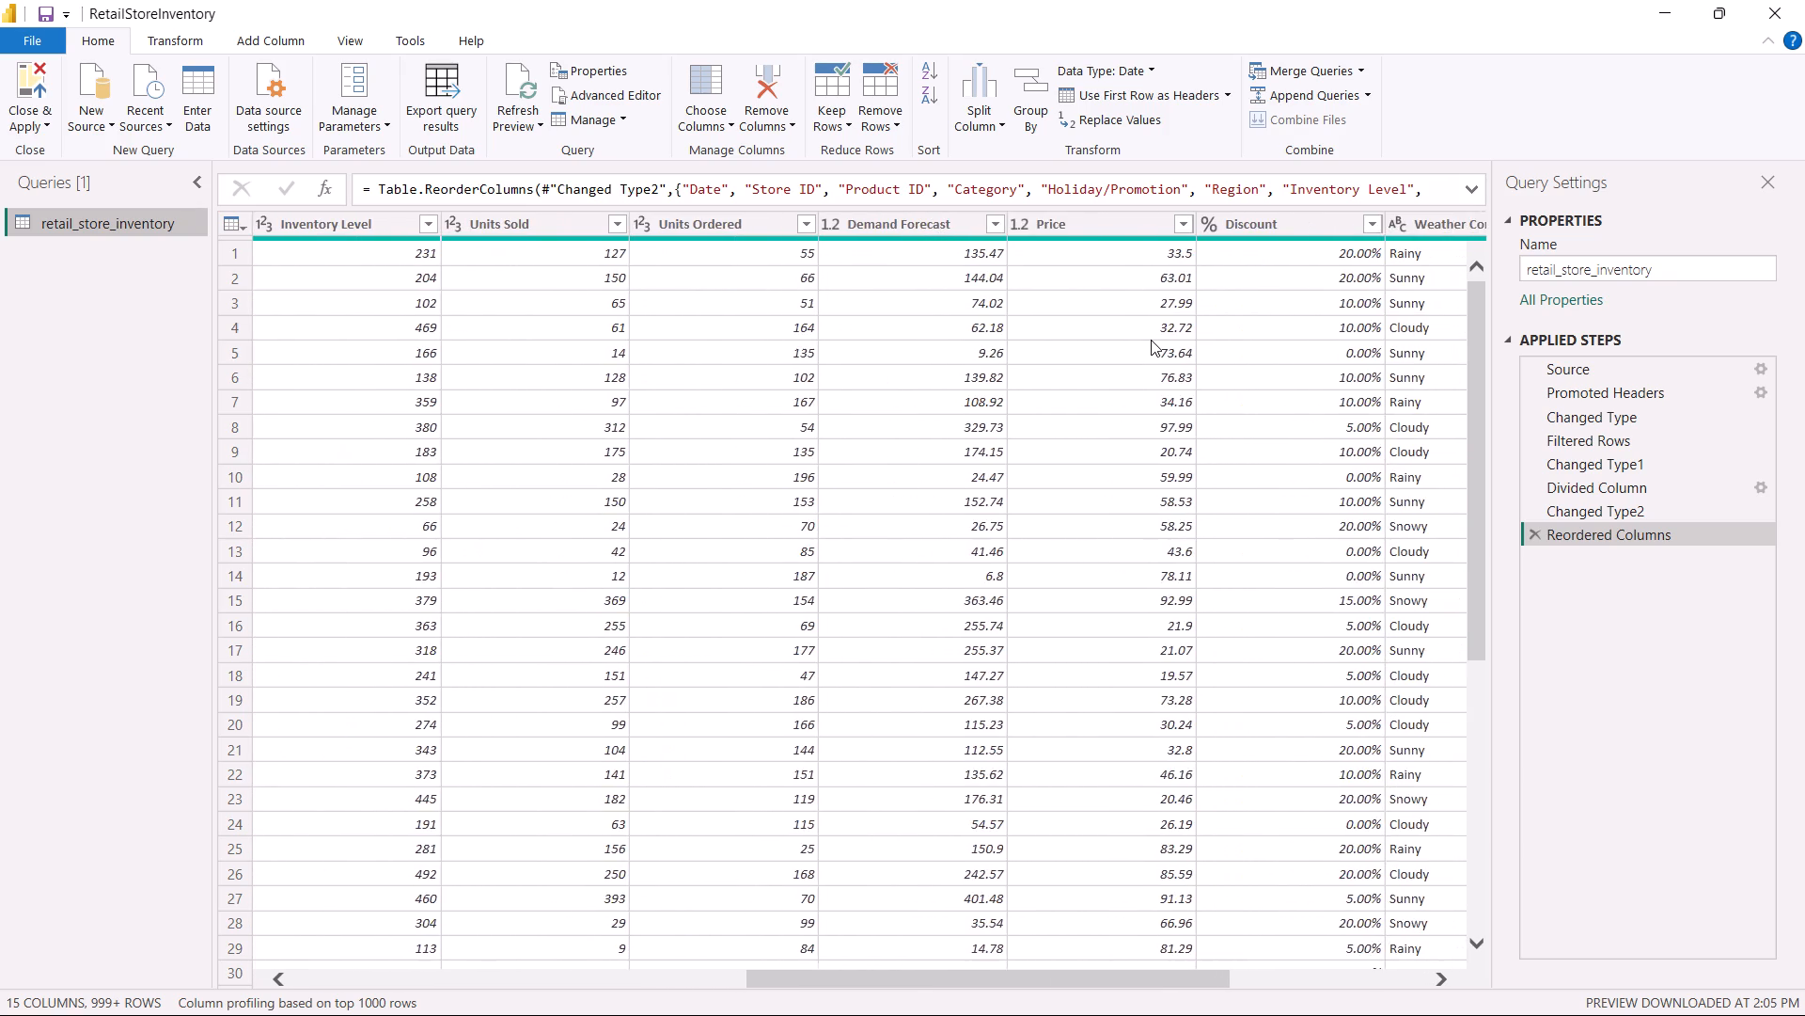
{"action": "scroll", "coordinate": [1151, 340], "scroll_direction": "left", "scroll_amount": 1}
{"action": "scroll", "coordinate": [1151, 340], "scroll_direction": "right", "scroll_amount": 8}
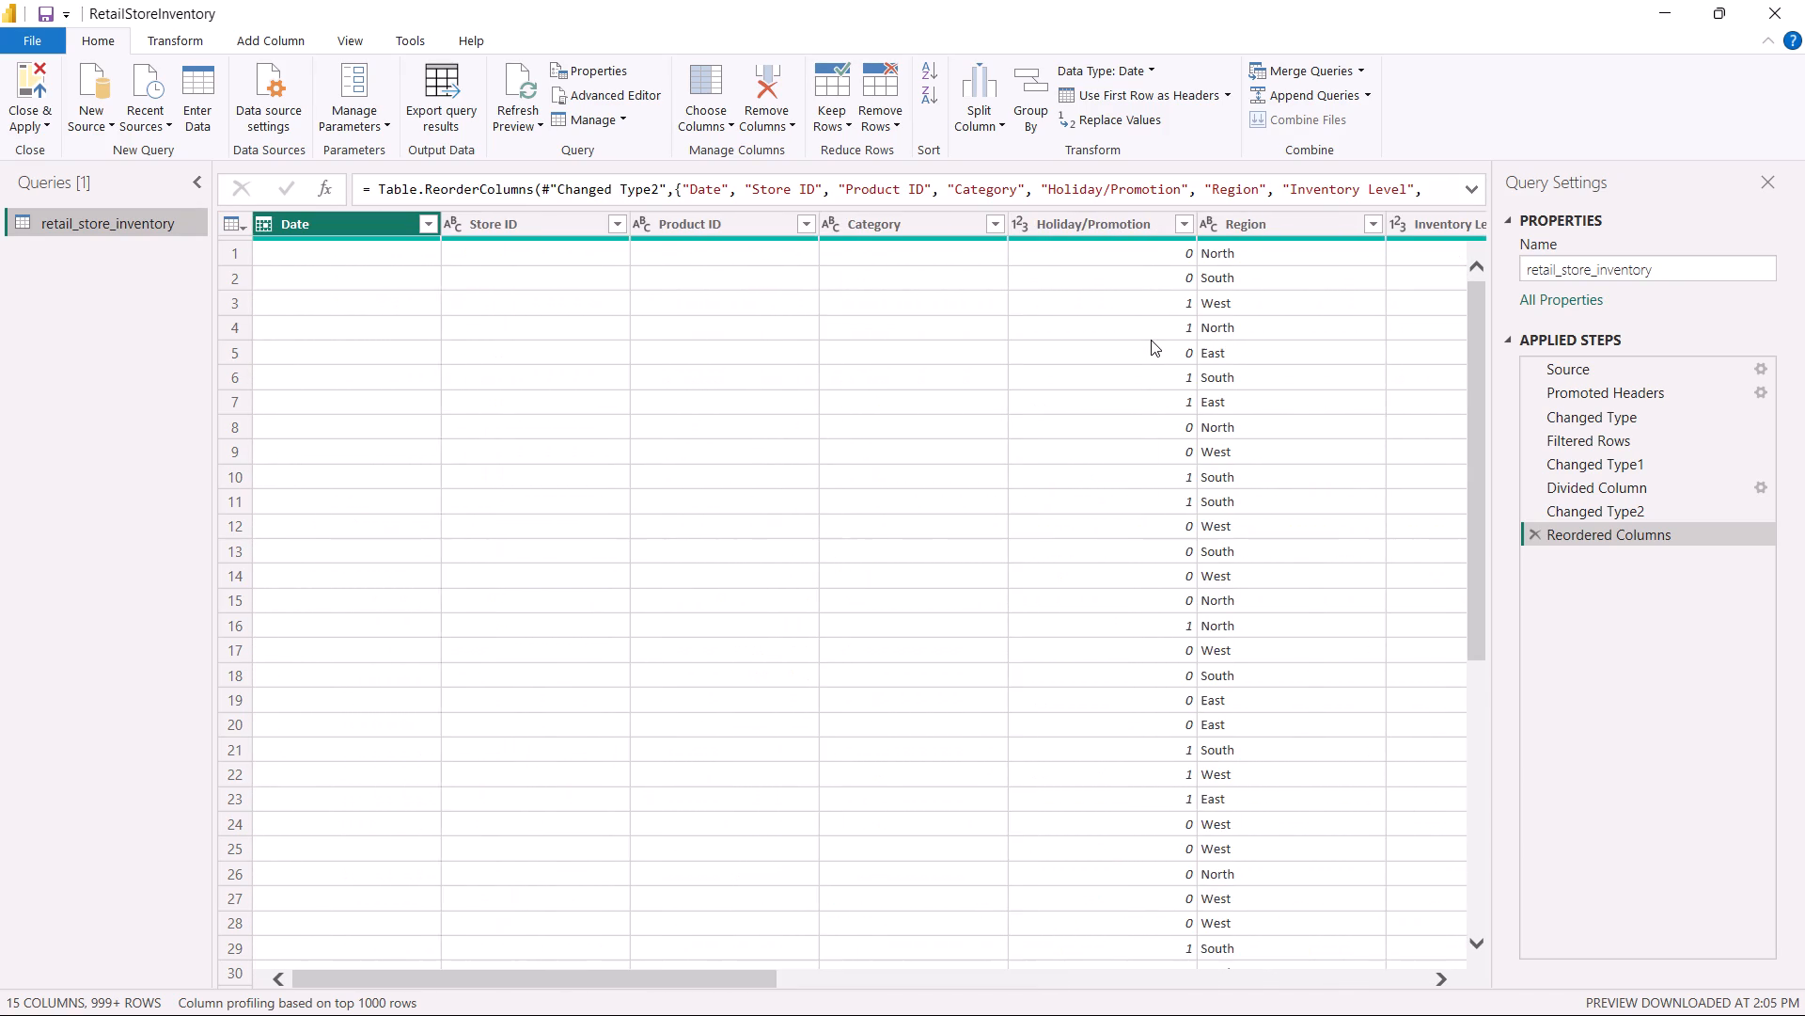
Open the filter options for the Date column.
{"action": "left_click", "coordinate": [440, 226]}
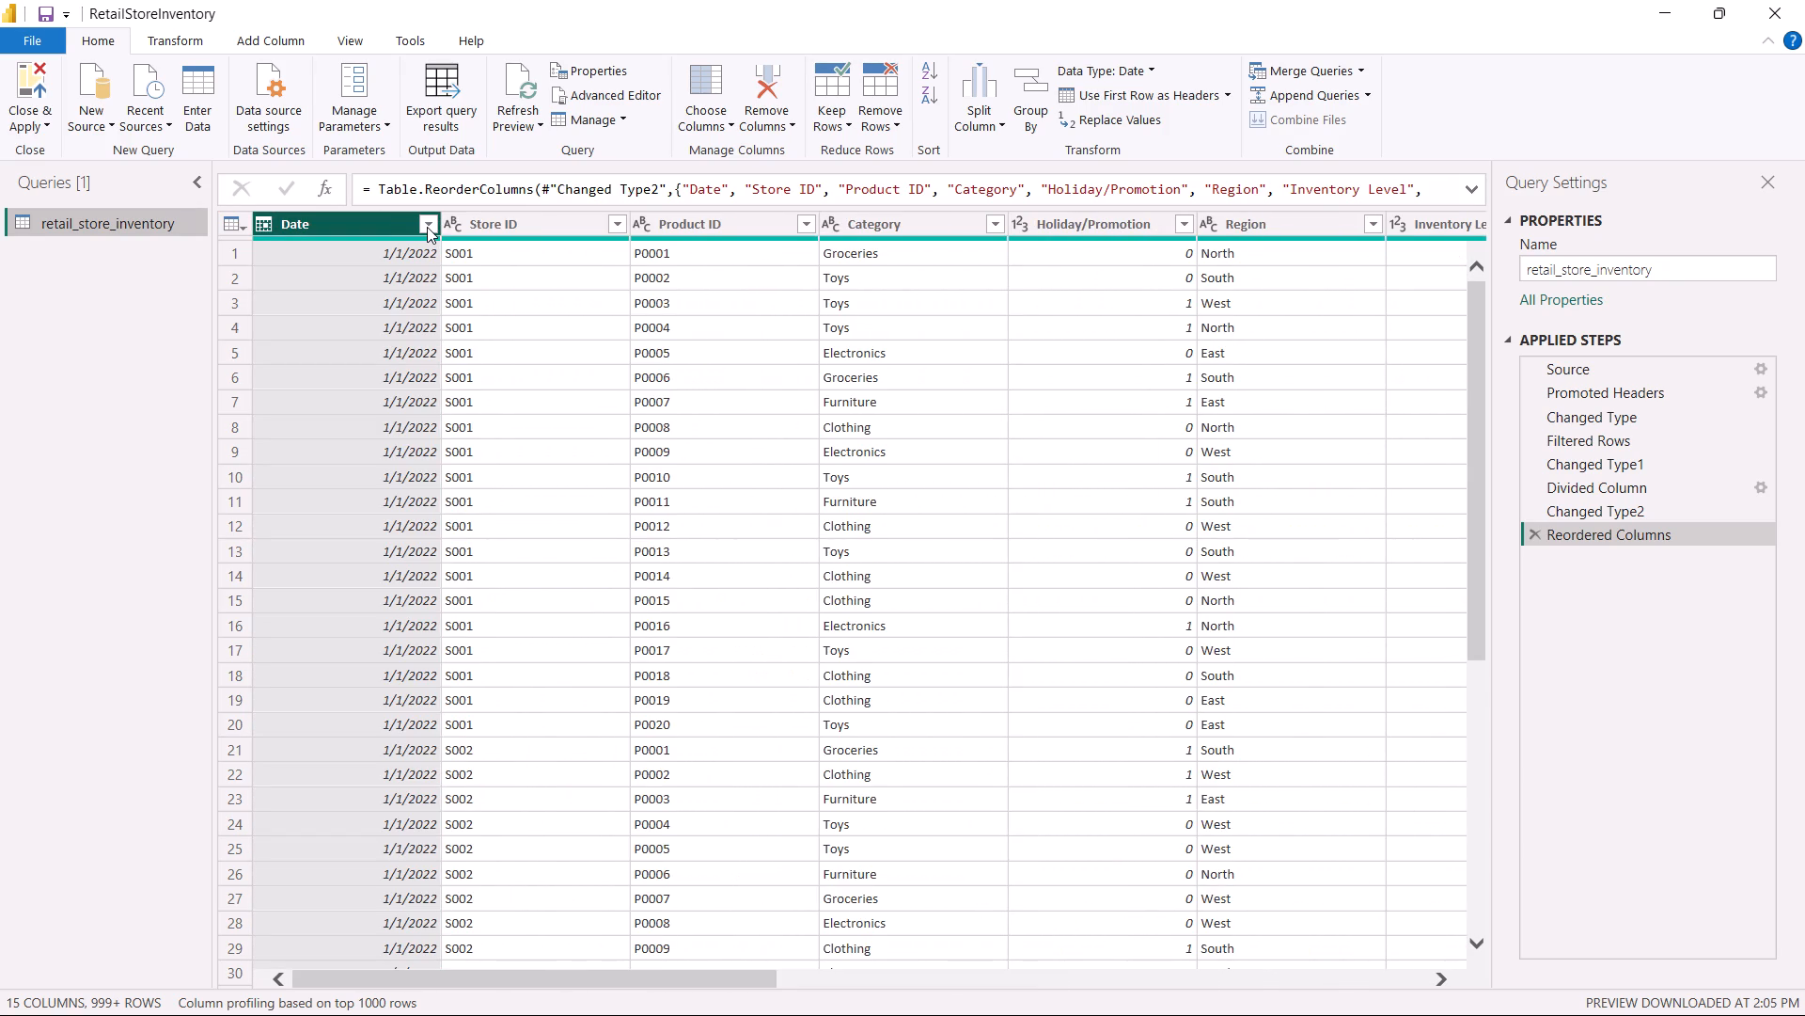
{"action": "left_click", "coordinate": [427, 227]}
{"action": "left_click", "coordinate": [427, 227]}
{"action": "left_click", "coordinate": [427, 227]}
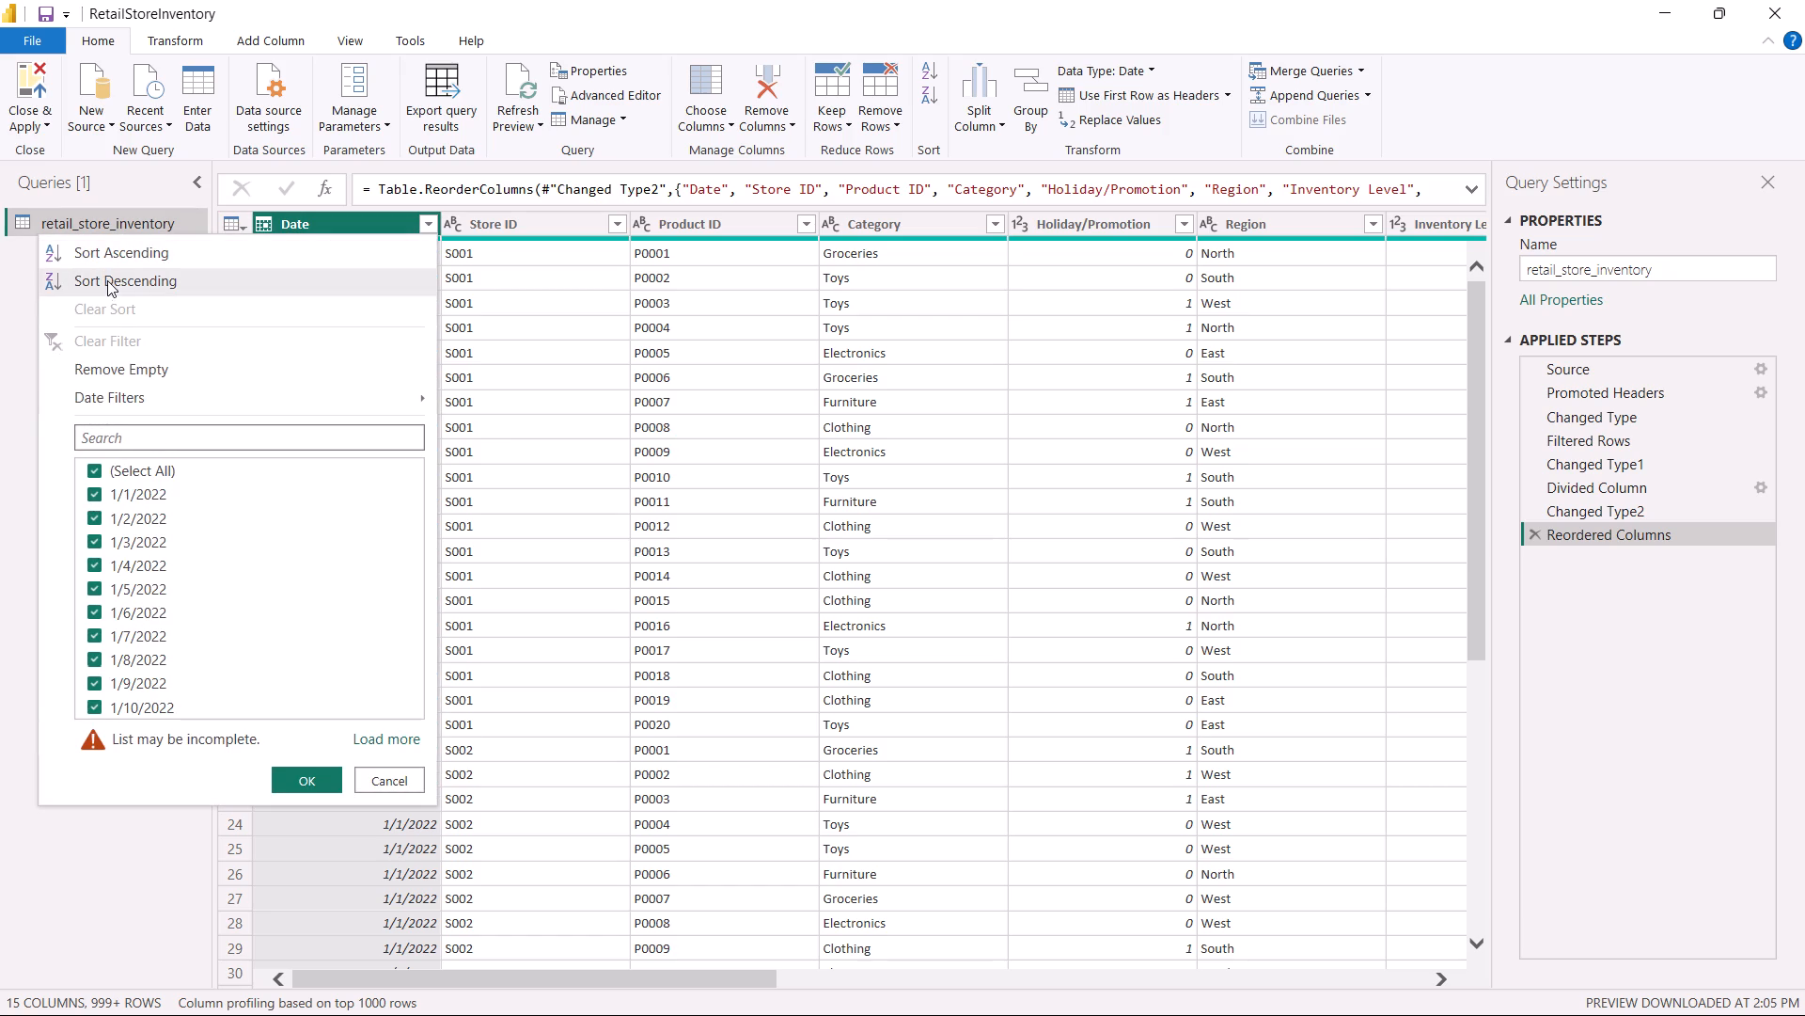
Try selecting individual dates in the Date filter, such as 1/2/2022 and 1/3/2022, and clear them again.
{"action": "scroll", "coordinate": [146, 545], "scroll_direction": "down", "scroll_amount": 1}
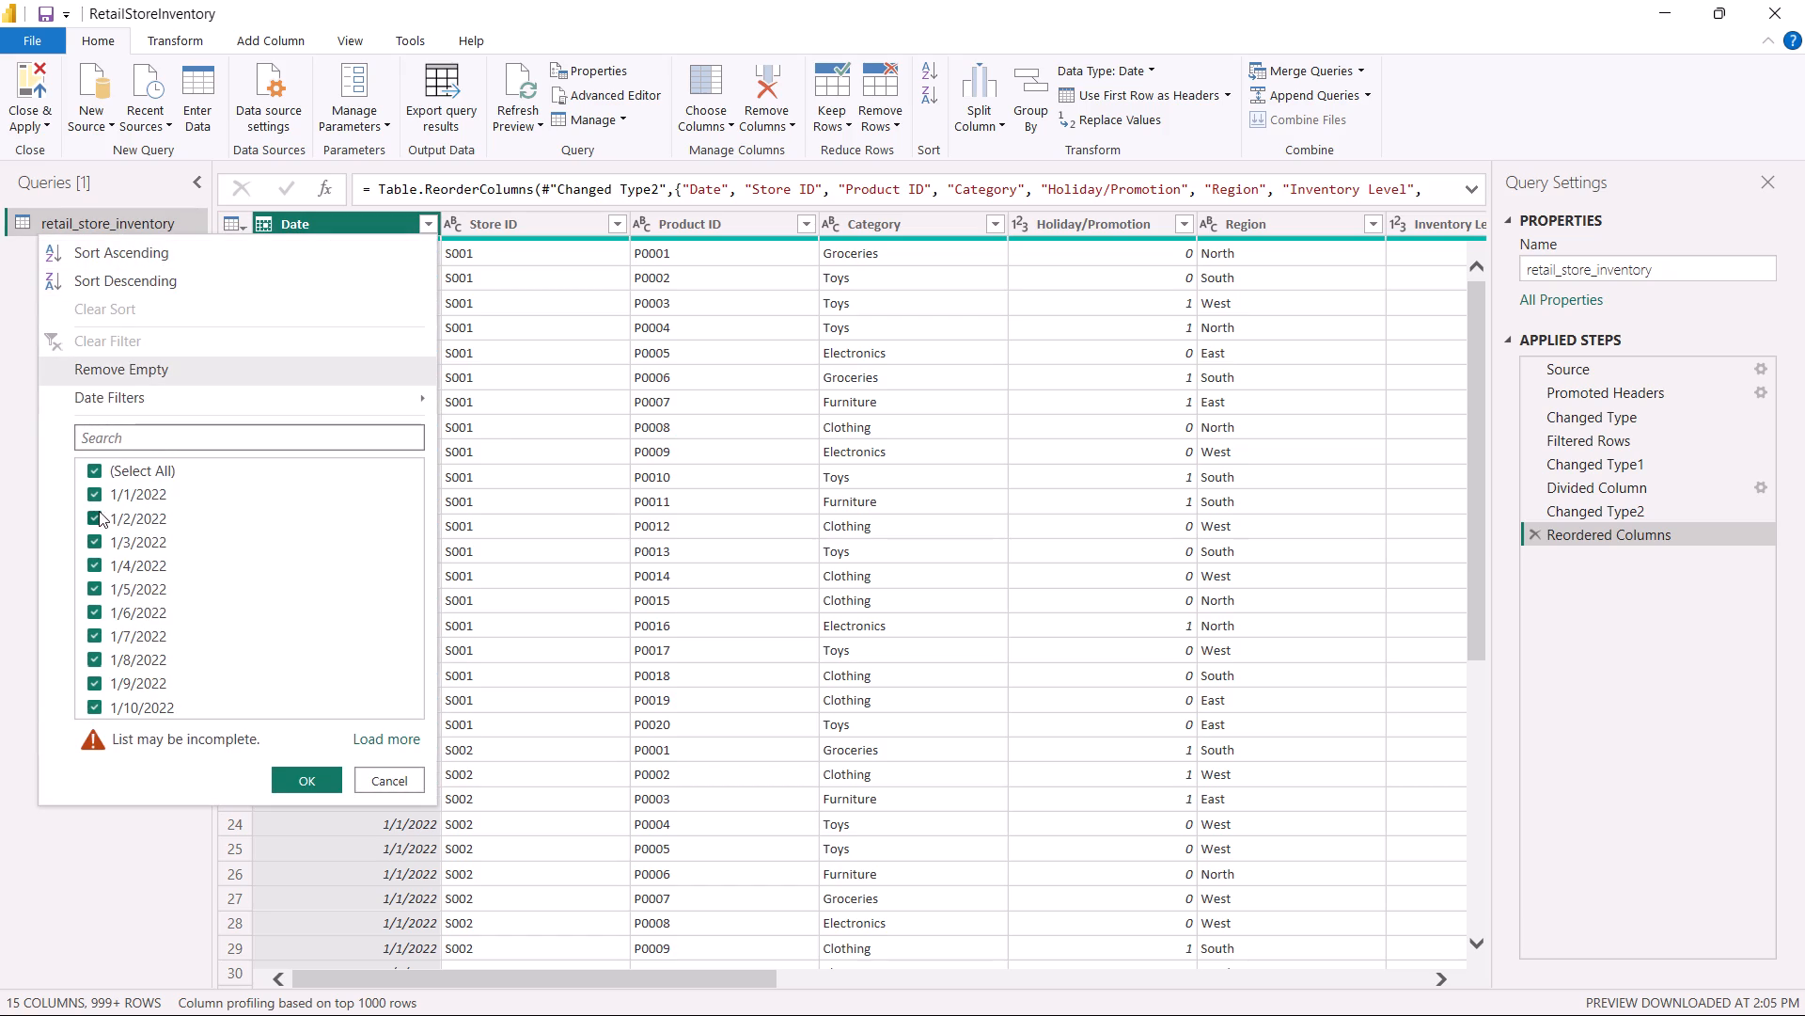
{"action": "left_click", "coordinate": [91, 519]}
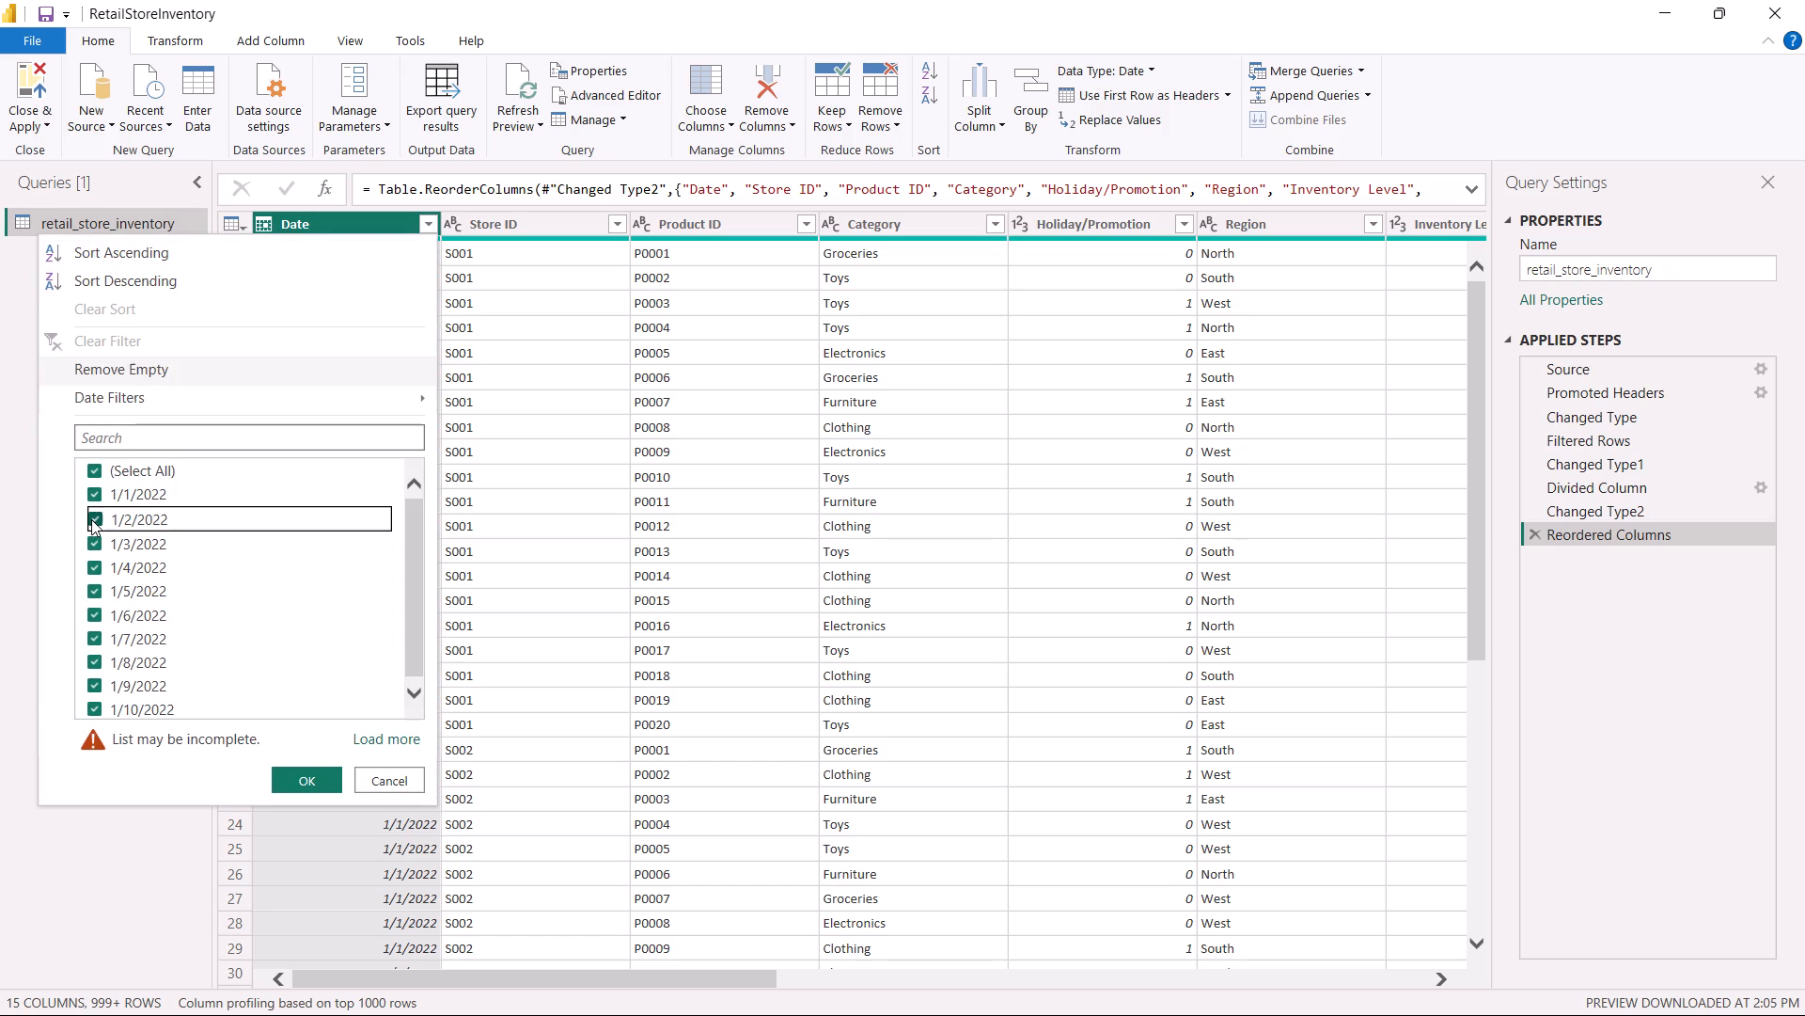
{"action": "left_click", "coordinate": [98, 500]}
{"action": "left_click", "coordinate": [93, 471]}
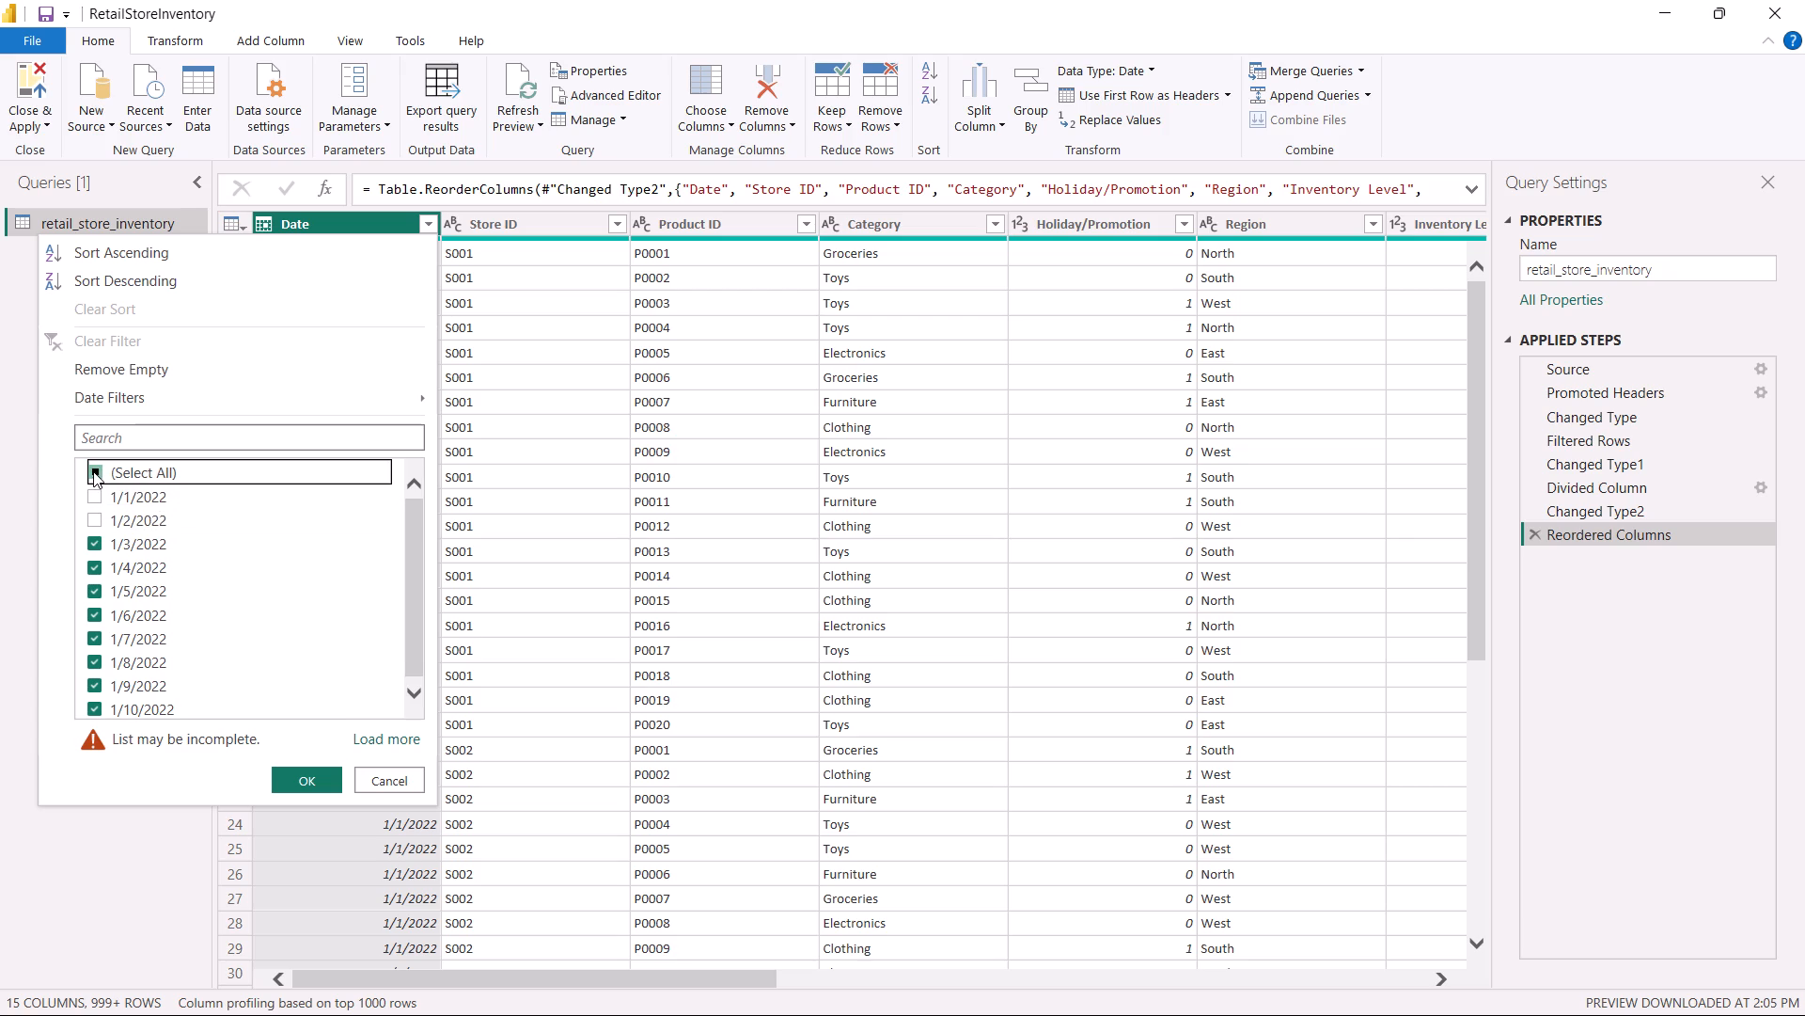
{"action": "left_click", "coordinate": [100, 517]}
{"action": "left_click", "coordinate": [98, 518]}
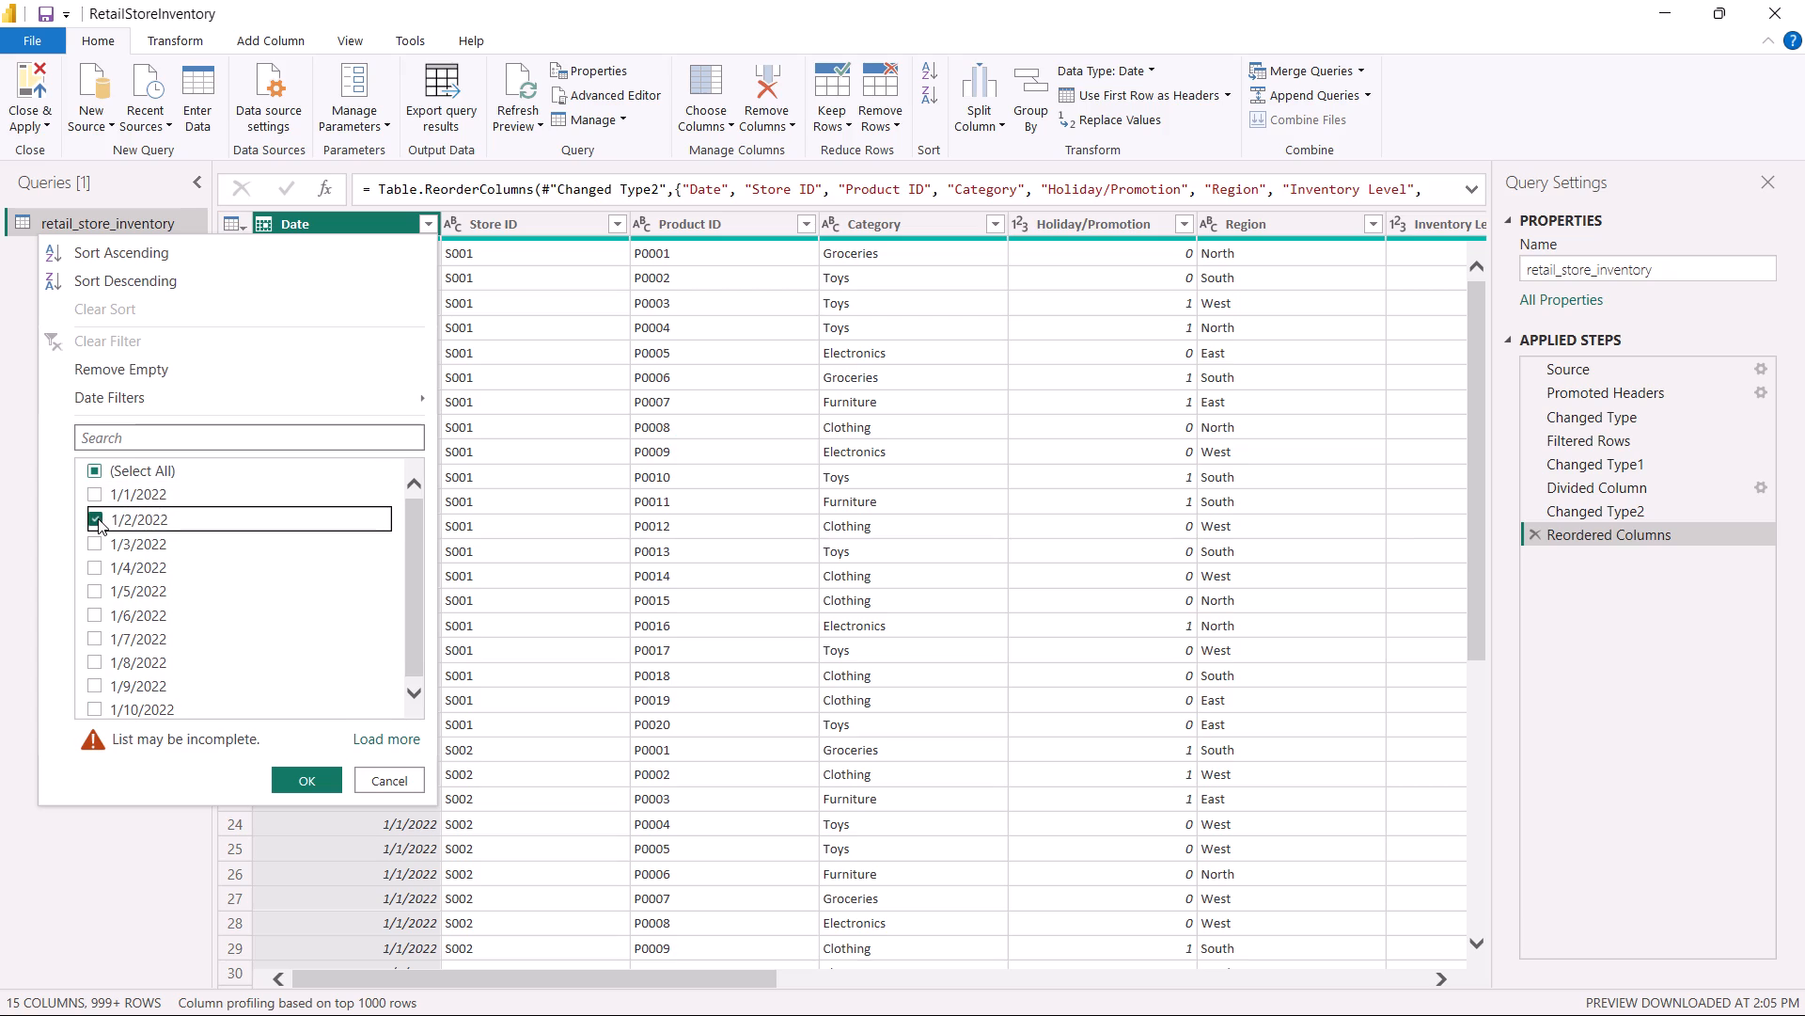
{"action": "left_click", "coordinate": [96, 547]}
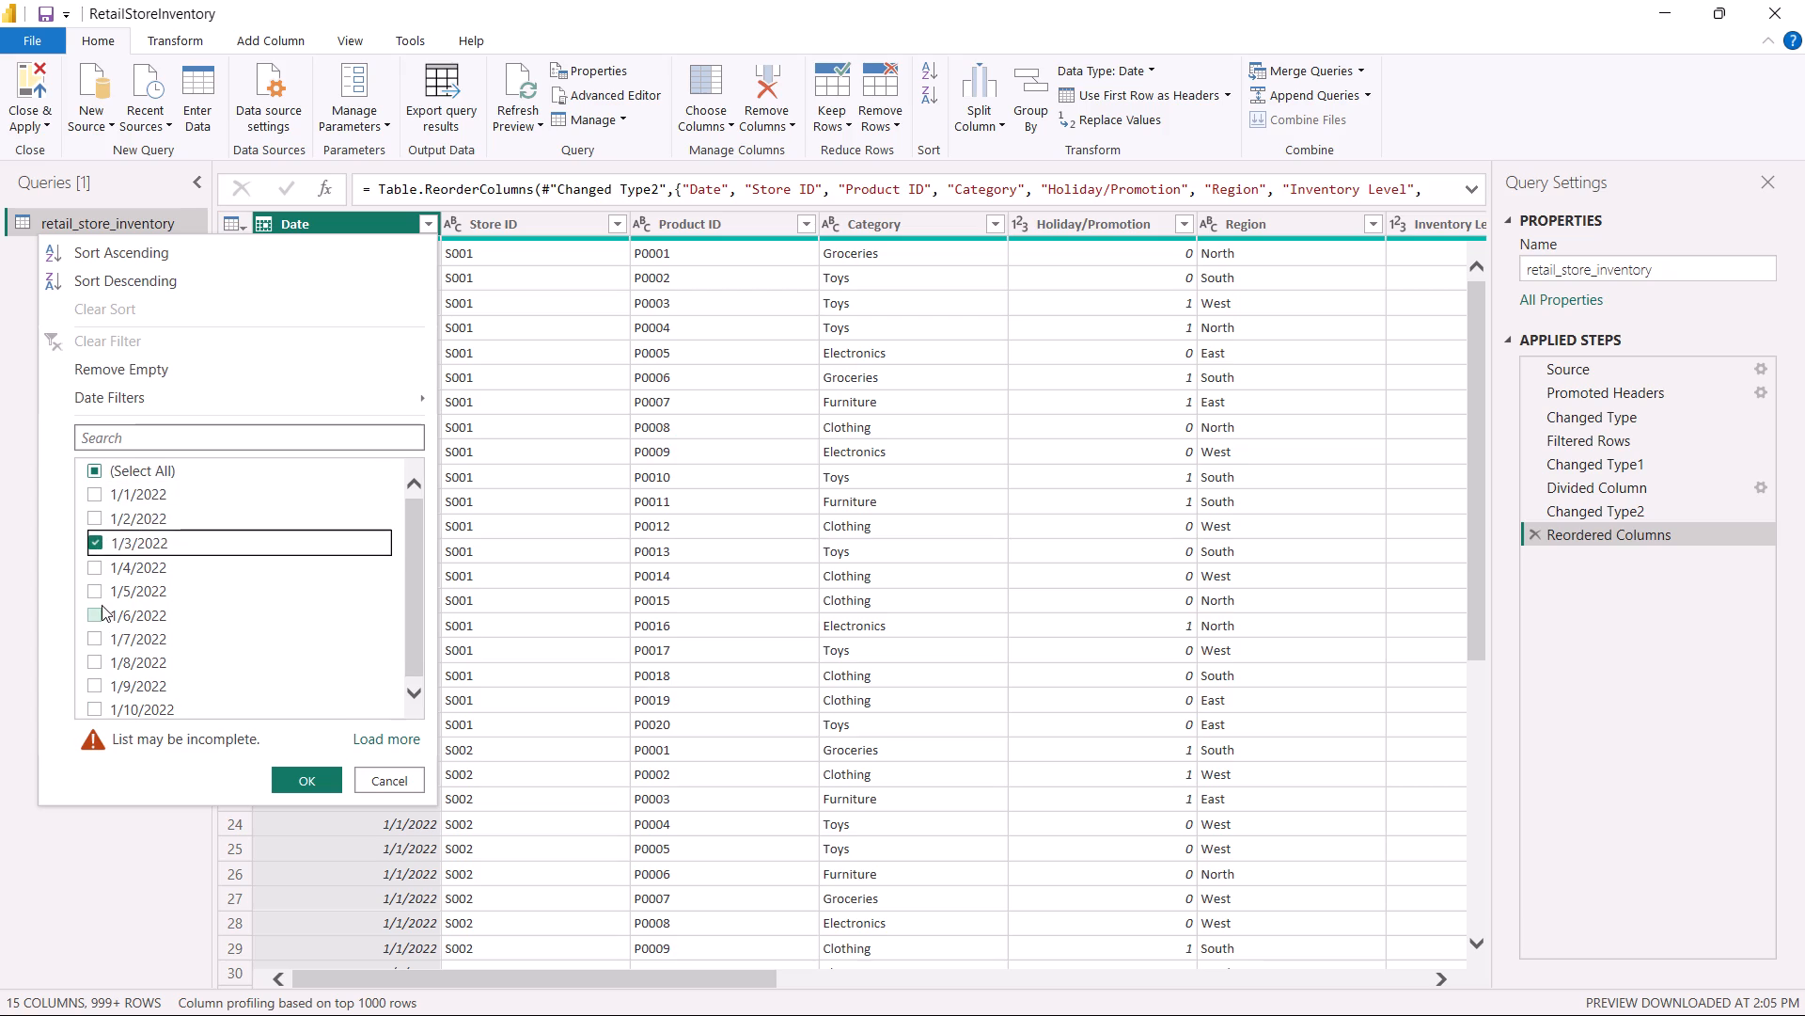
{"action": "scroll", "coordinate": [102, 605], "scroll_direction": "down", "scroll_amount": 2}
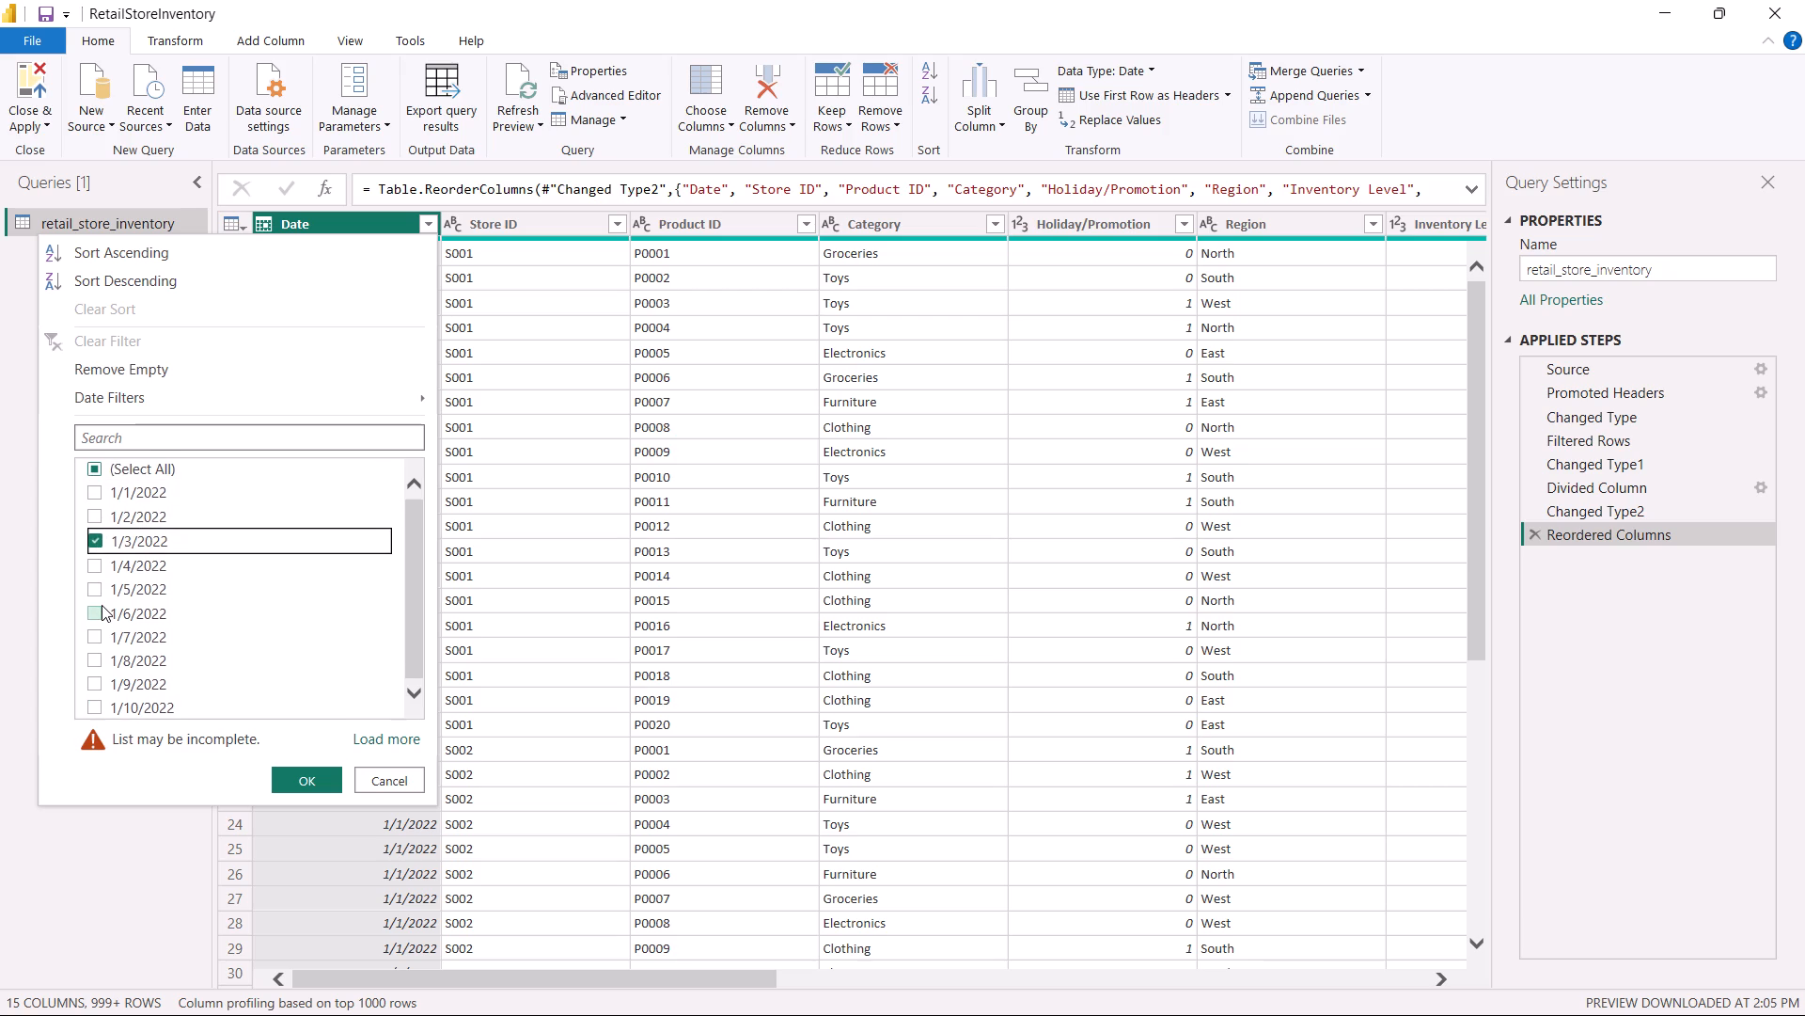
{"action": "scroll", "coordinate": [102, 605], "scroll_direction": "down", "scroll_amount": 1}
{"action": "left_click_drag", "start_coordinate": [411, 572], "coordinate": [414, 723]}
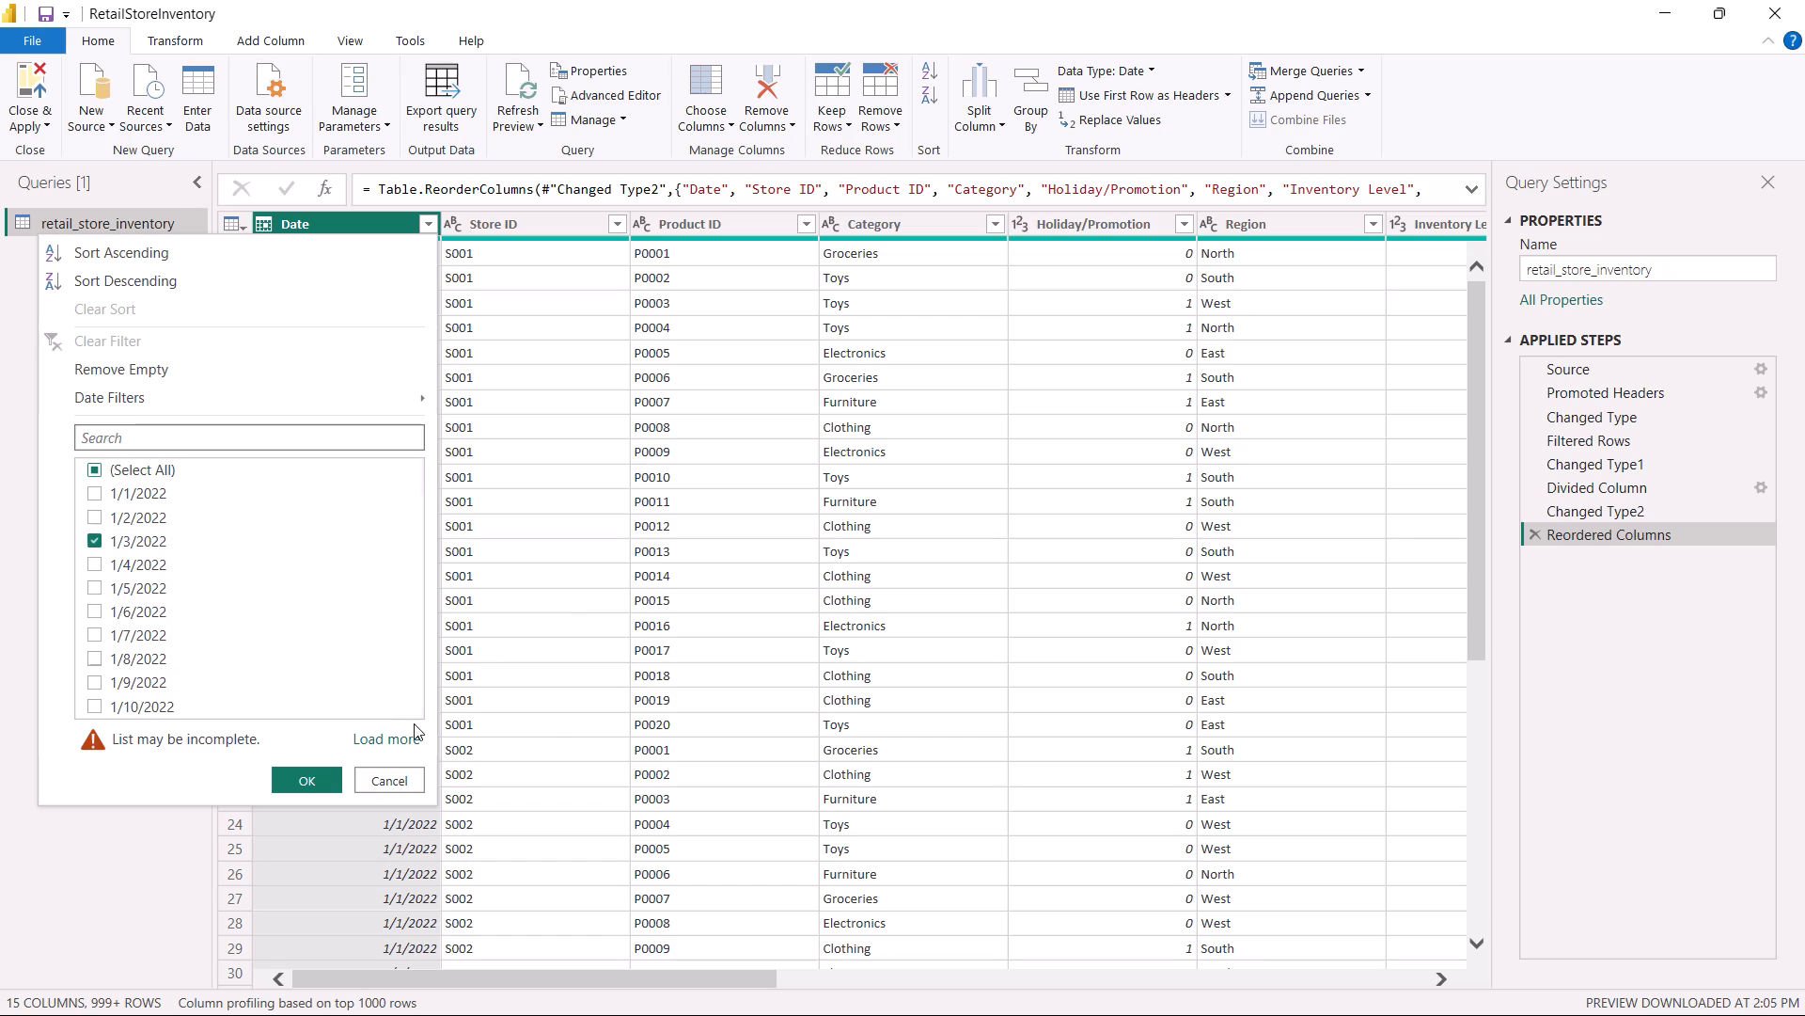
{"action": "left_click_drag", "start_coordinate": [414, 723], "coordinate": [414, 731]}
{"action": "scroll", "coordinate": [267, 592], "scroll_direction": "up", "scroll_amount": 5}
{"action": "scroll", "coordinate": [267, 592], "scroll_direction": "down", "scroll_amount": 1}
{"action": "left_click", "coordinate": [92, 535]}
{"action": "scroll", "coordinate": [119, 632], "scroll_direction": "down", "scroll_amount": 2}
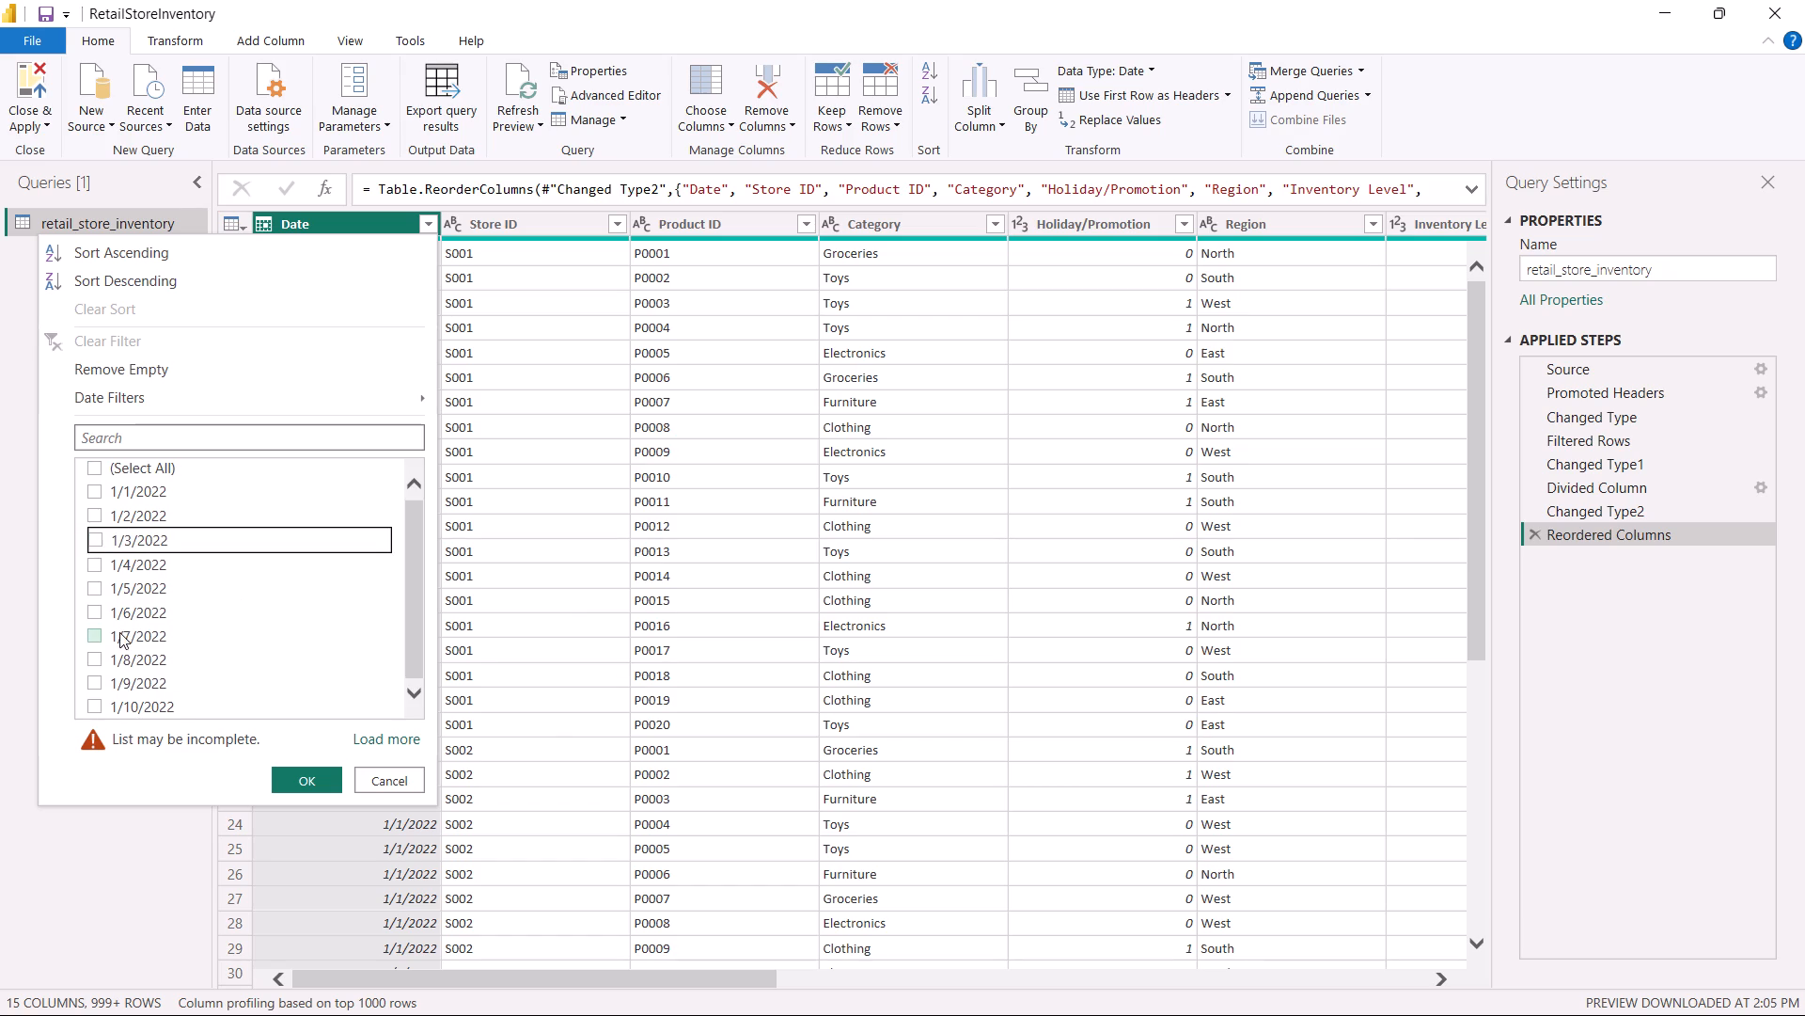
Load the complete date list, clear all dates, and filter the Date column to 3/1/2022 only.
{"action": "left_click", "coordinate": [366, 745]}
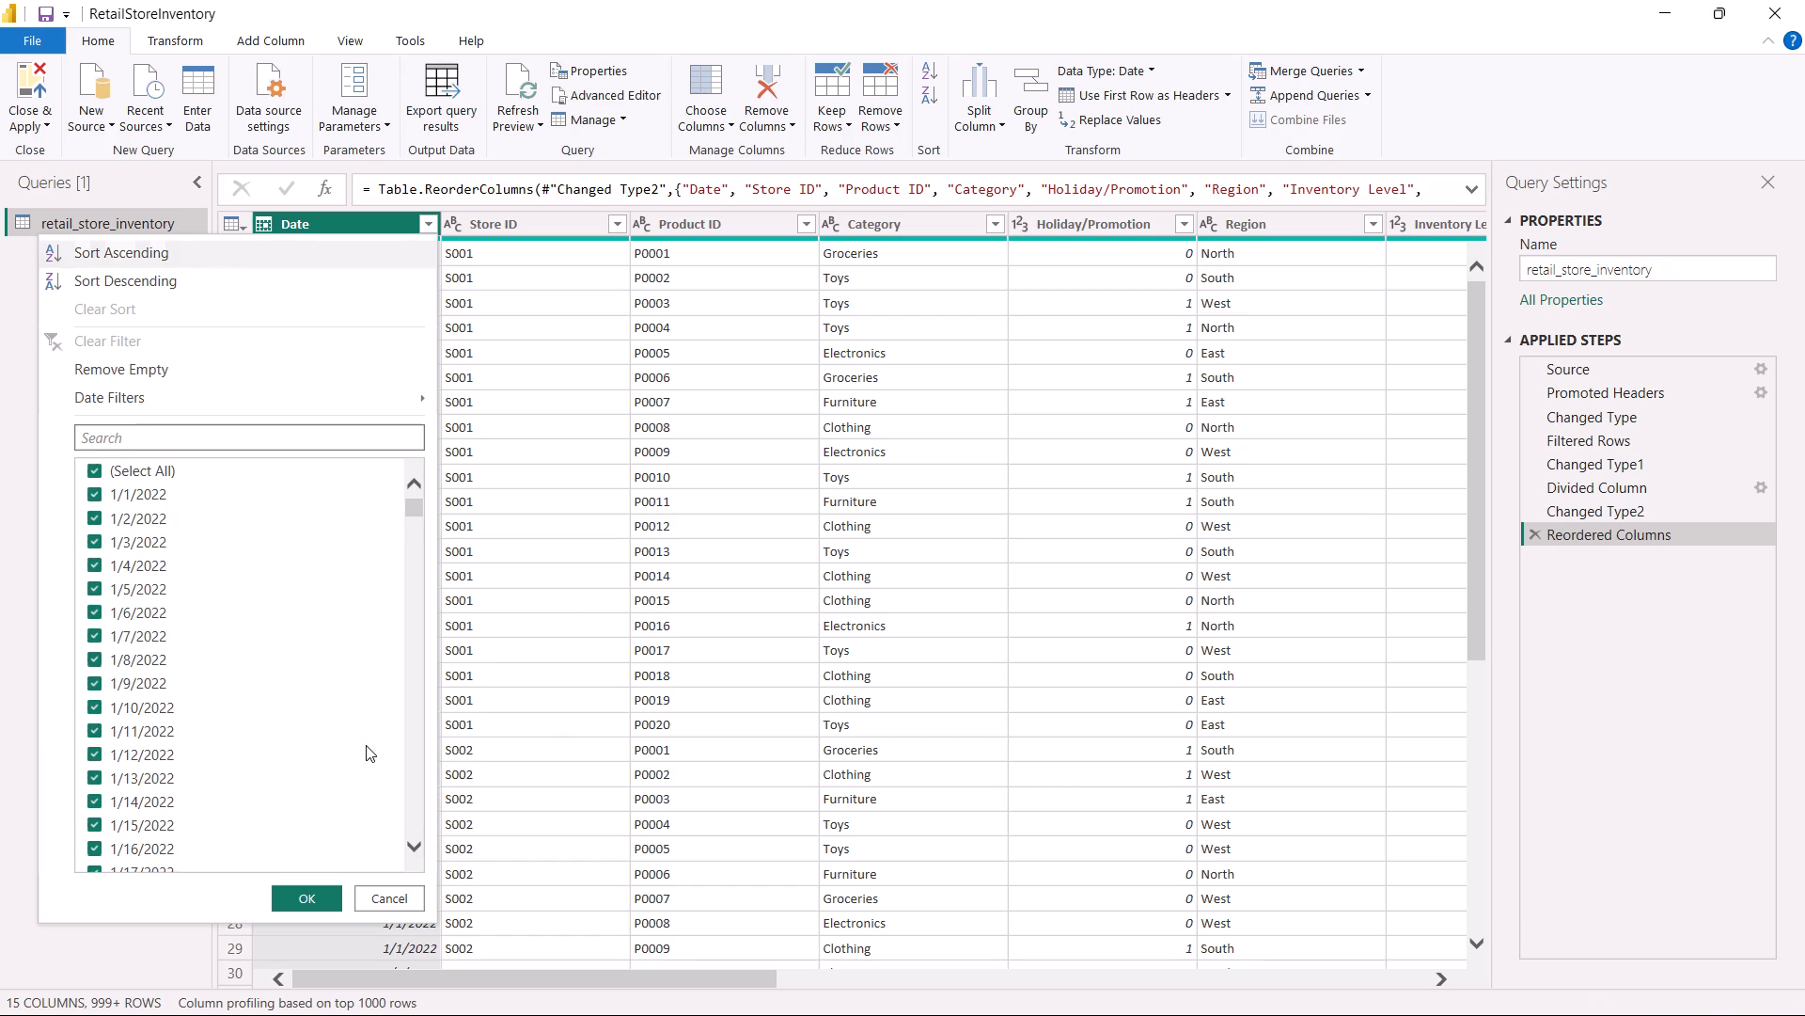
{"action": "scroll", "coordinate": [209, 678], "scroll_direction": "up", "scroll_amount": 1}
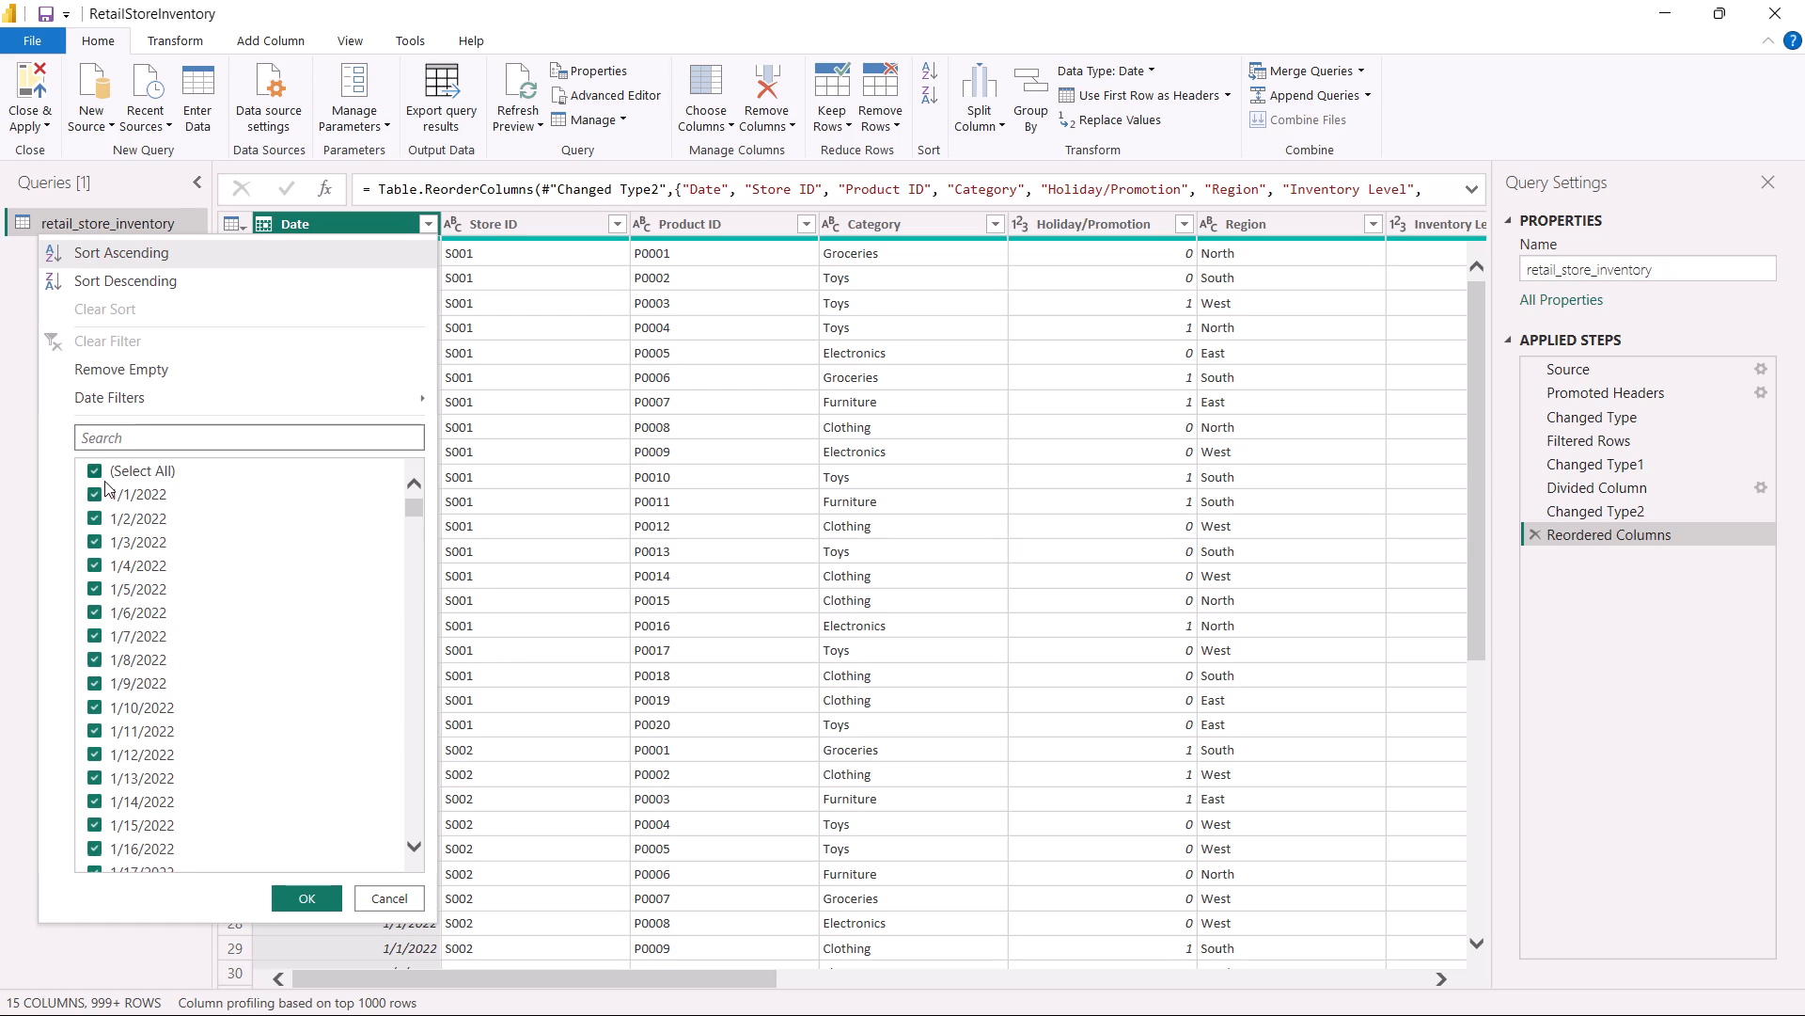
{"action": "left_click", "coordinate": [97, 472]}
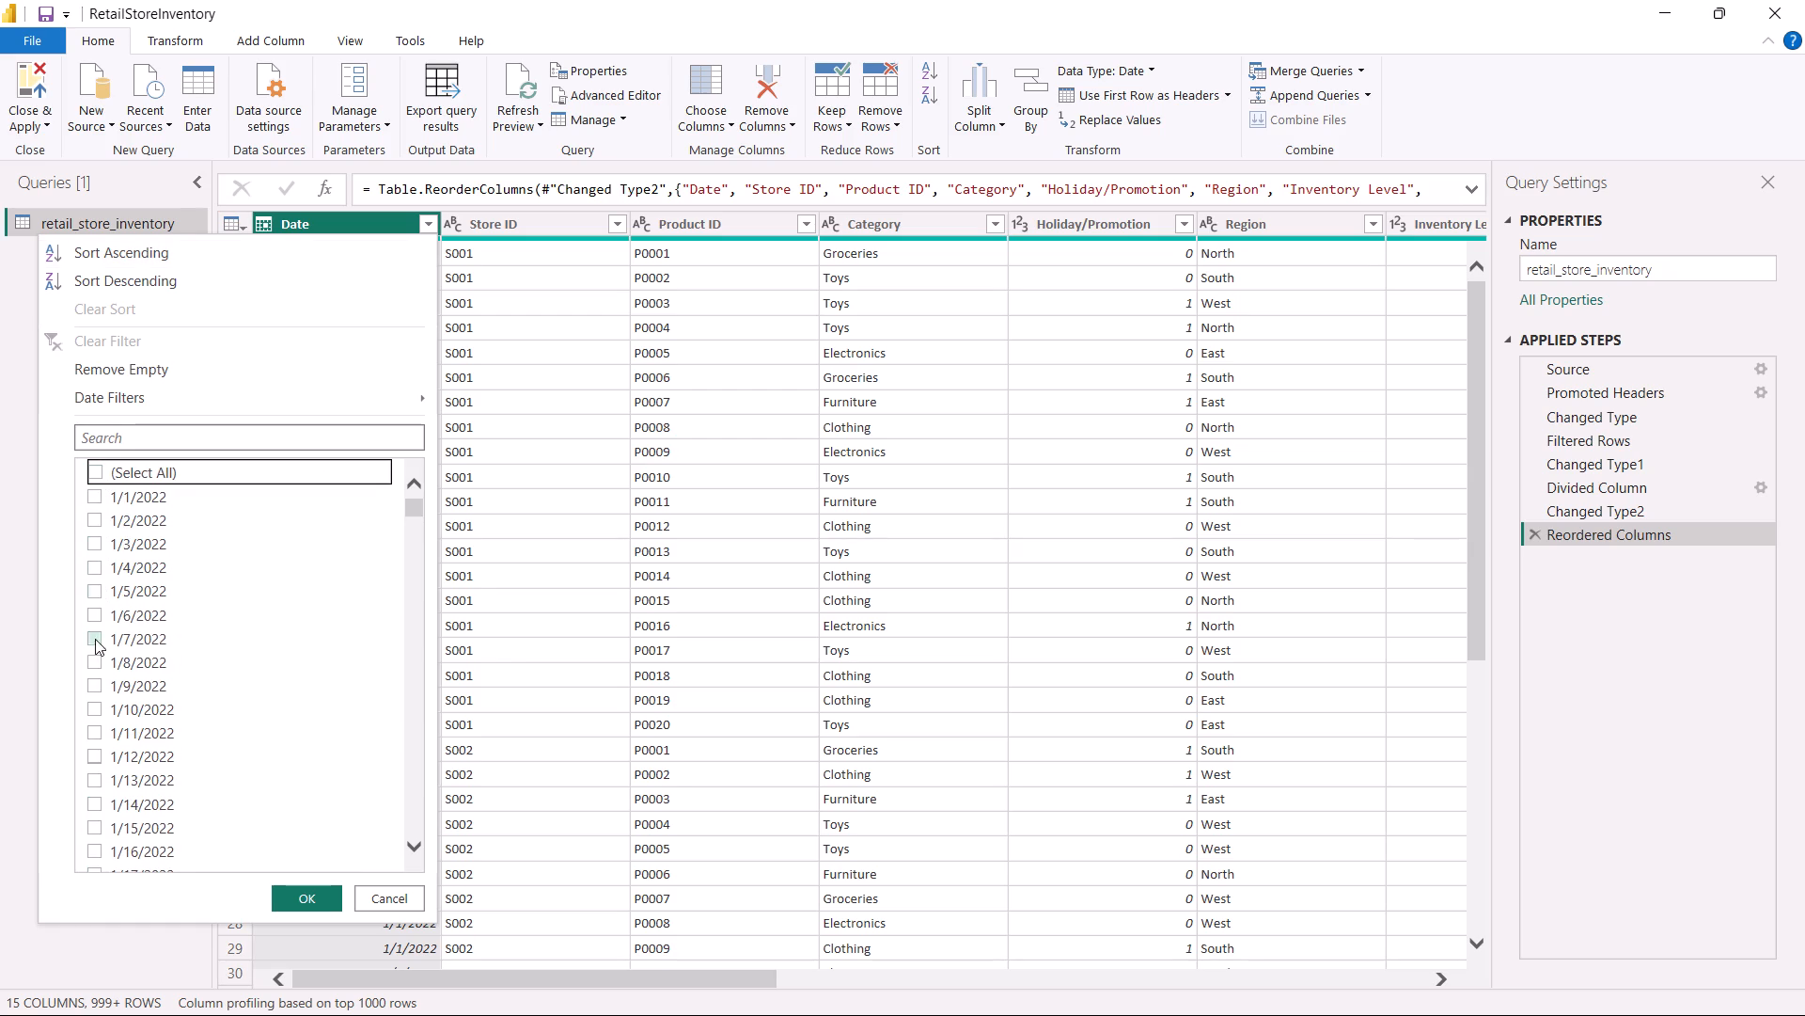
{"action": "scroll", "coordinate": [101, 695], "scroll_direction": "down", "scroll_amount": 5}
{"action": "scroll", "coordinate": [101, 695], "scroll_direction": "up", "scroll_amount": 1}
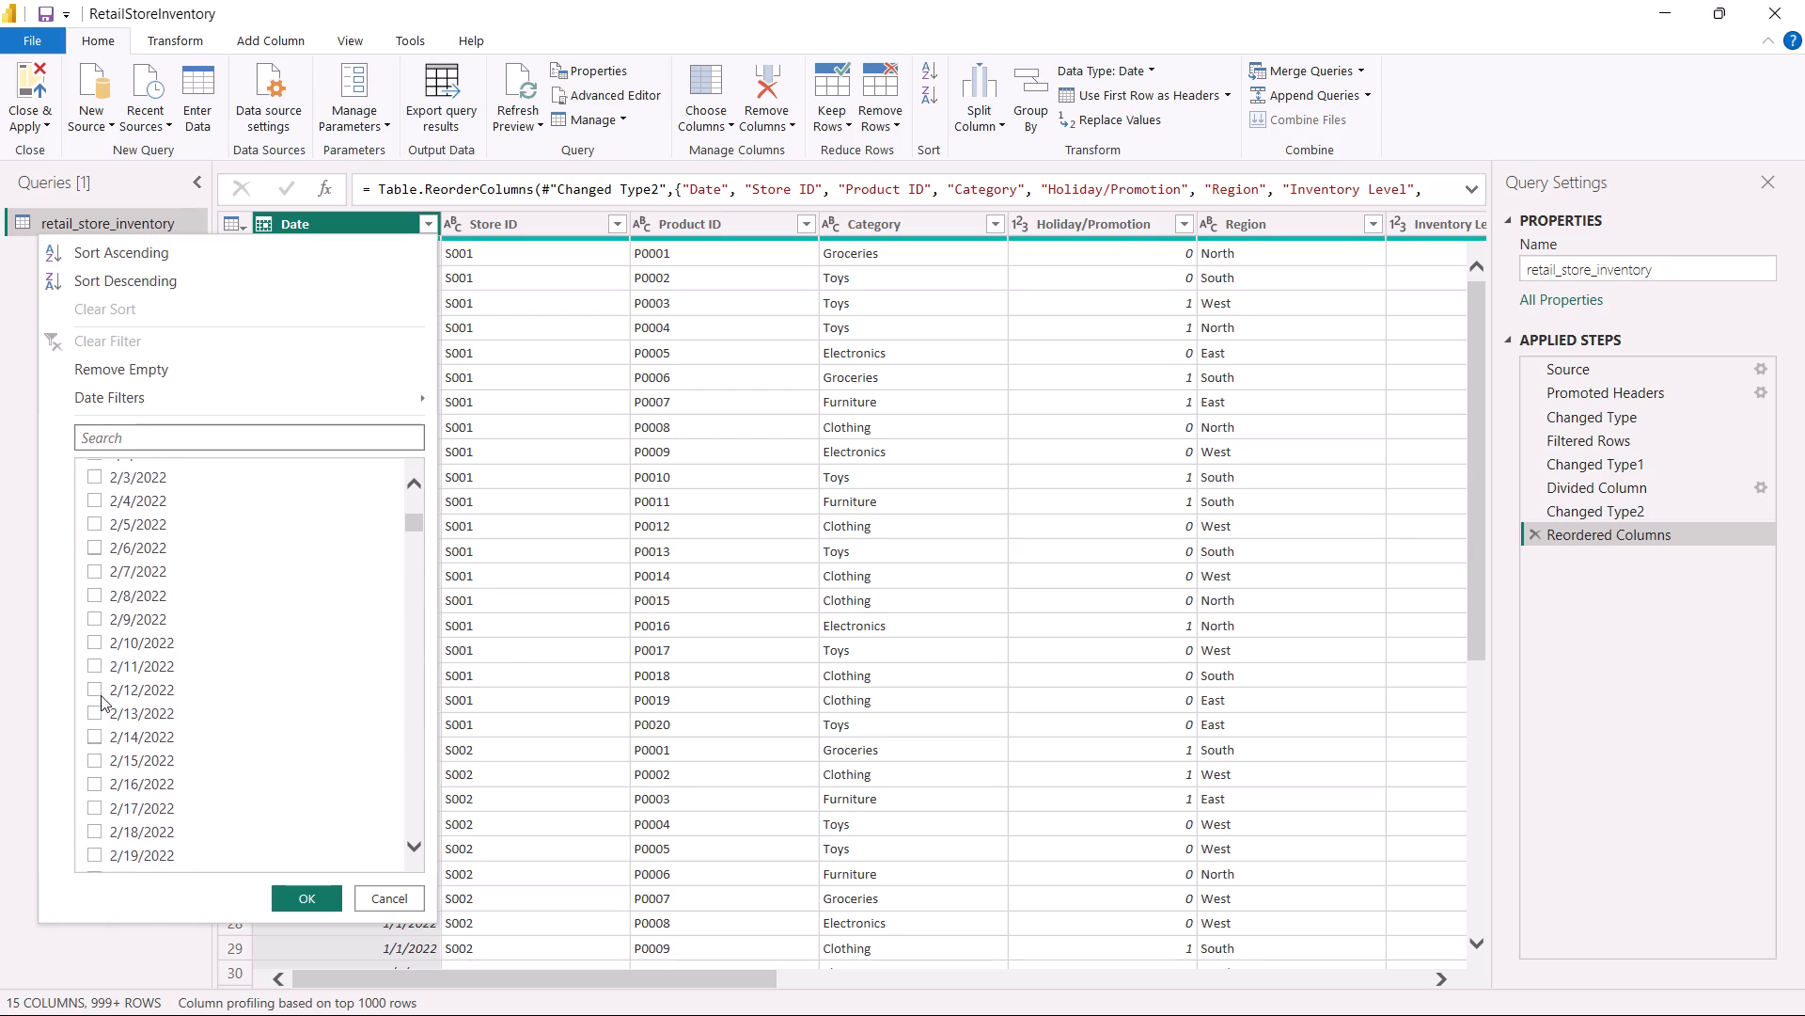
{"action": "scroll", "coordinate": [101, 695], "scroll_direction": "up", "scroll_amount": 1}
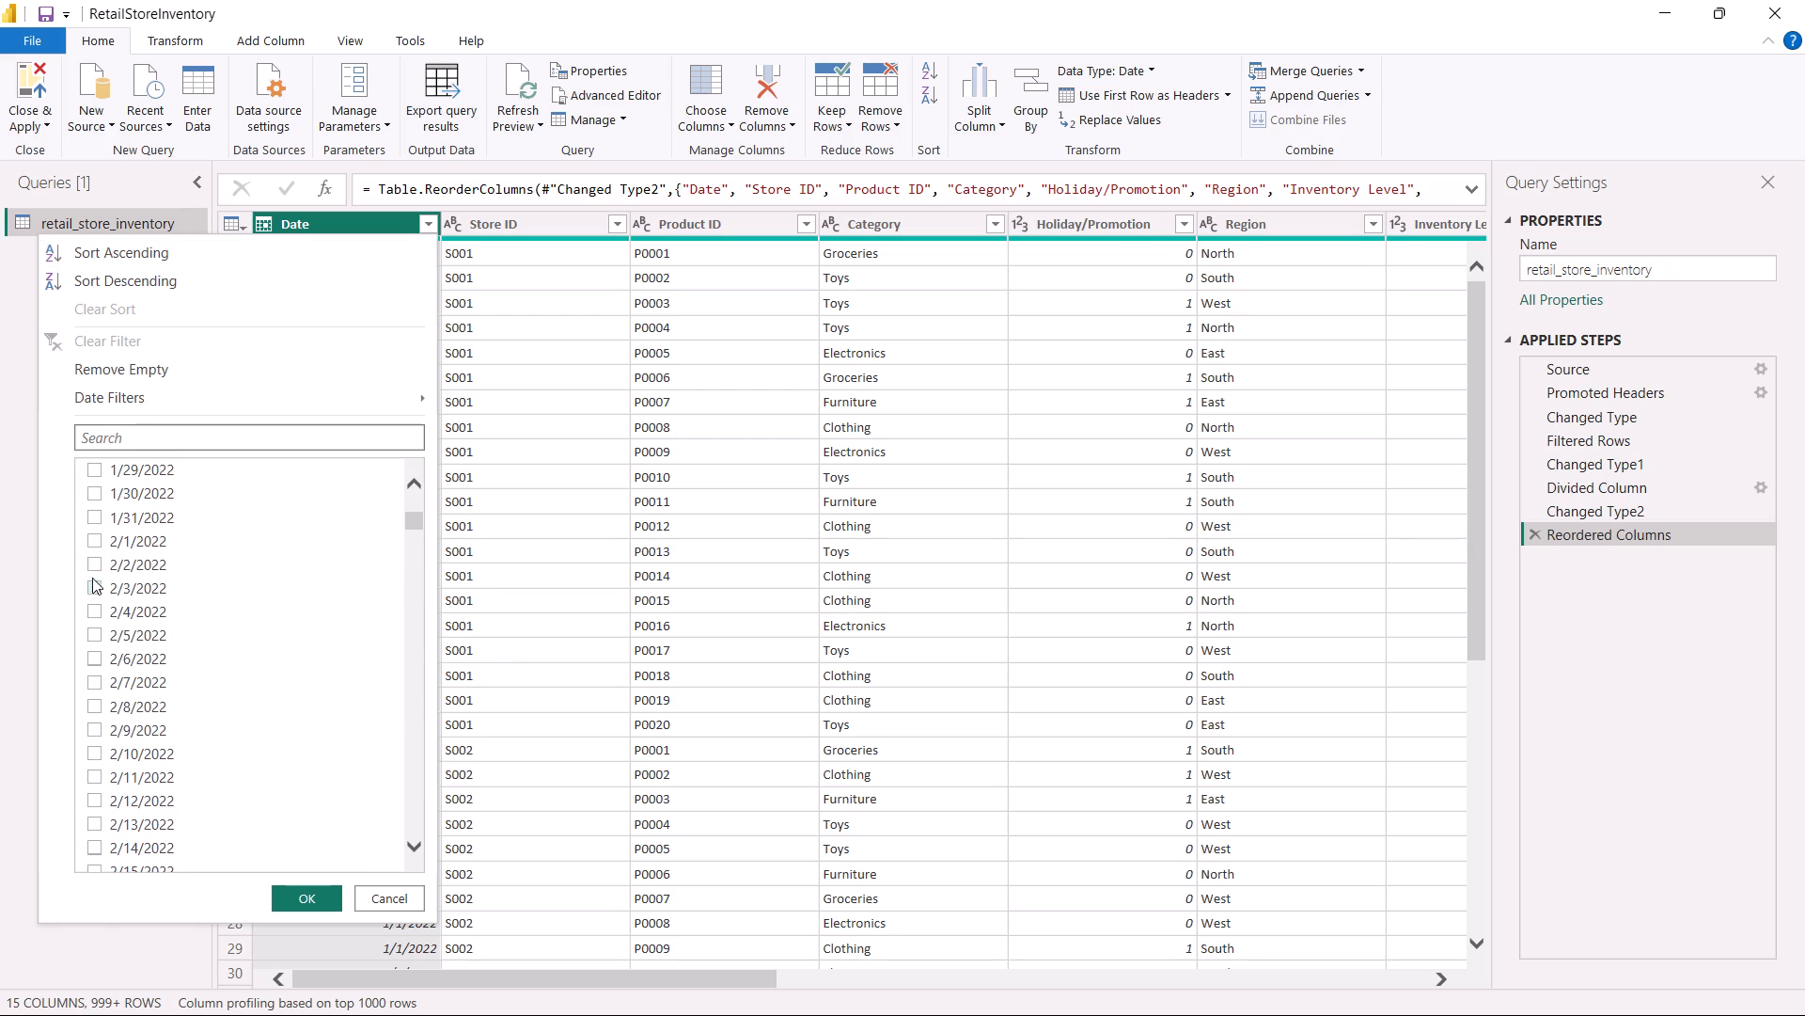
{"action": "scroll", "coordinate": [97, 638], "scroll_direction": "down", "scroll_amount": 1}
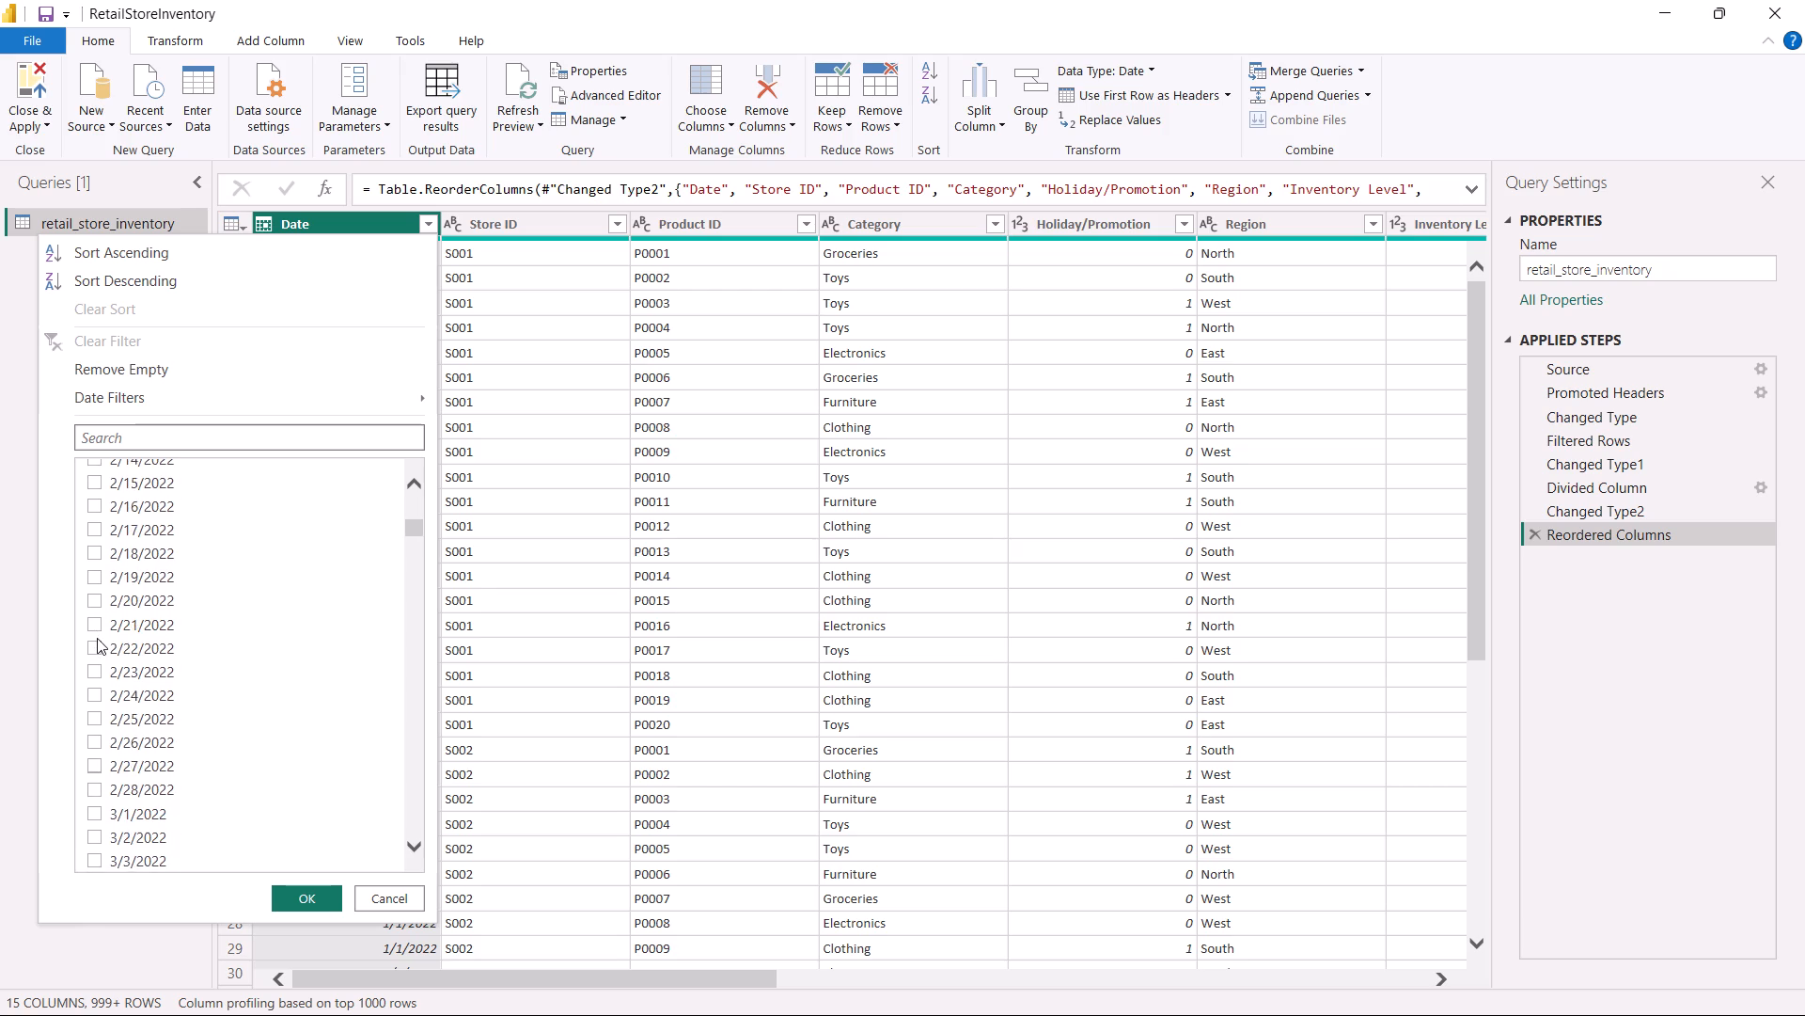
{"action": "scroll", "coordinate": [97, 638], "scroll_direction": "down", "scroll_amount": 1}
{"action": "left_click", "coordinate": [102, 688]}
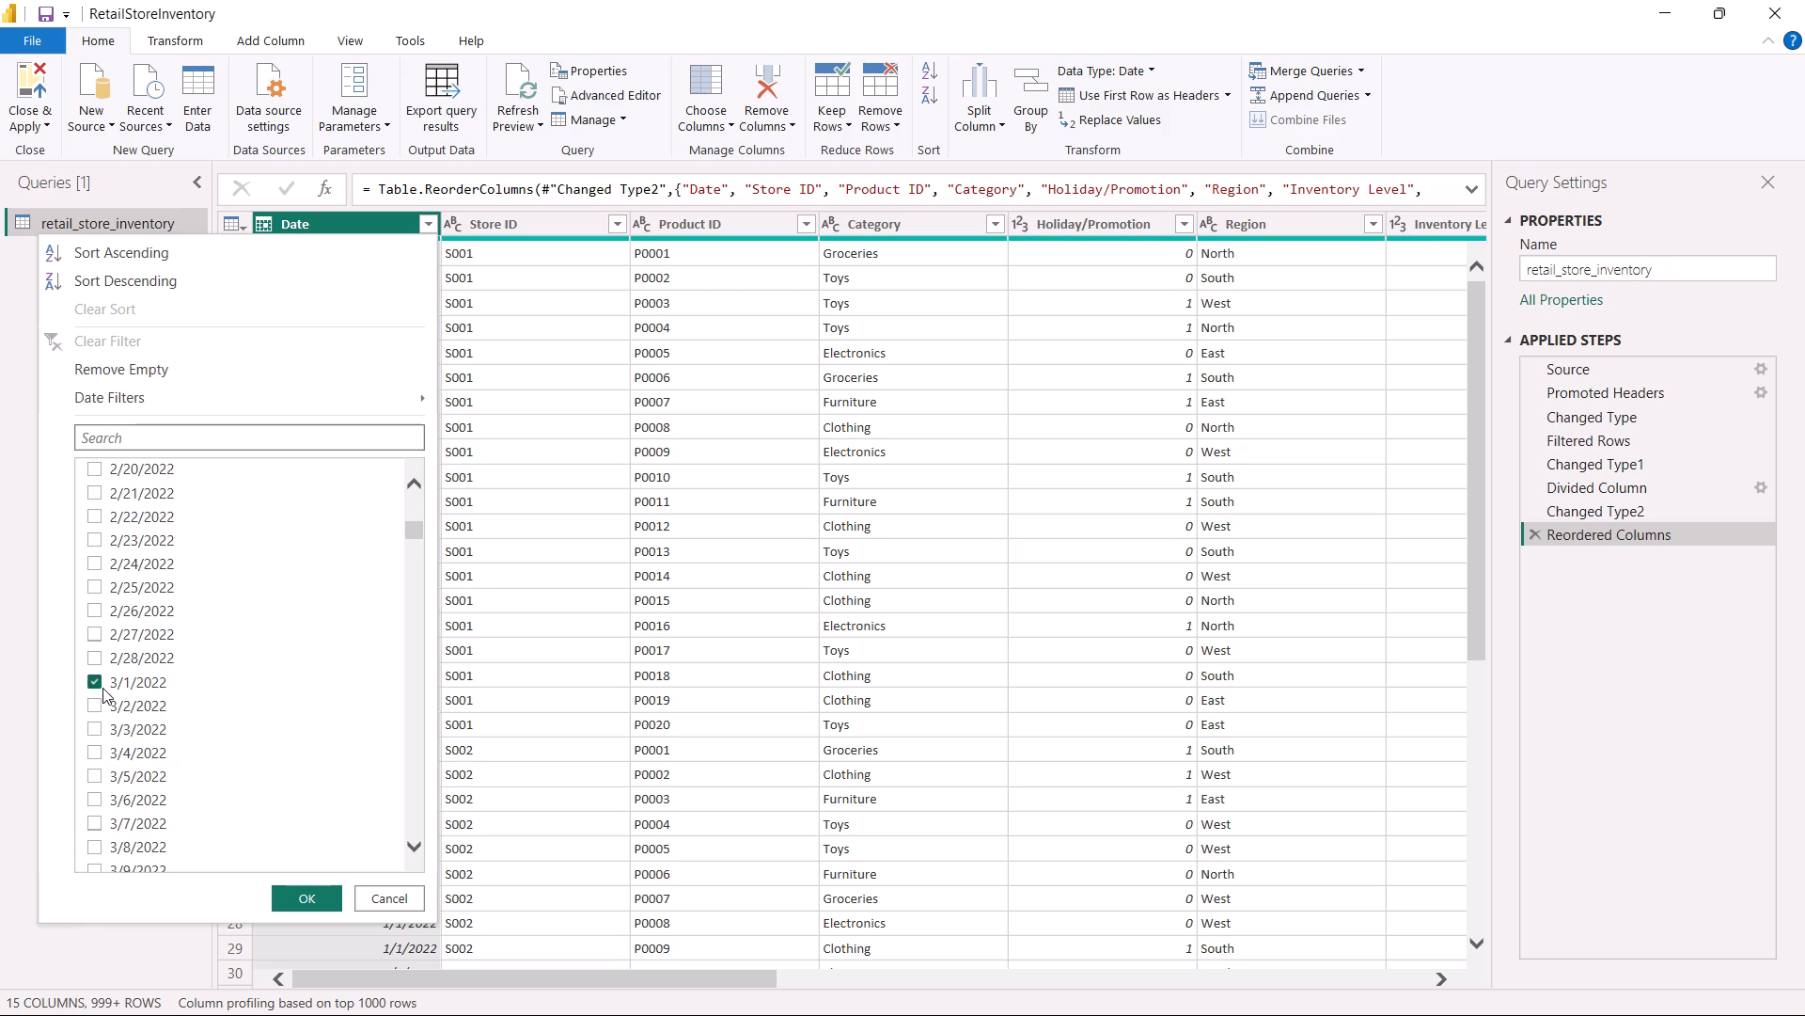
{"action": "key", "text": "Down"}
{"action": "key", "text": "Return"}
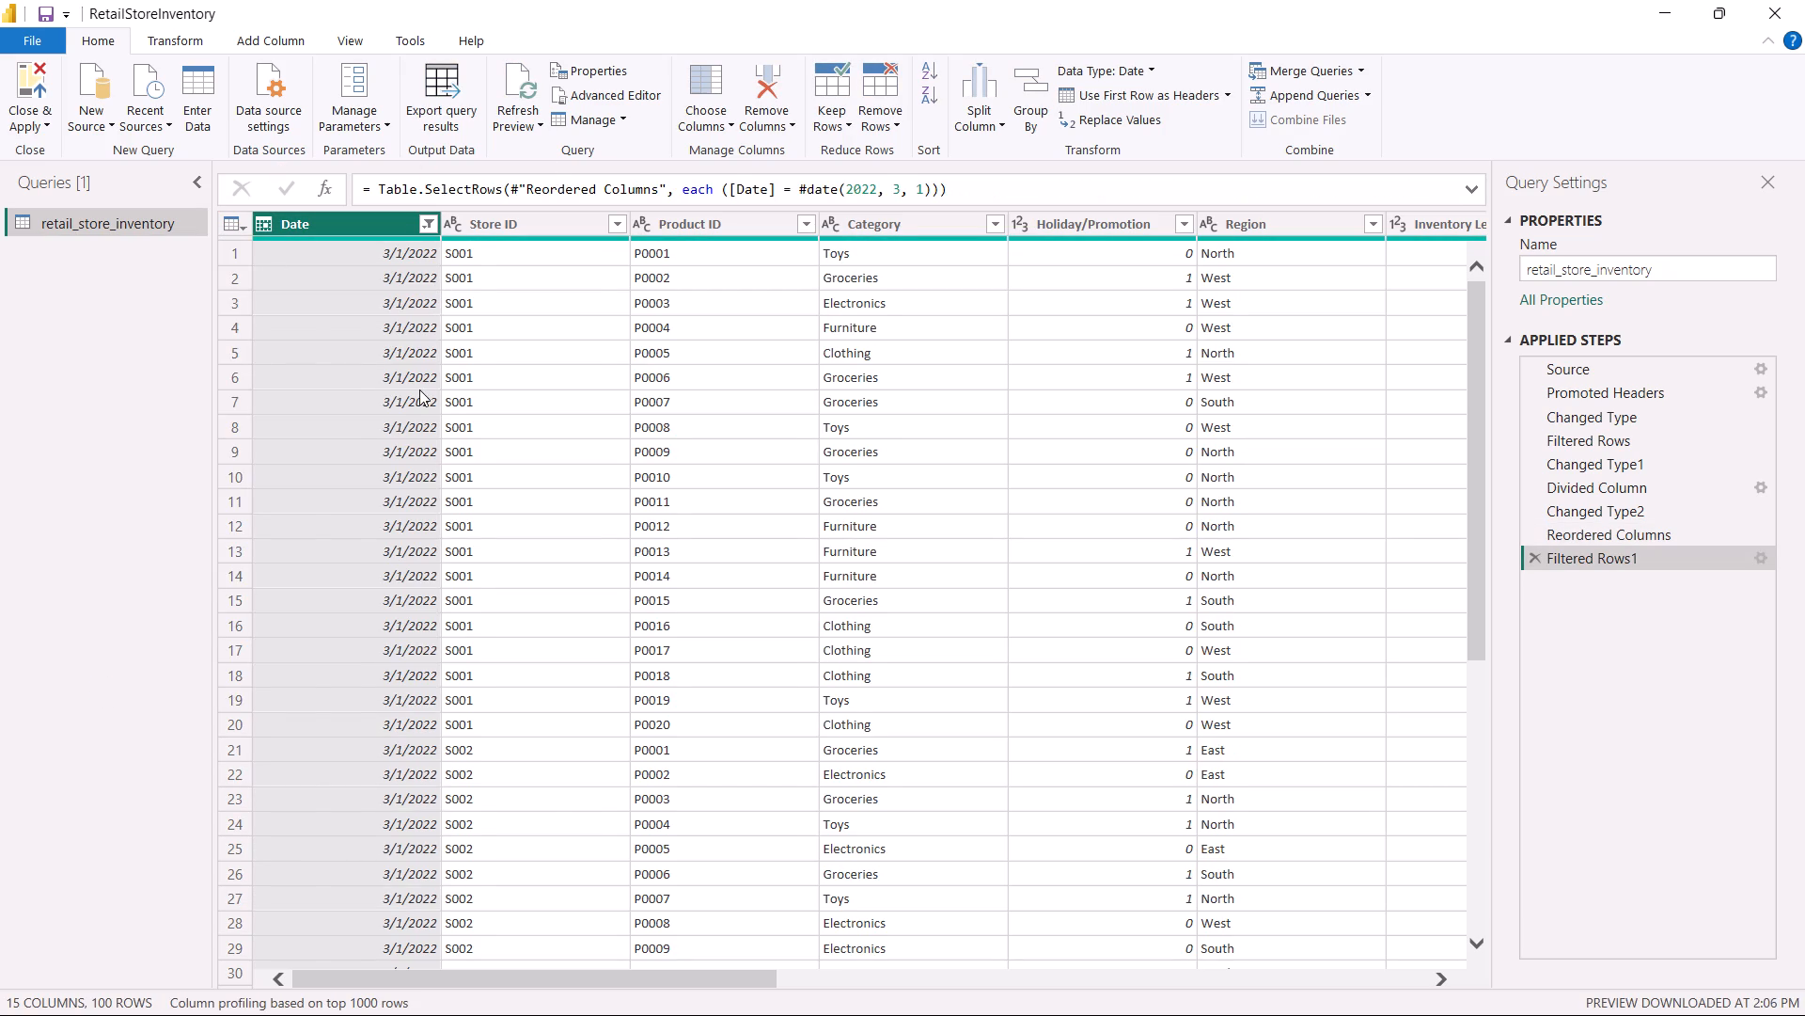
Examine the rows of the retail_store_inventory query filtered to 3/1/2022.
{"action": "scroll", "coordinate": [419, 389], "scroll_direction": "down", "scroll_amount": 2}
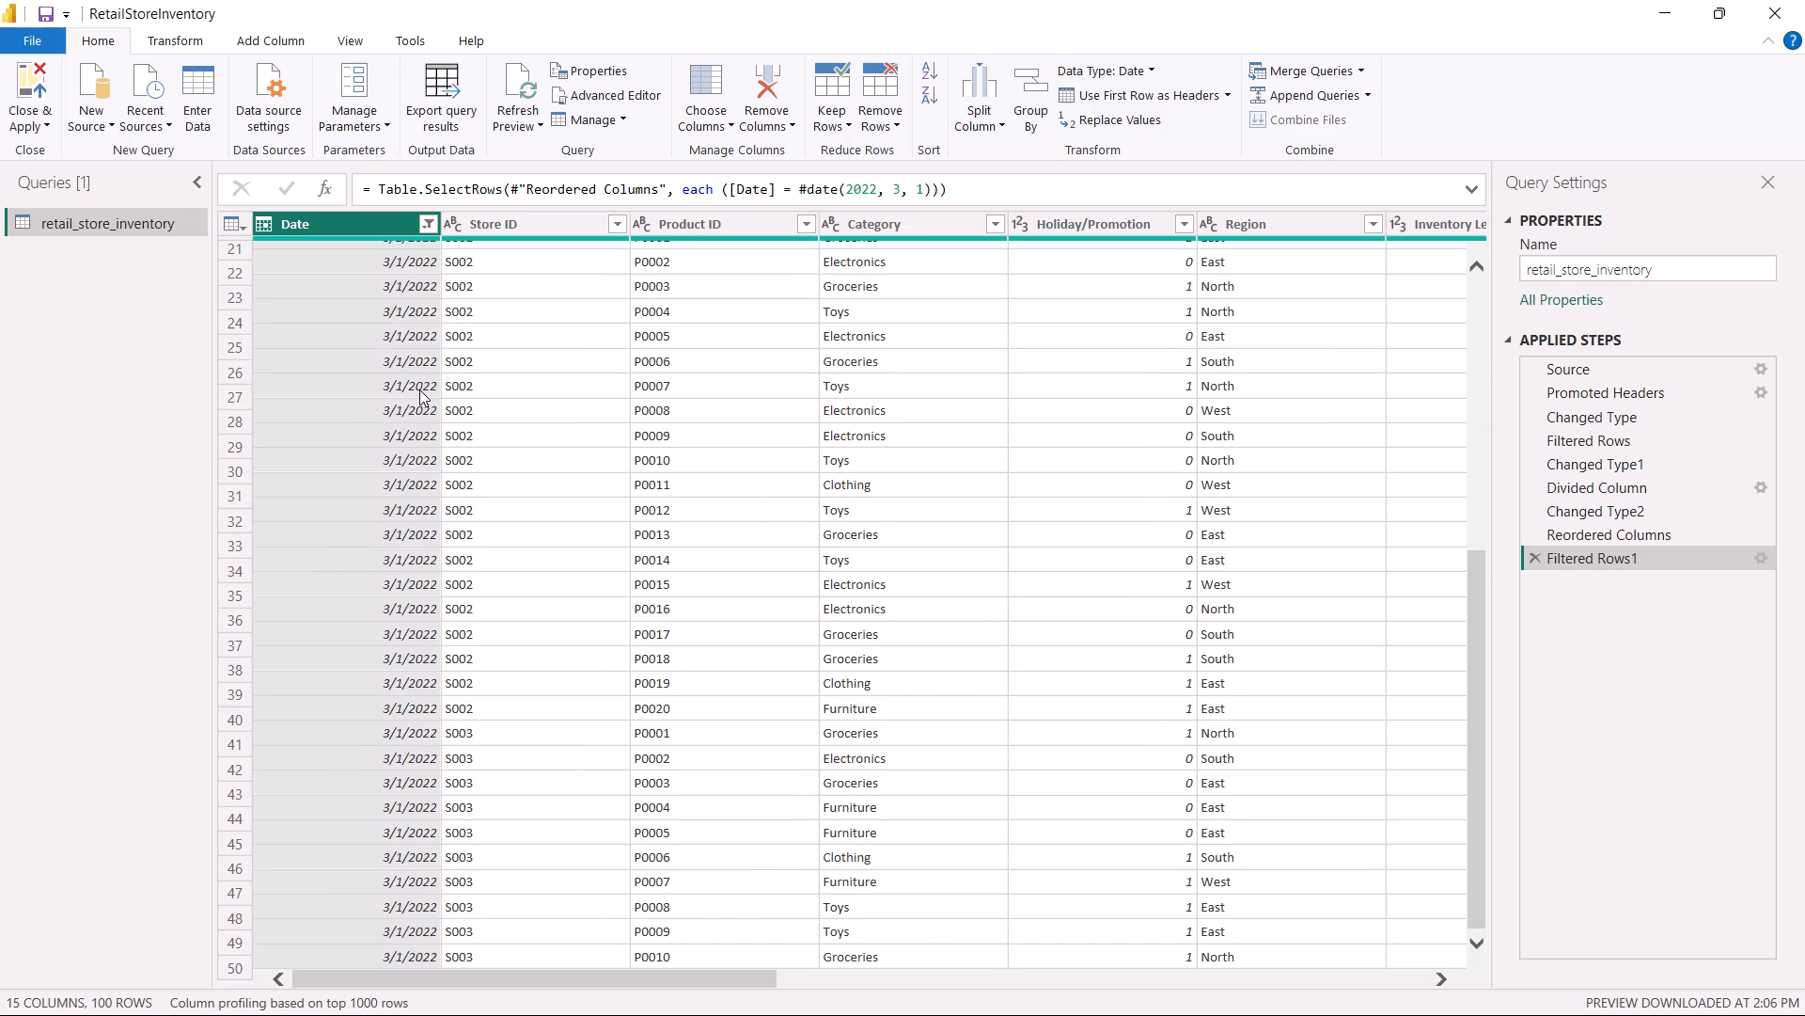
{"action": "scroll", "coordinate": [419, 389], "scroll_direction": "down", "scroll_amount": 4}
{"action": "scroll", "coordinate": [419, 389], "scroll_direction": "up", "scroll_amount": 14}
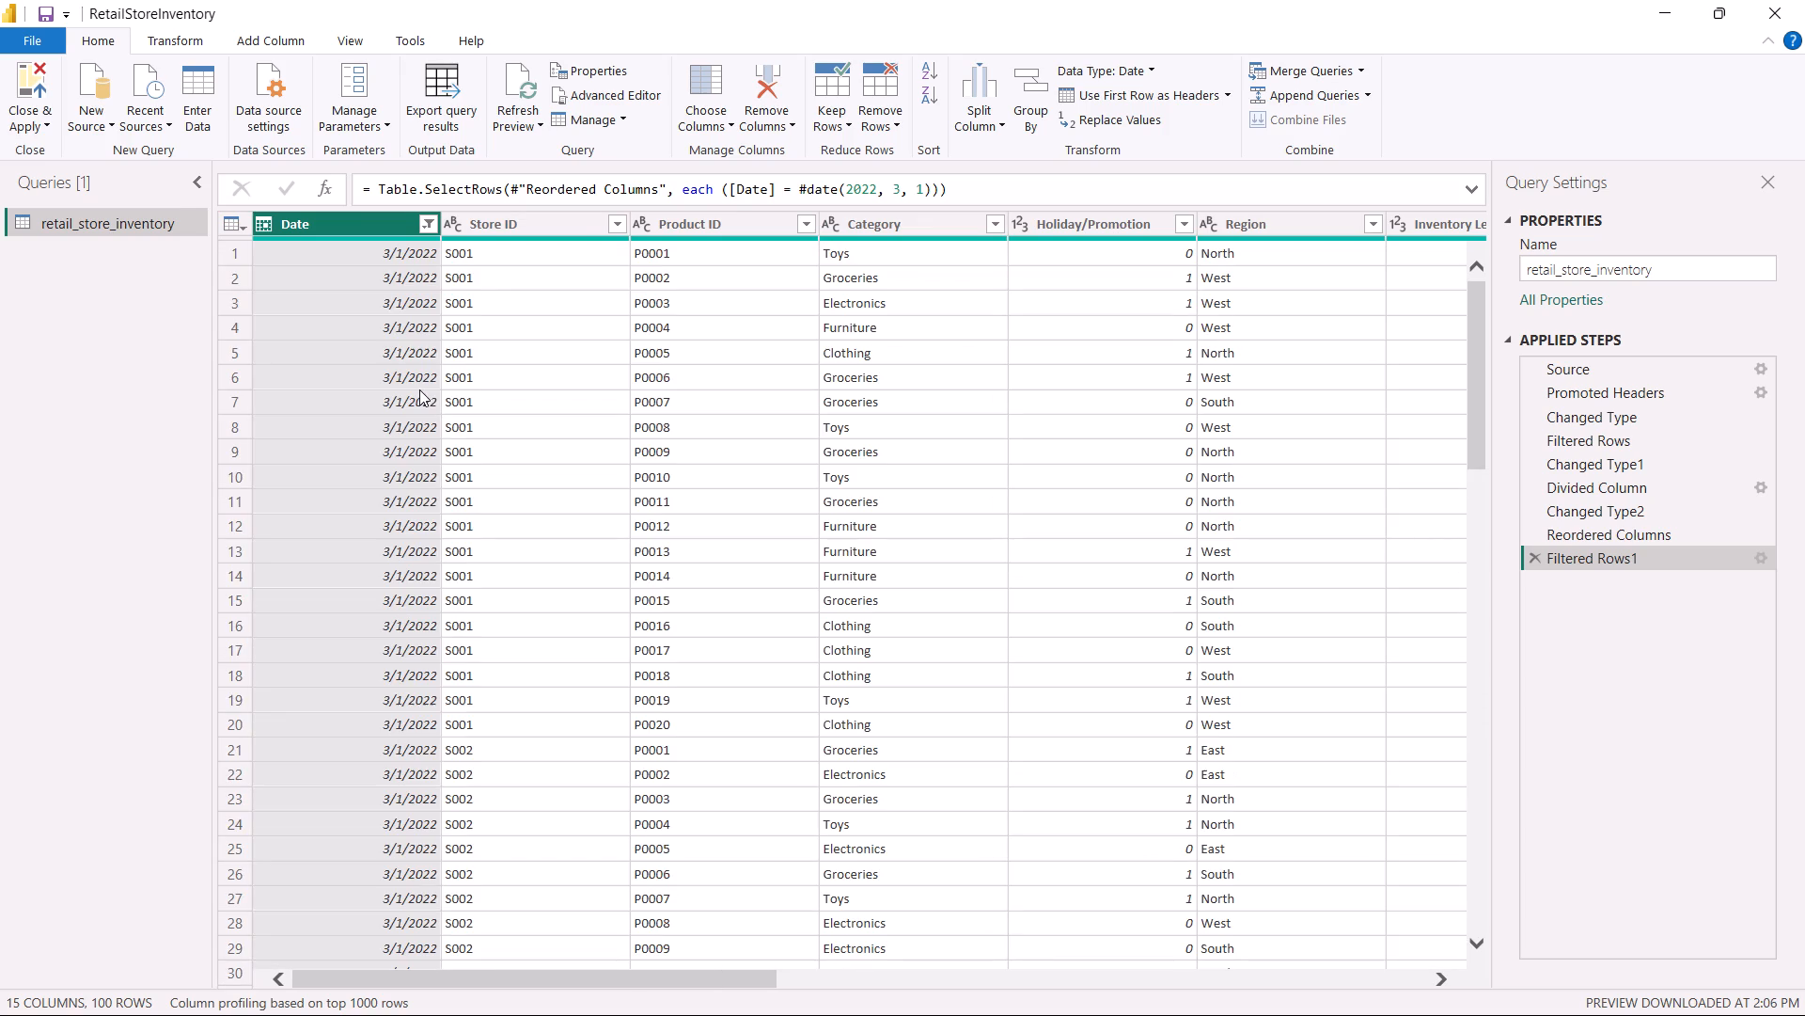
{"action": "scroll", "coordinate": [419, 389], "scroll_direction": "up", "scroll_amount": 2}
{"action": "scroll", "coordinate": [777, 327], "scroll_direction": "right", "scroll_amount": 3}
{"action": "scroll", "coordinate": [777, 327], "scroll_direction": "left", "scroll_amount": 2}
{"action": "scroll", "coordinate": [777, 327], "scroll_direction": "right", "scroll_amount": 6}
Apply a month date filter for March to the Date column.
{"action": "left_click", "coordinate": [428, 229]}
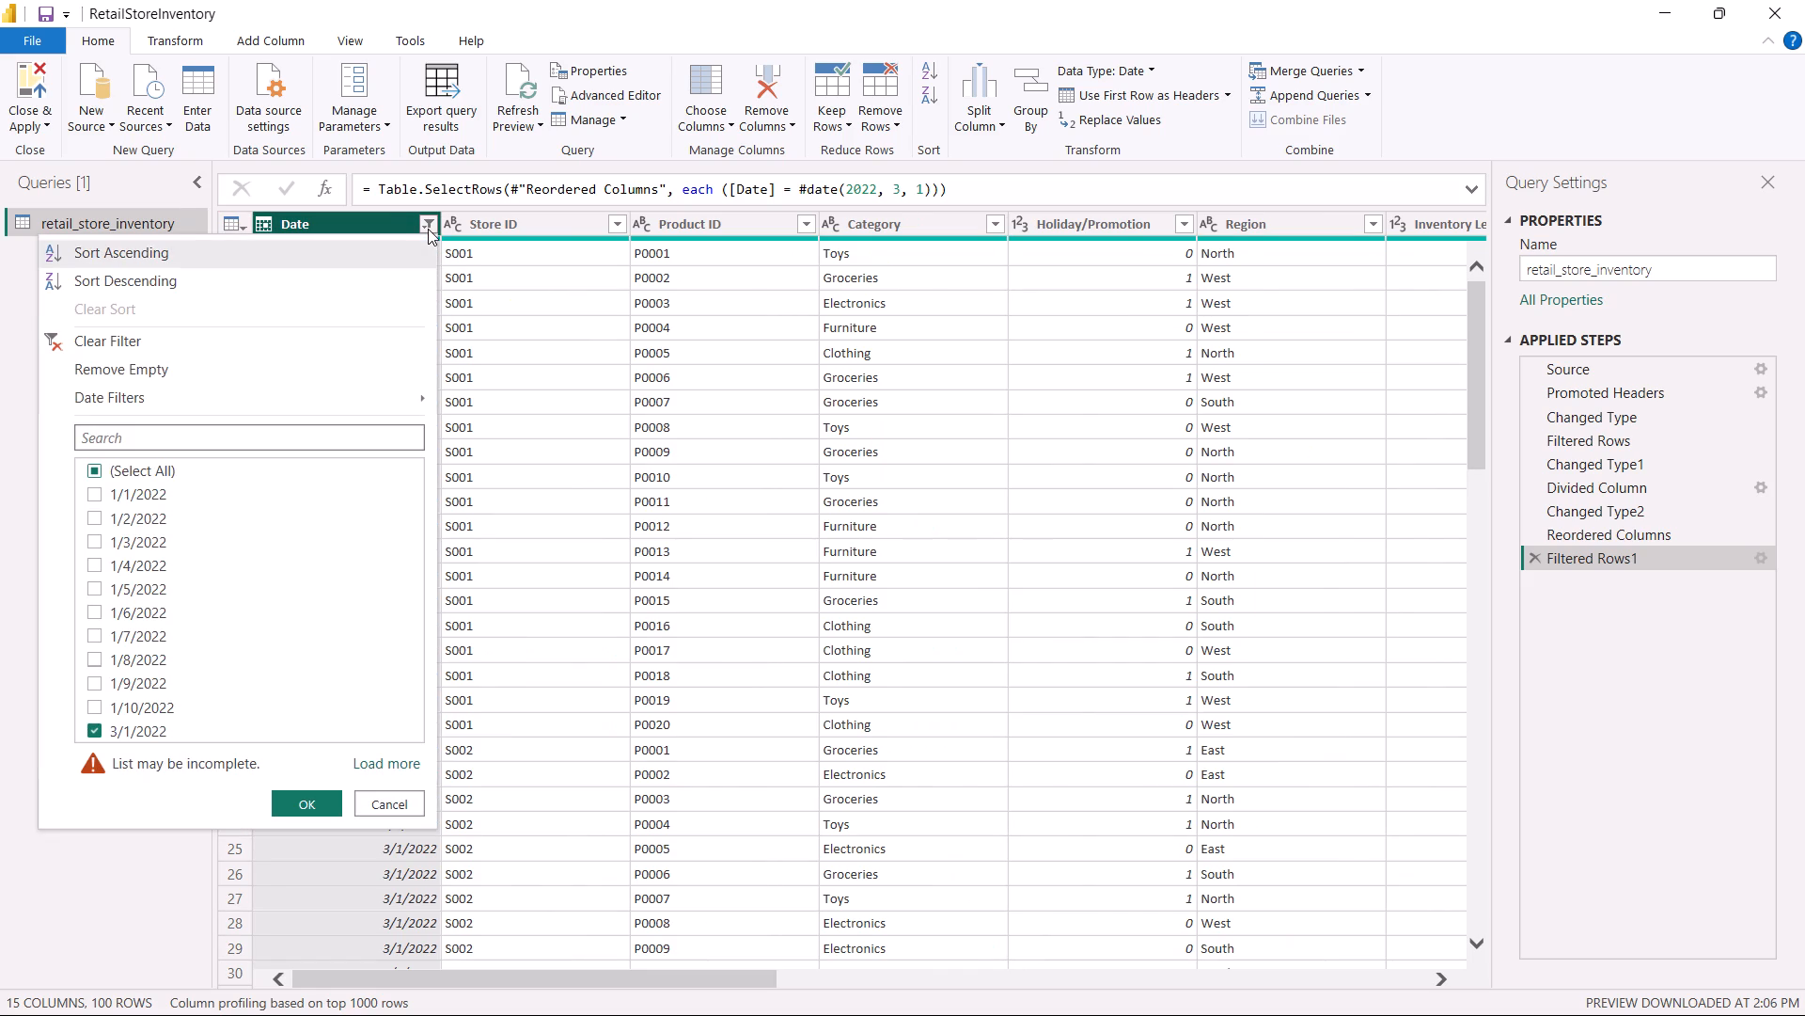
{"action": "left_click", "coordinate": [192, 395]}
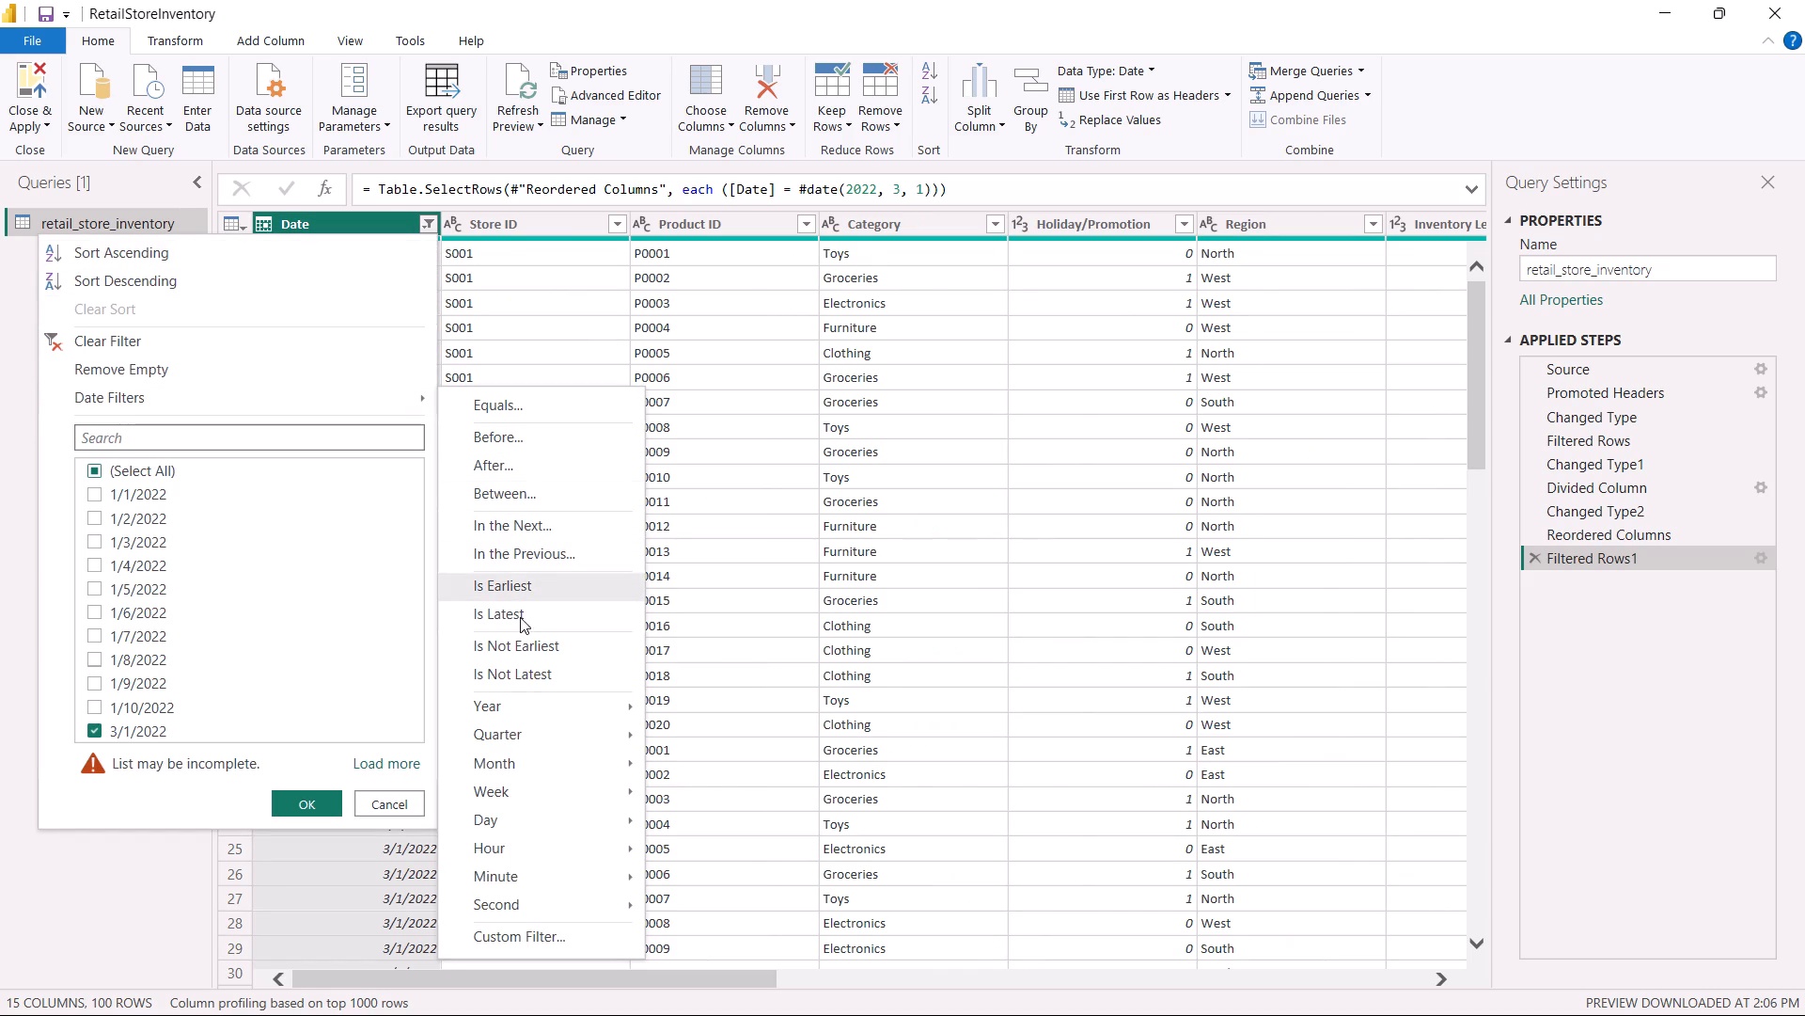
{"action": "left_click", "coordinate": [622, 764]}
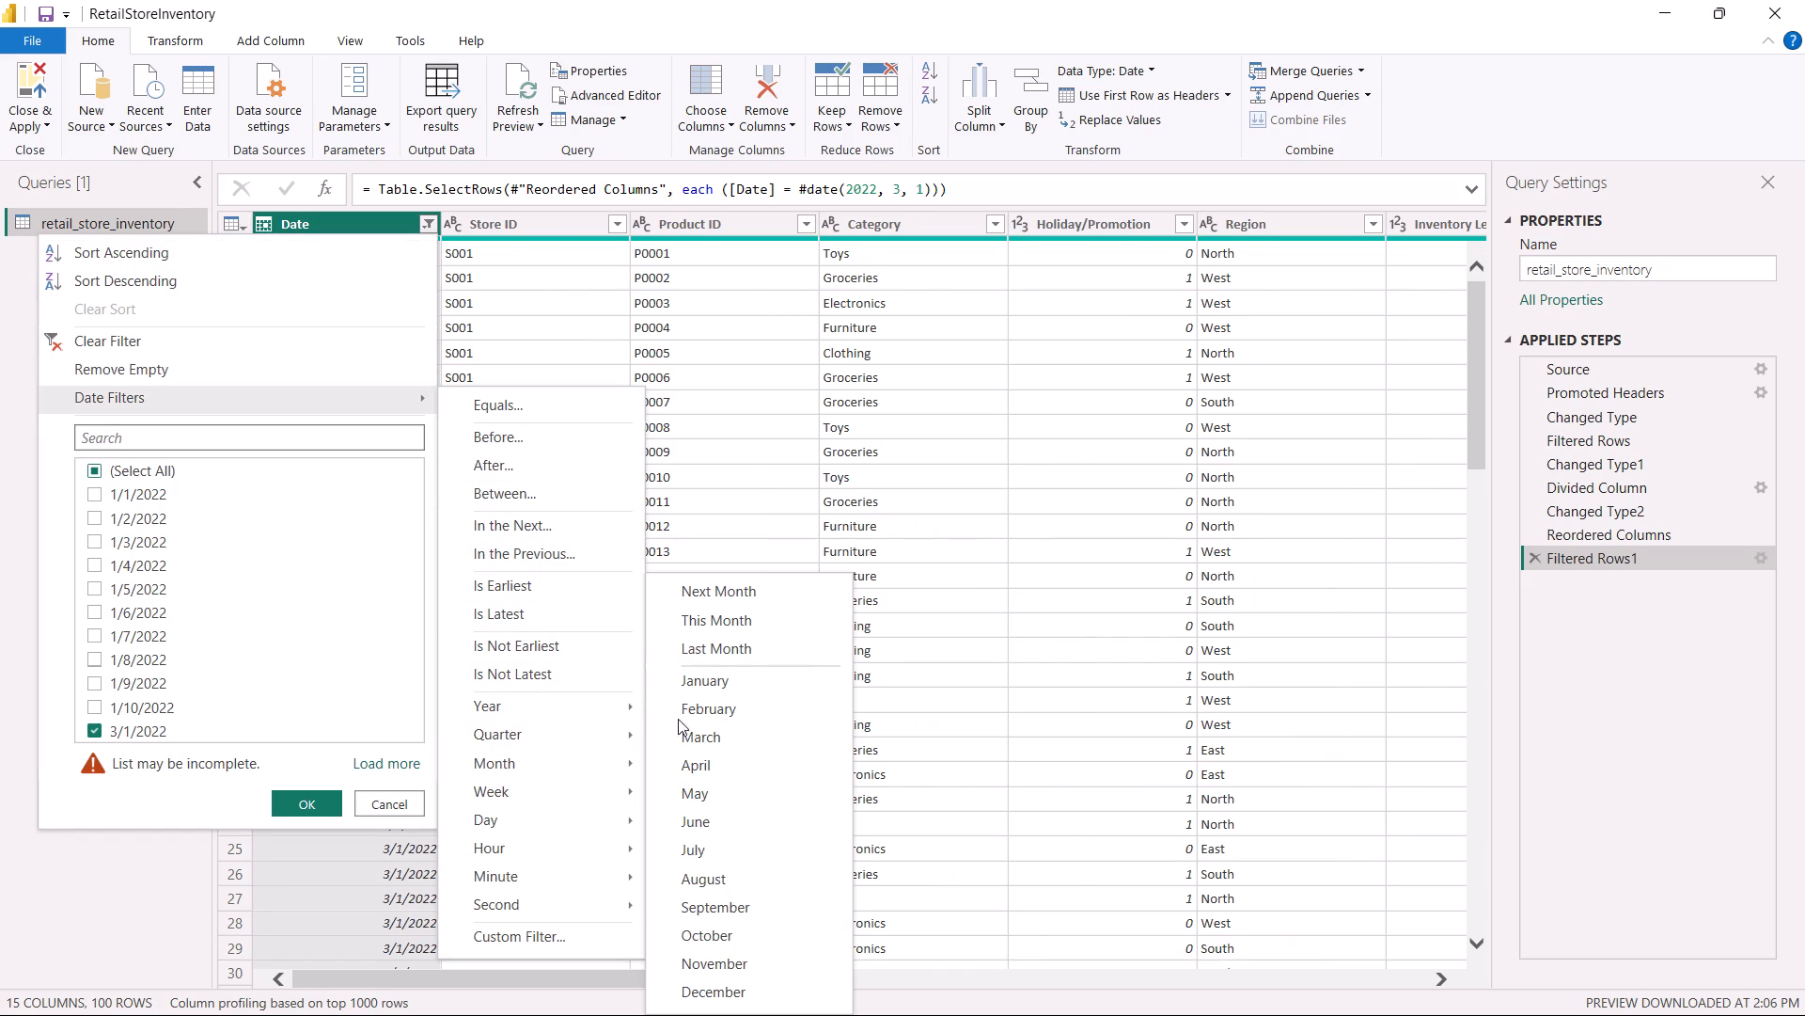
{"action": "left_click", "coordinate": [714, 739]}
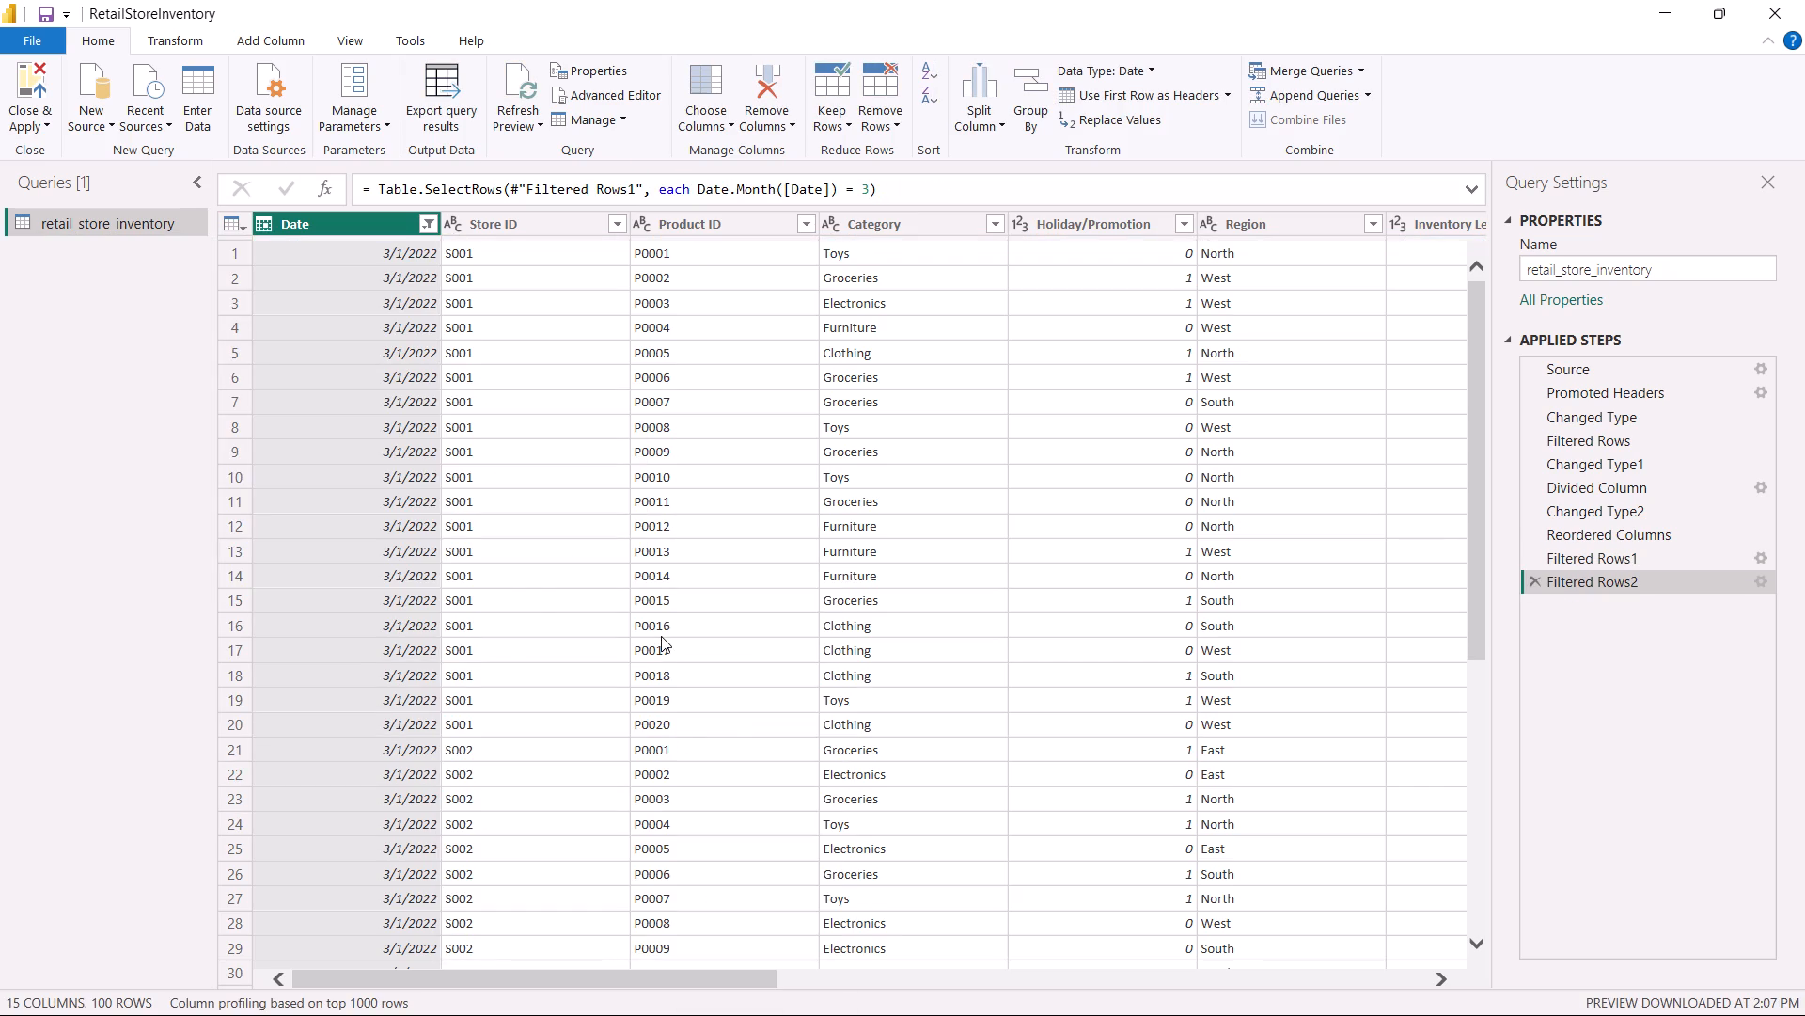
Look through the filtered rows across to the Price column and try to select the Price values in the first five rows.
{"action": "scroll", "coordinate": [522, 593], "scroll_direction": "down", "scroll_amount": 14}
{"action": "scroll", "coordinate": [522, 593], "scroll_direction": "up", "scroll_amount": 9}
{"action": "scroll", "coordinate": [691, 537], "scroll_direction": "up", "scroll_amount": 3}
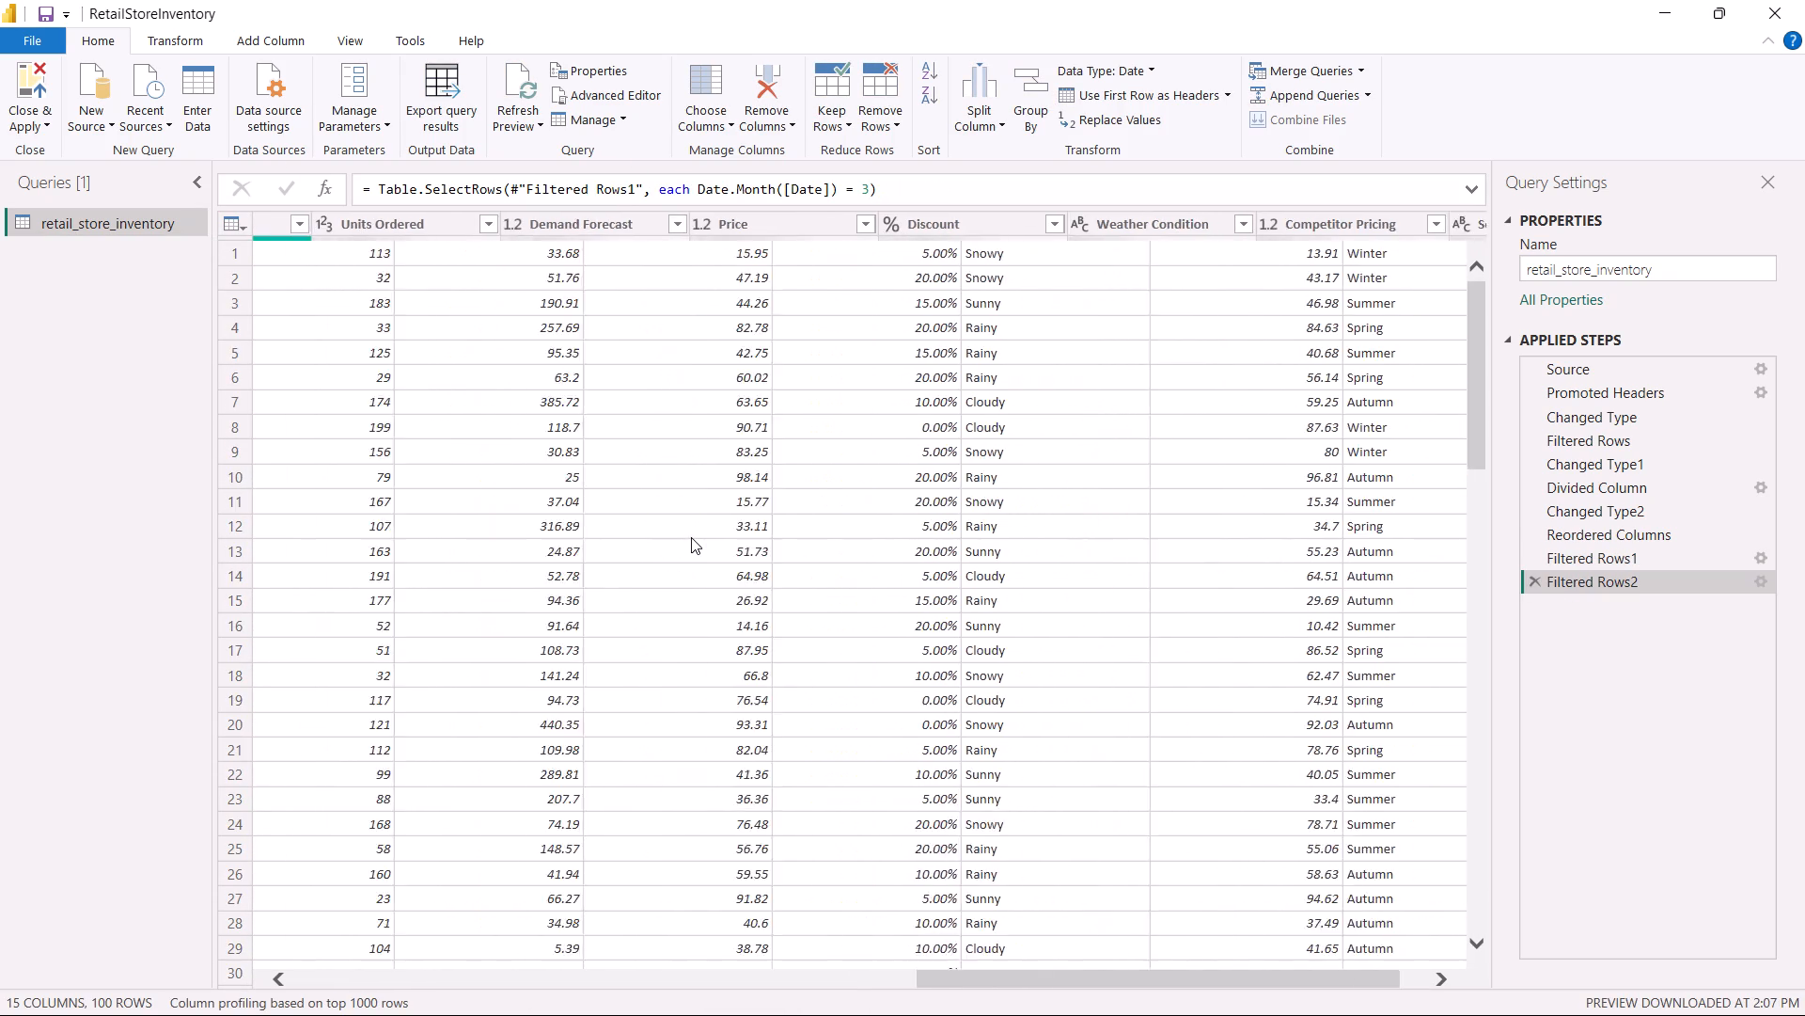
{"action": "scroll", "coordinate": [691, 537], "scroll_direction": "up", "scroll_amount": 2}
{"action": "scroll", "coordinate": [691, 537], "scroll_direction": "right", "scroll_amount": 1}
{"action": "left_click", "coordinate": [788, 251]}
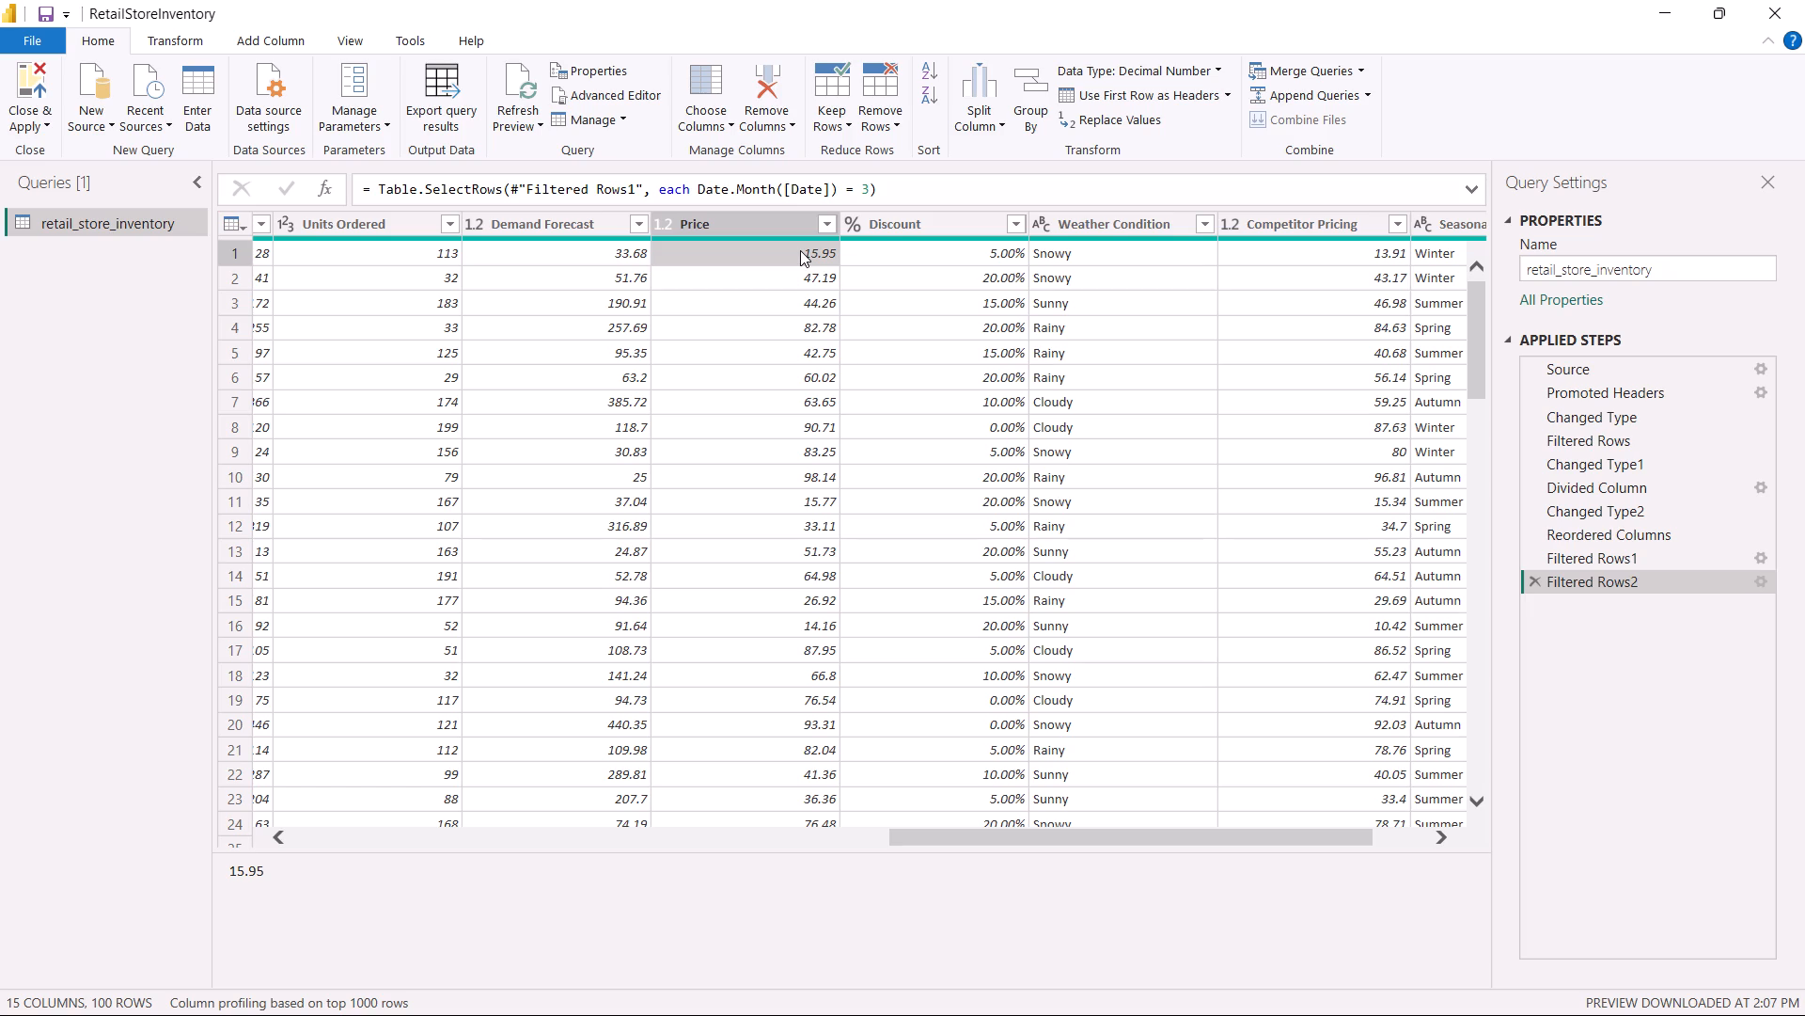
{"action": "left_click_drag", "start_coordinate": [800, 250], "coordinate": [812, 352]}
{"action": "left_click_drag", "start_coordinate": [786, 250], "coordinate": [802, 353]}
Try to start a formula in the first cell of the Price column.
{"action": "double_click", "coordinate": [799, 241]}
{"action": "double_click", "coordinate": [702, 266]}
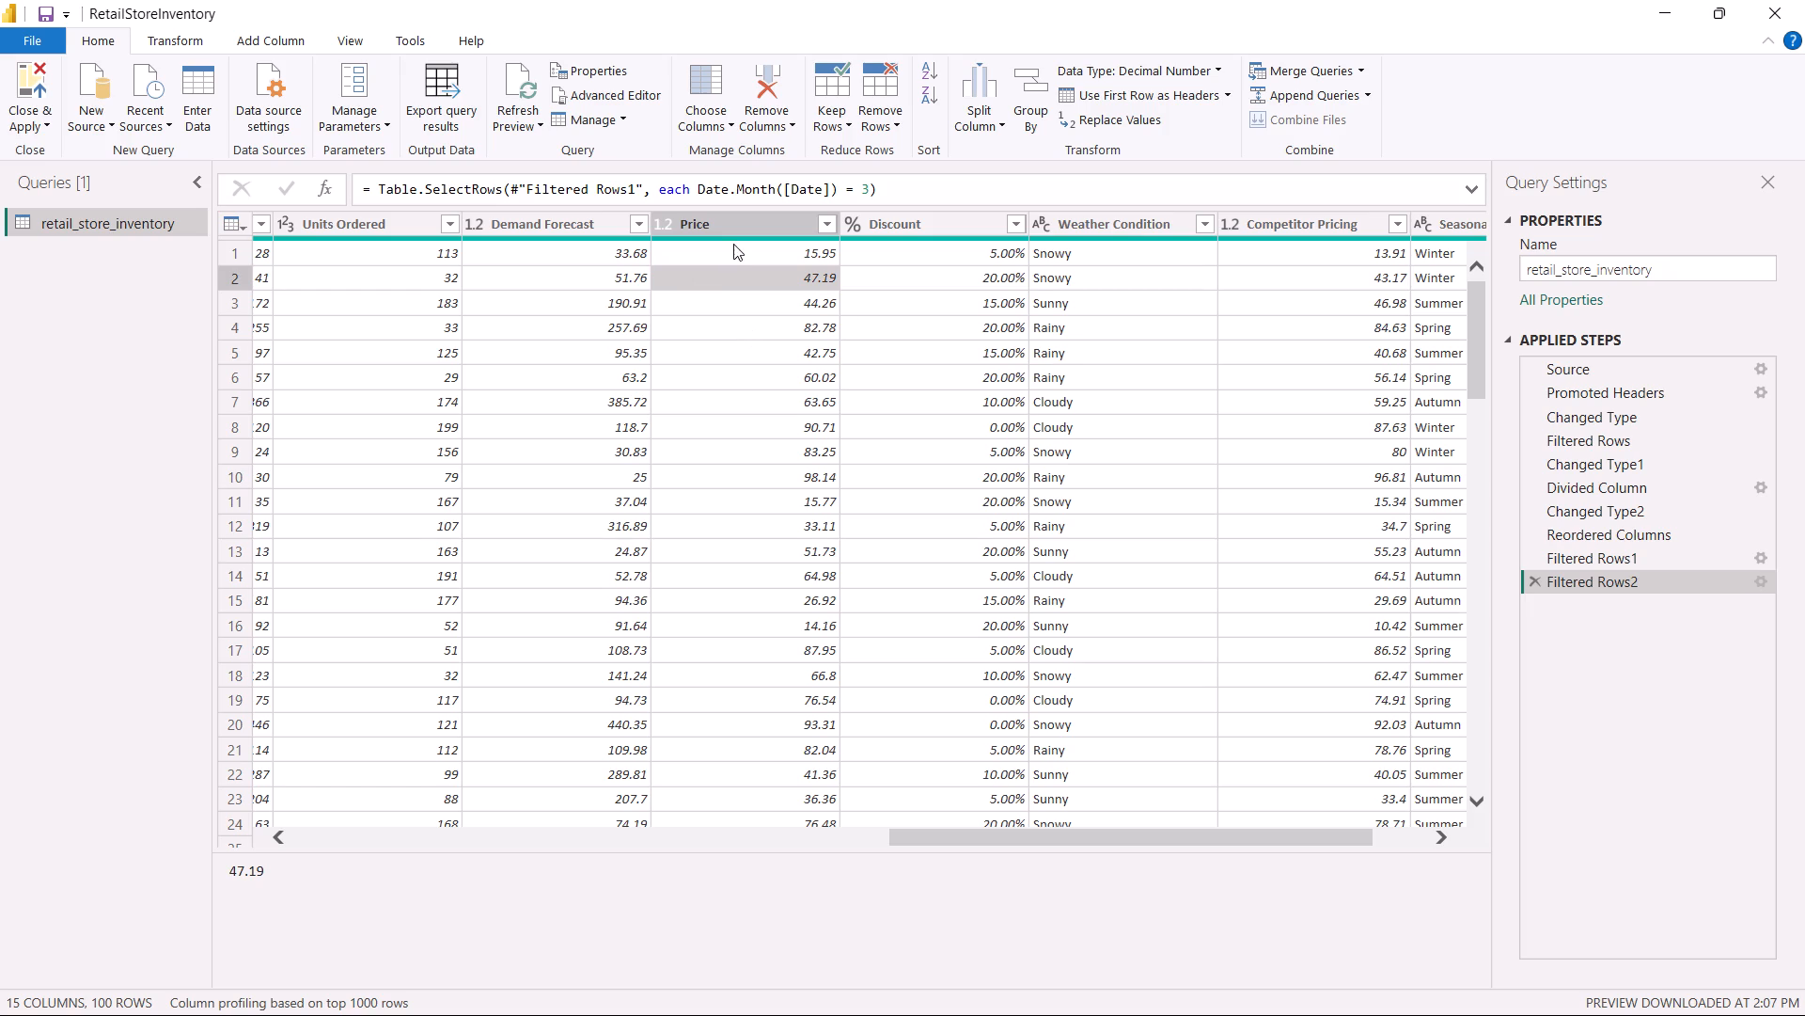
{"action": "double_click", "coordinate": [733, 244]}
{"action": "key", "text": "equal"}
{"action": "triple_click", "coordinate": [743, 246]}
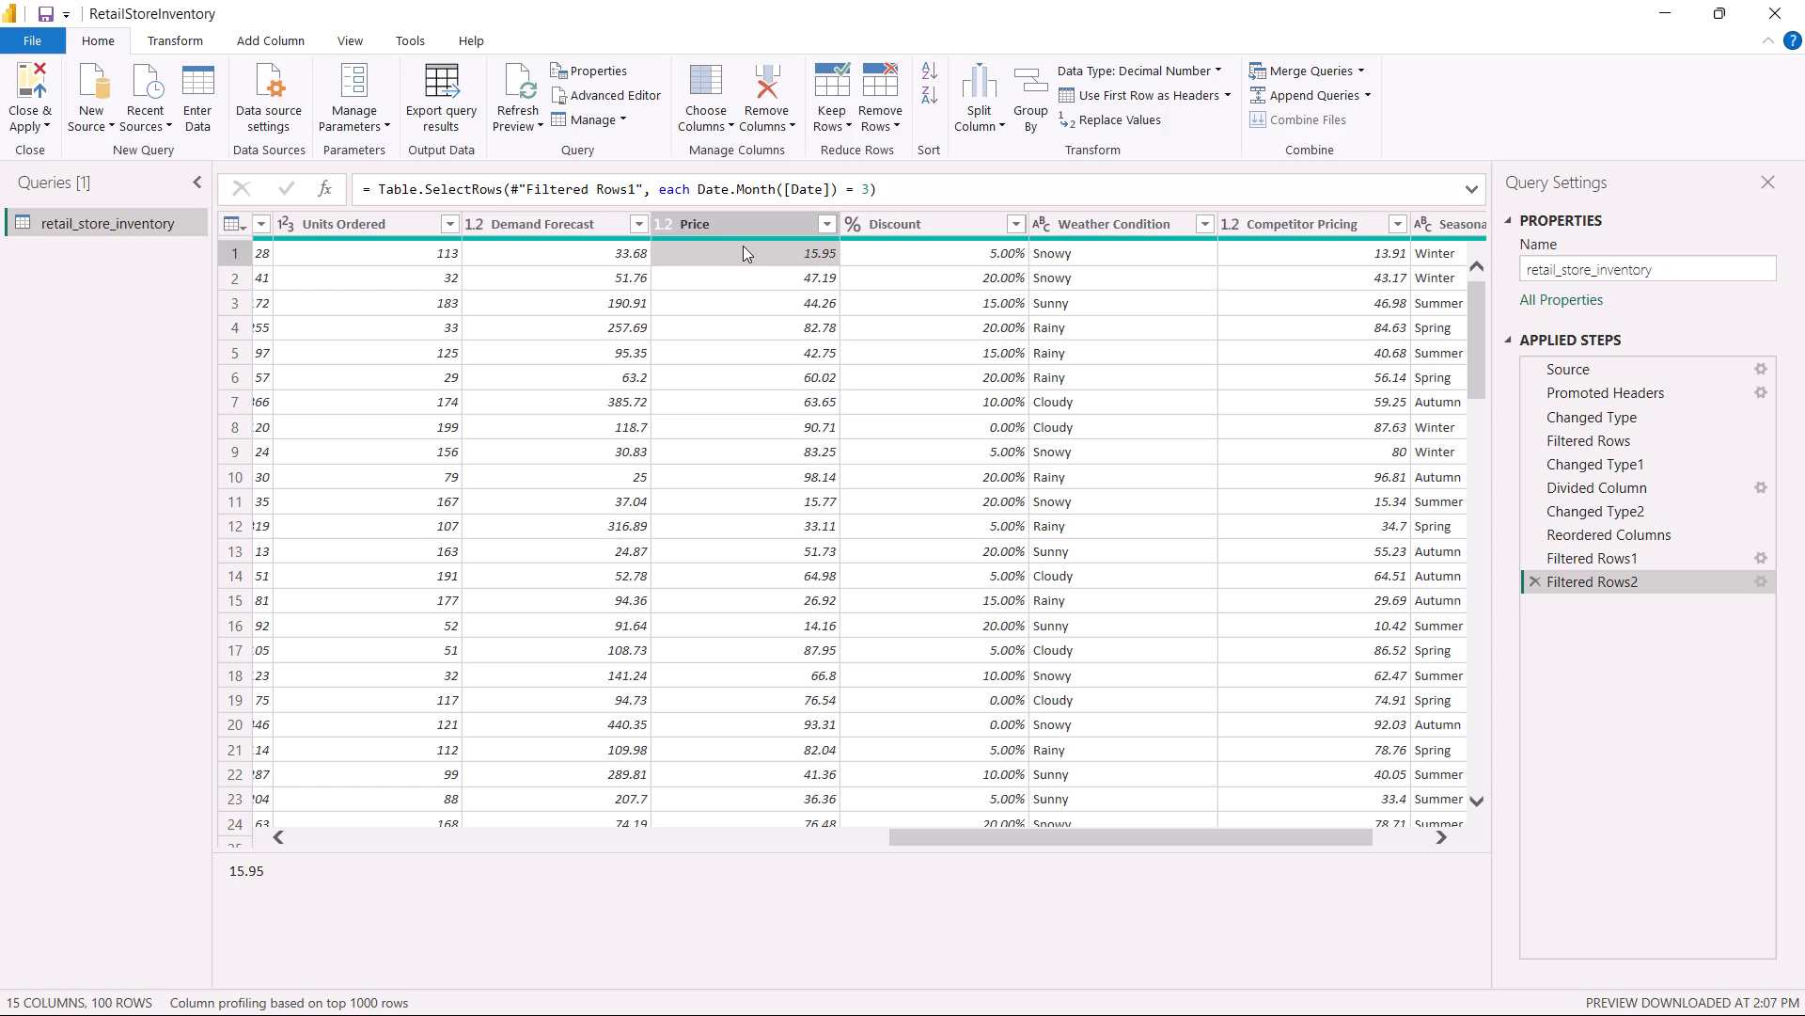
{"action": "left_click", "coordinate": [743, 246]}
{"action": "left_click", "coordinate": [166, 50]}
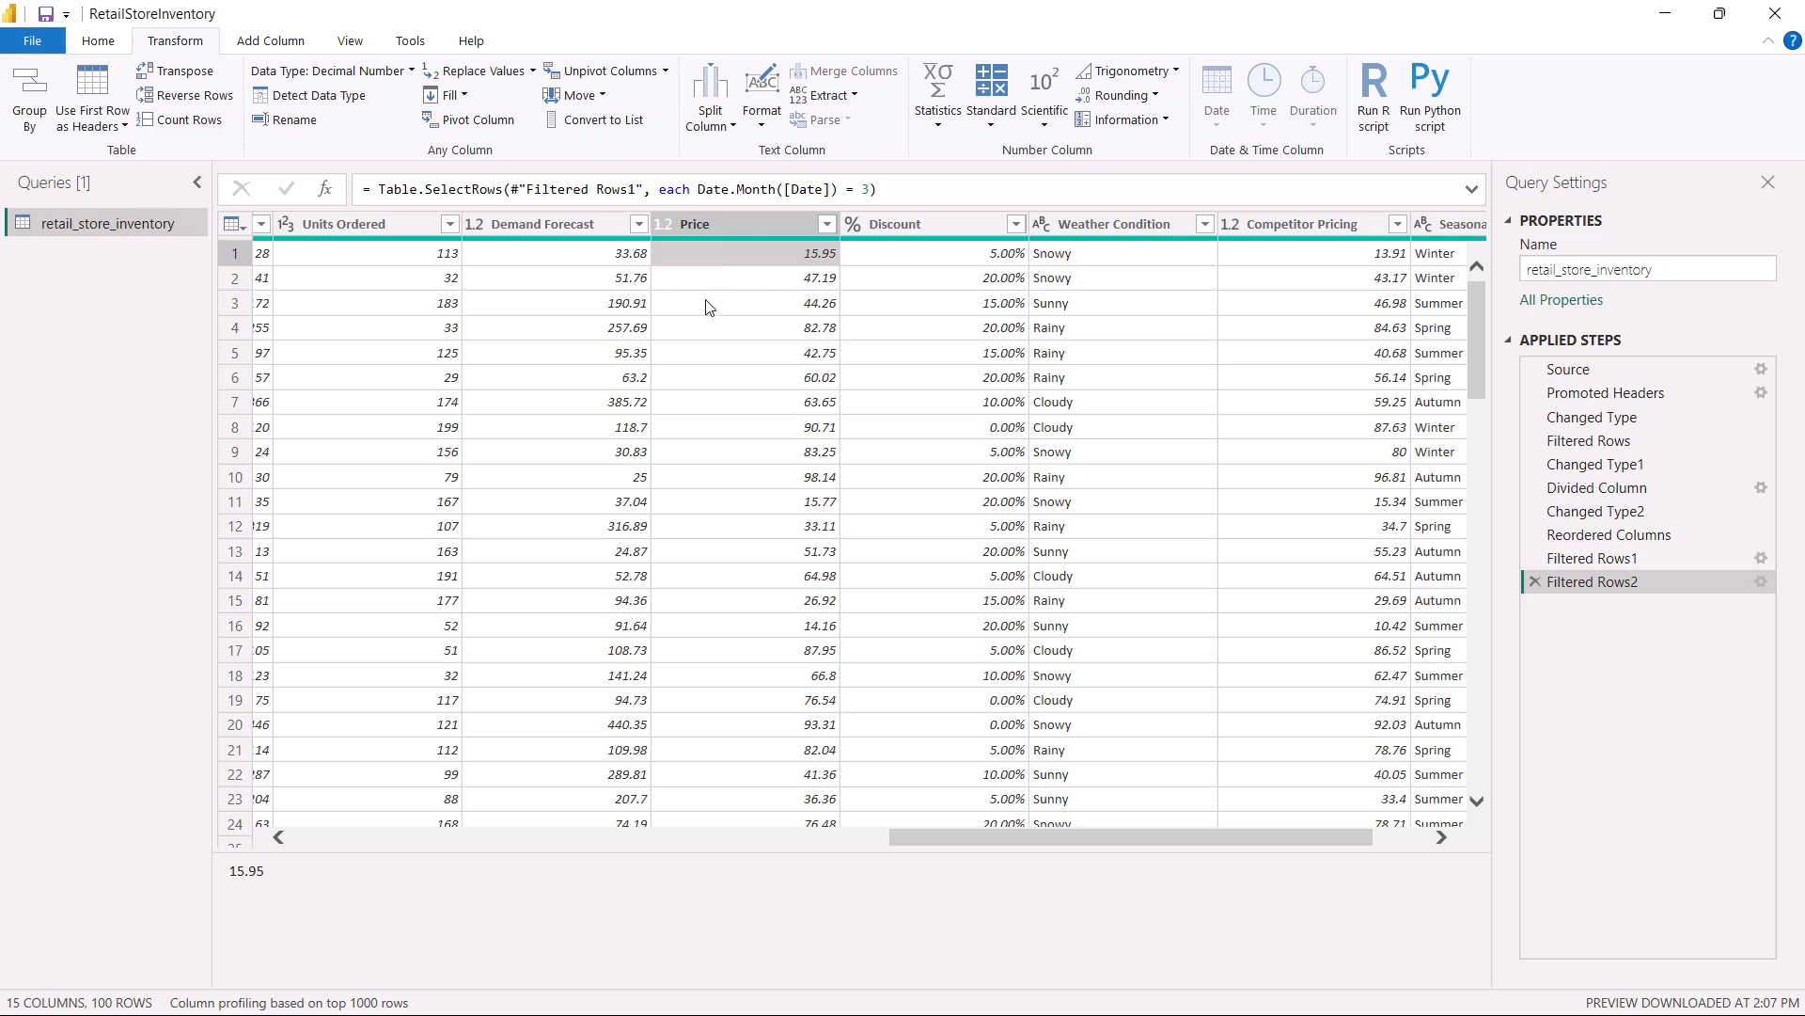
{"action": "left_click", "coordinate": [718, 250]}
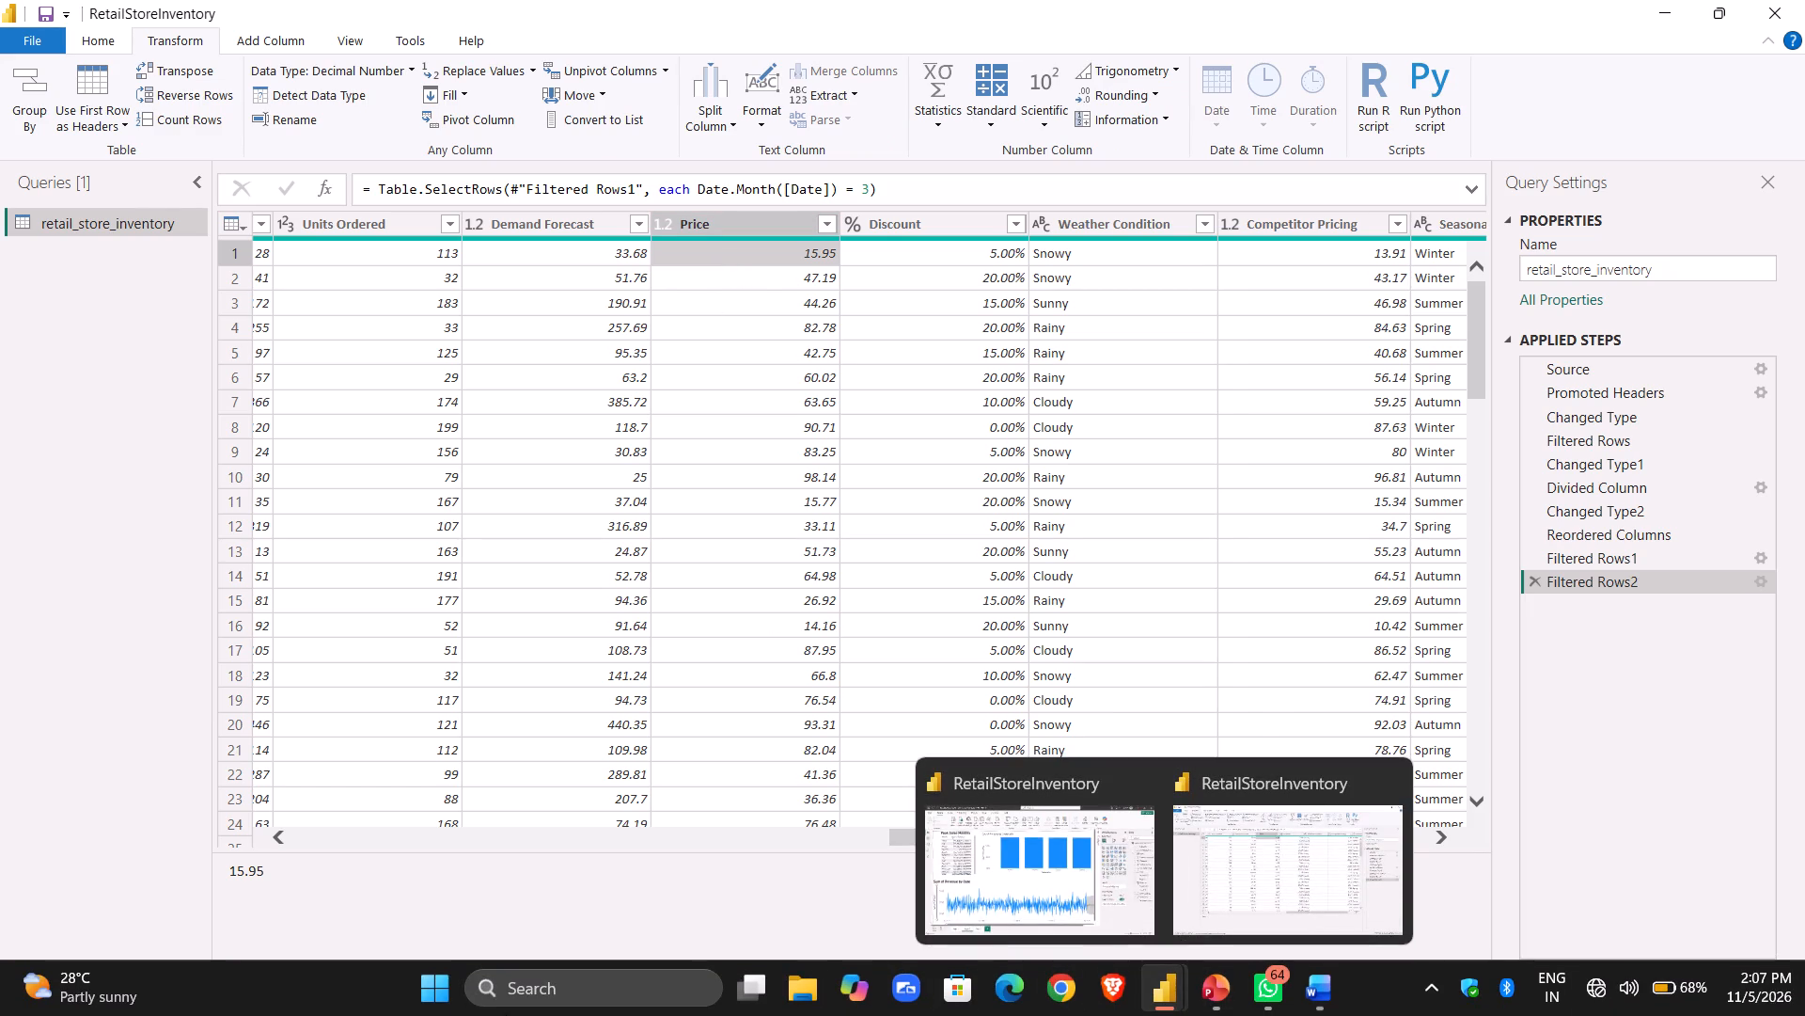
Search the computer for Excel and launch it.
{"action": "left_click", "coordinate": [586, 977]}
{"action": "type", "text": "excel"}
{"action": "key", "text": "Return"}
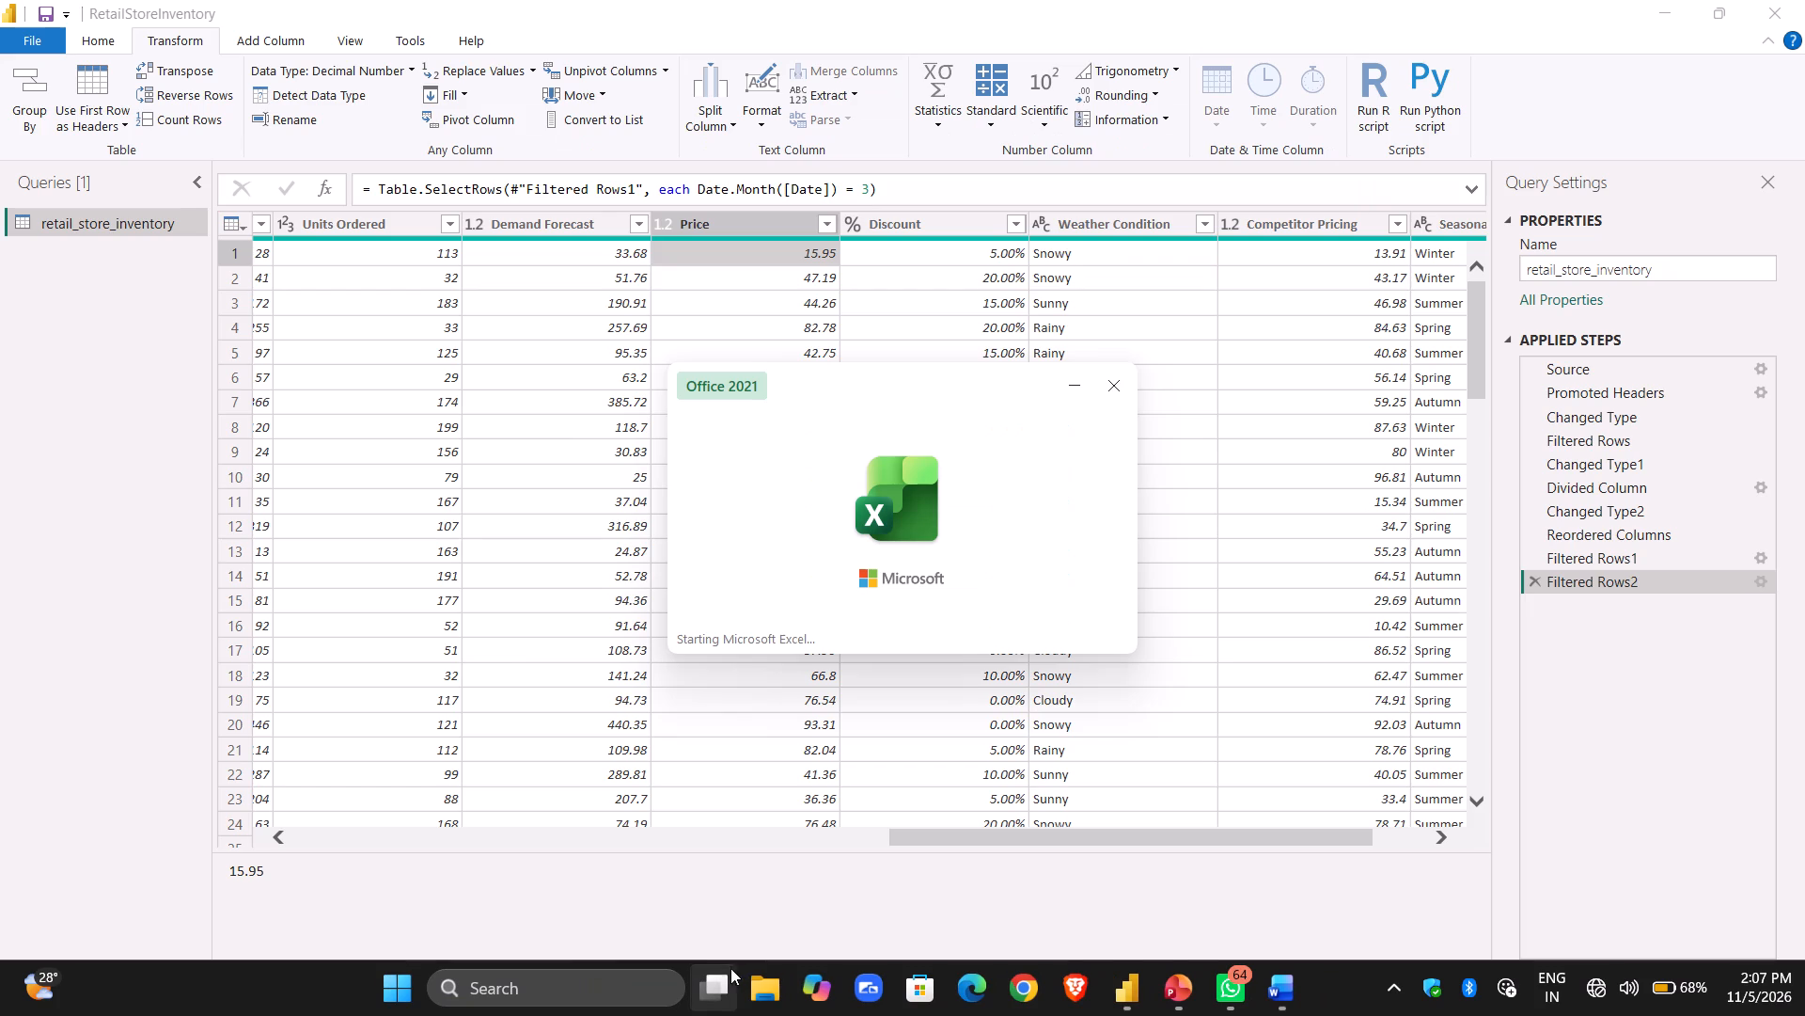
Open the Cleaned_Retail_Store_Inventory workbook from the final project folder inside the Desktop's data analytics project folder.
{"action": "left_click", "coordinate": [755, 981]}
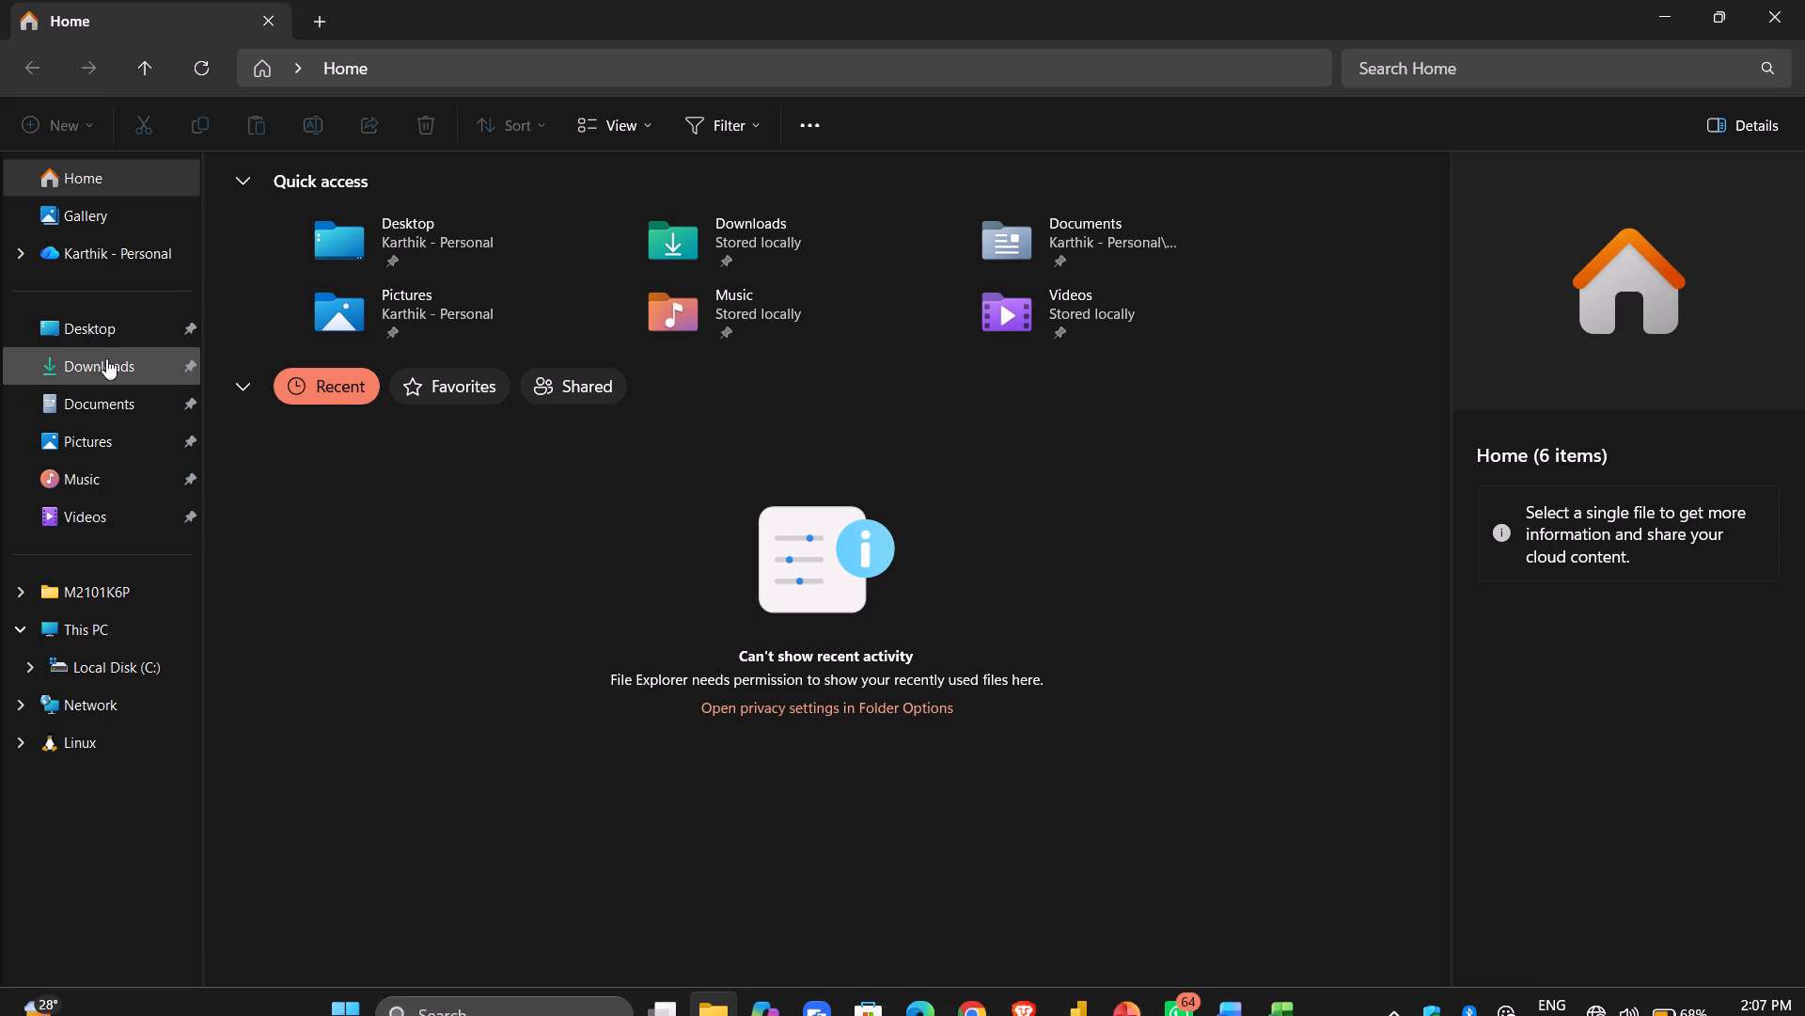
{"action": "left_click", "coordinate": [118, 339]}
{"action": "right_click", "coordinate": [435, 537]}
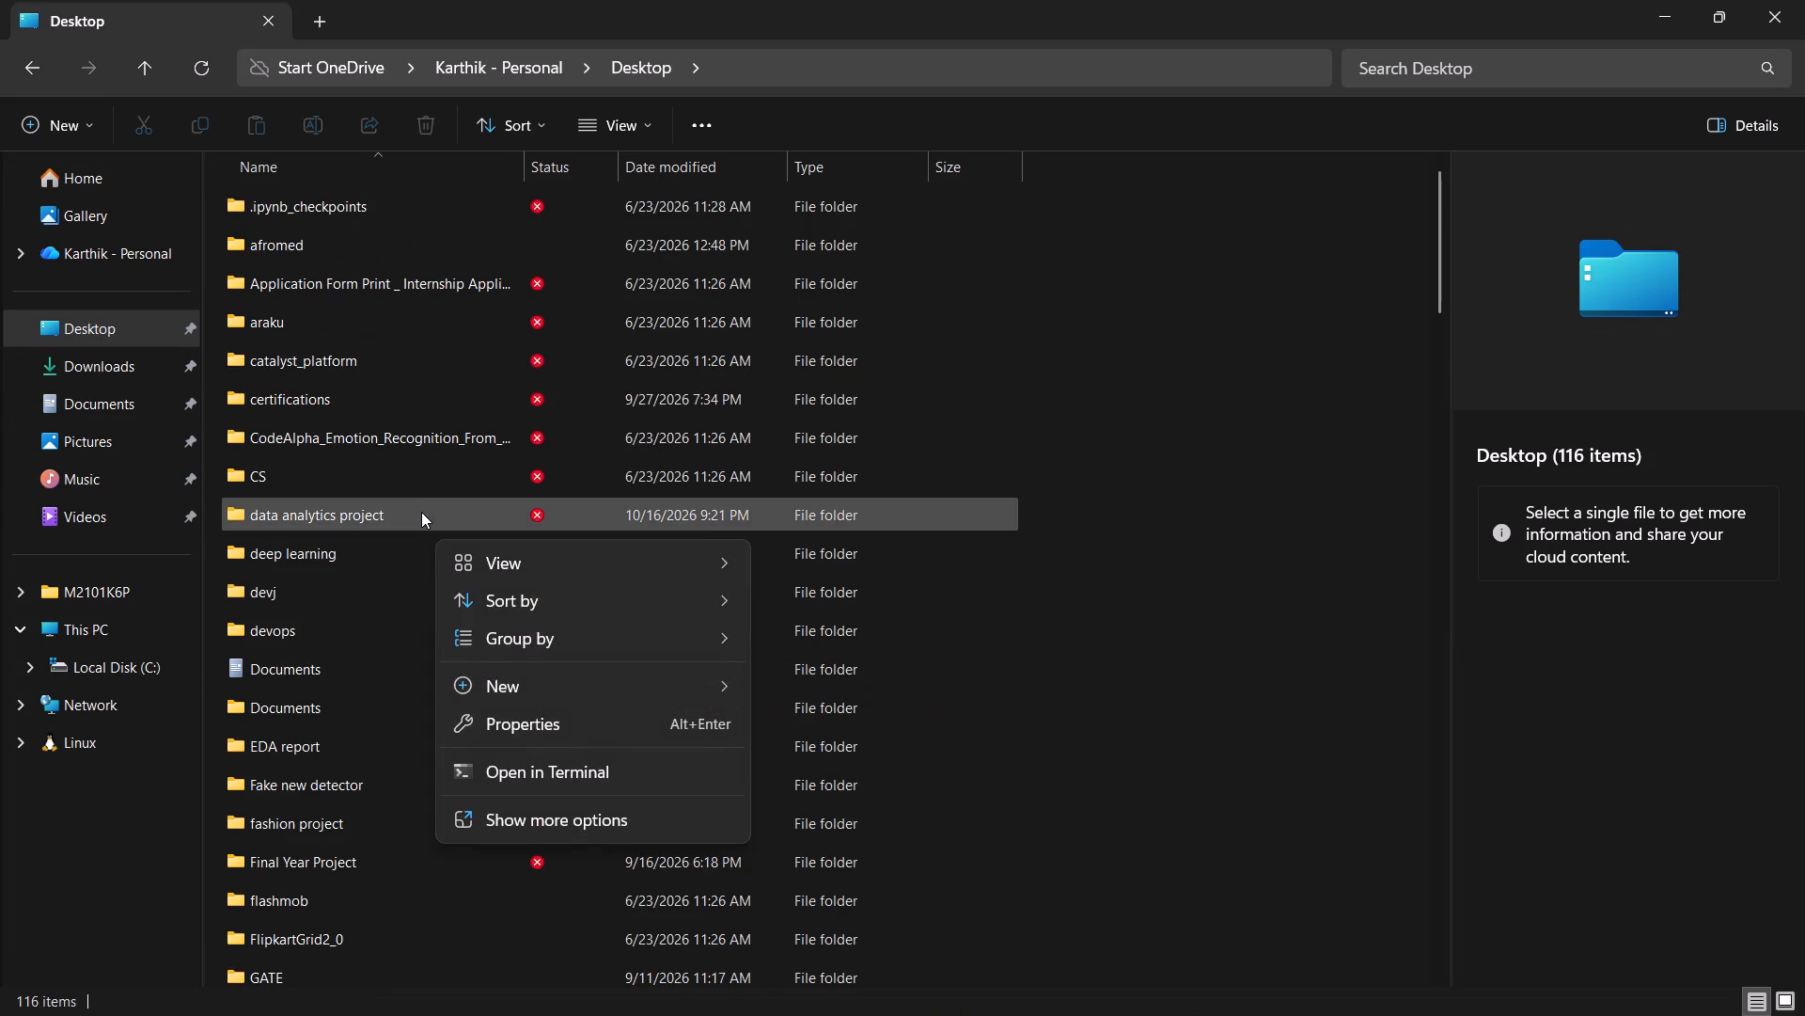
{"action": "double_click", "coordinate": [421, 512]}
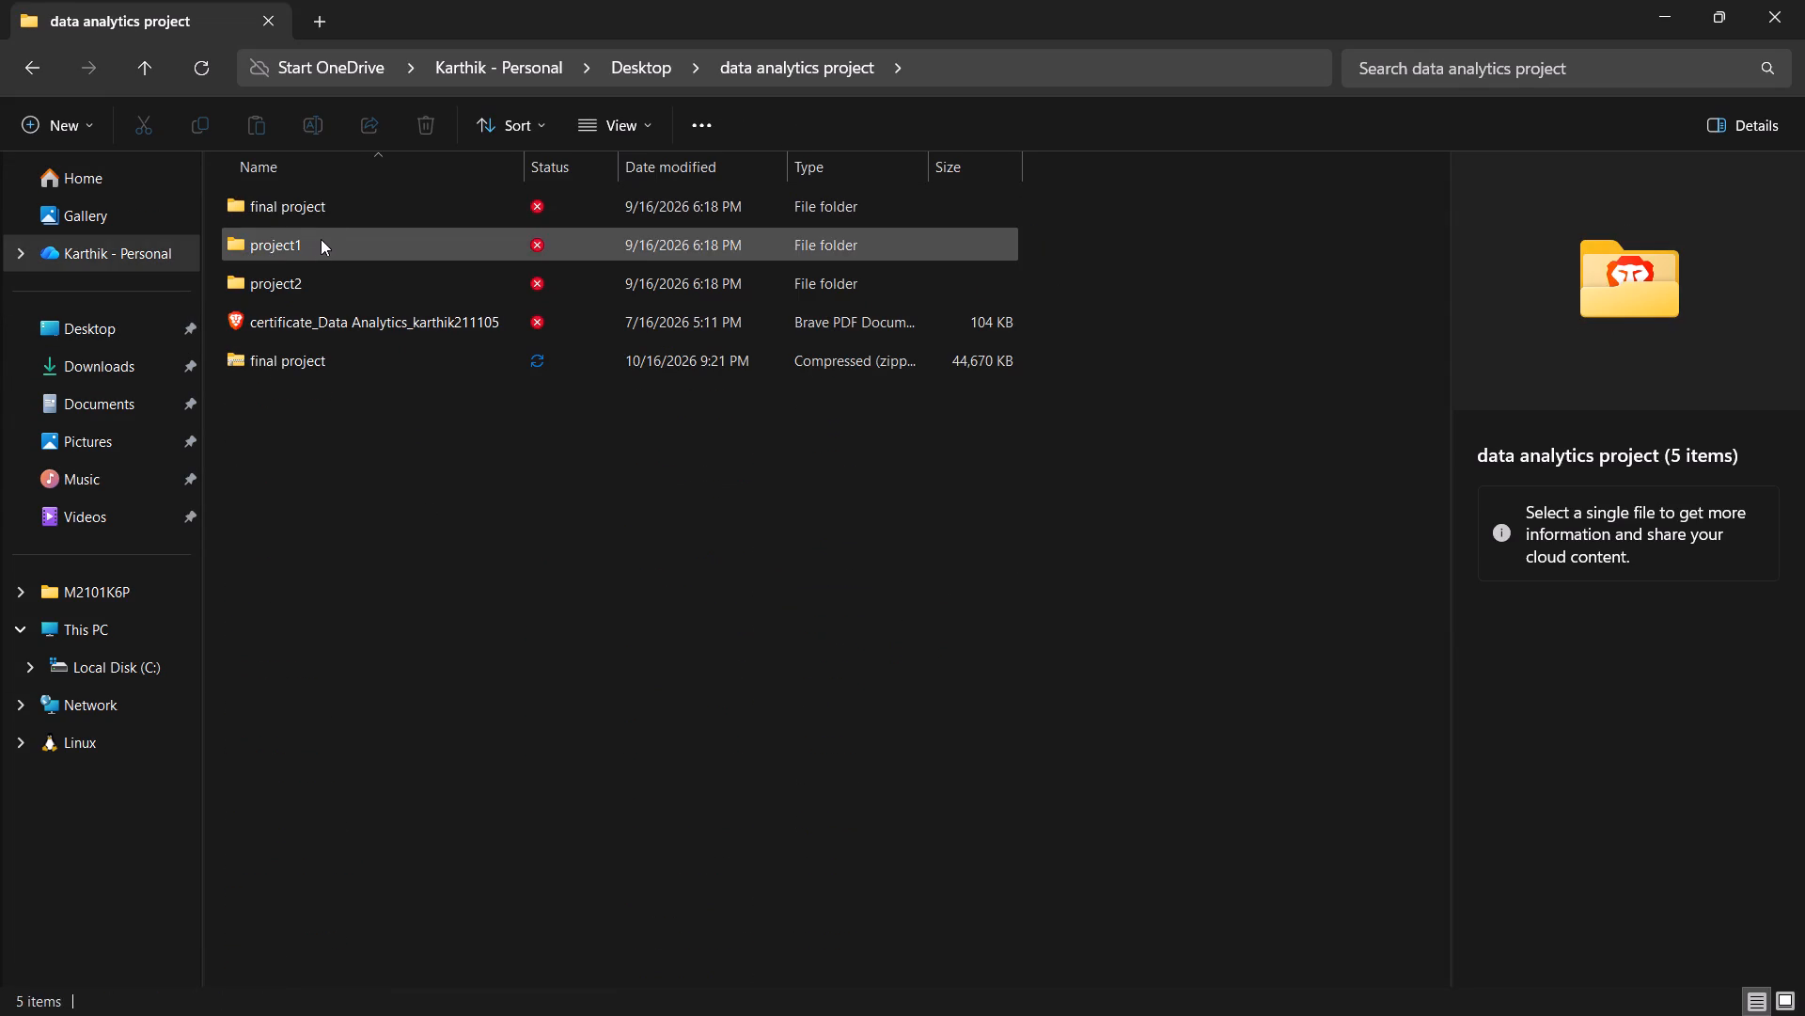
{"action": "double_click", "coordinate": [336, 212]}
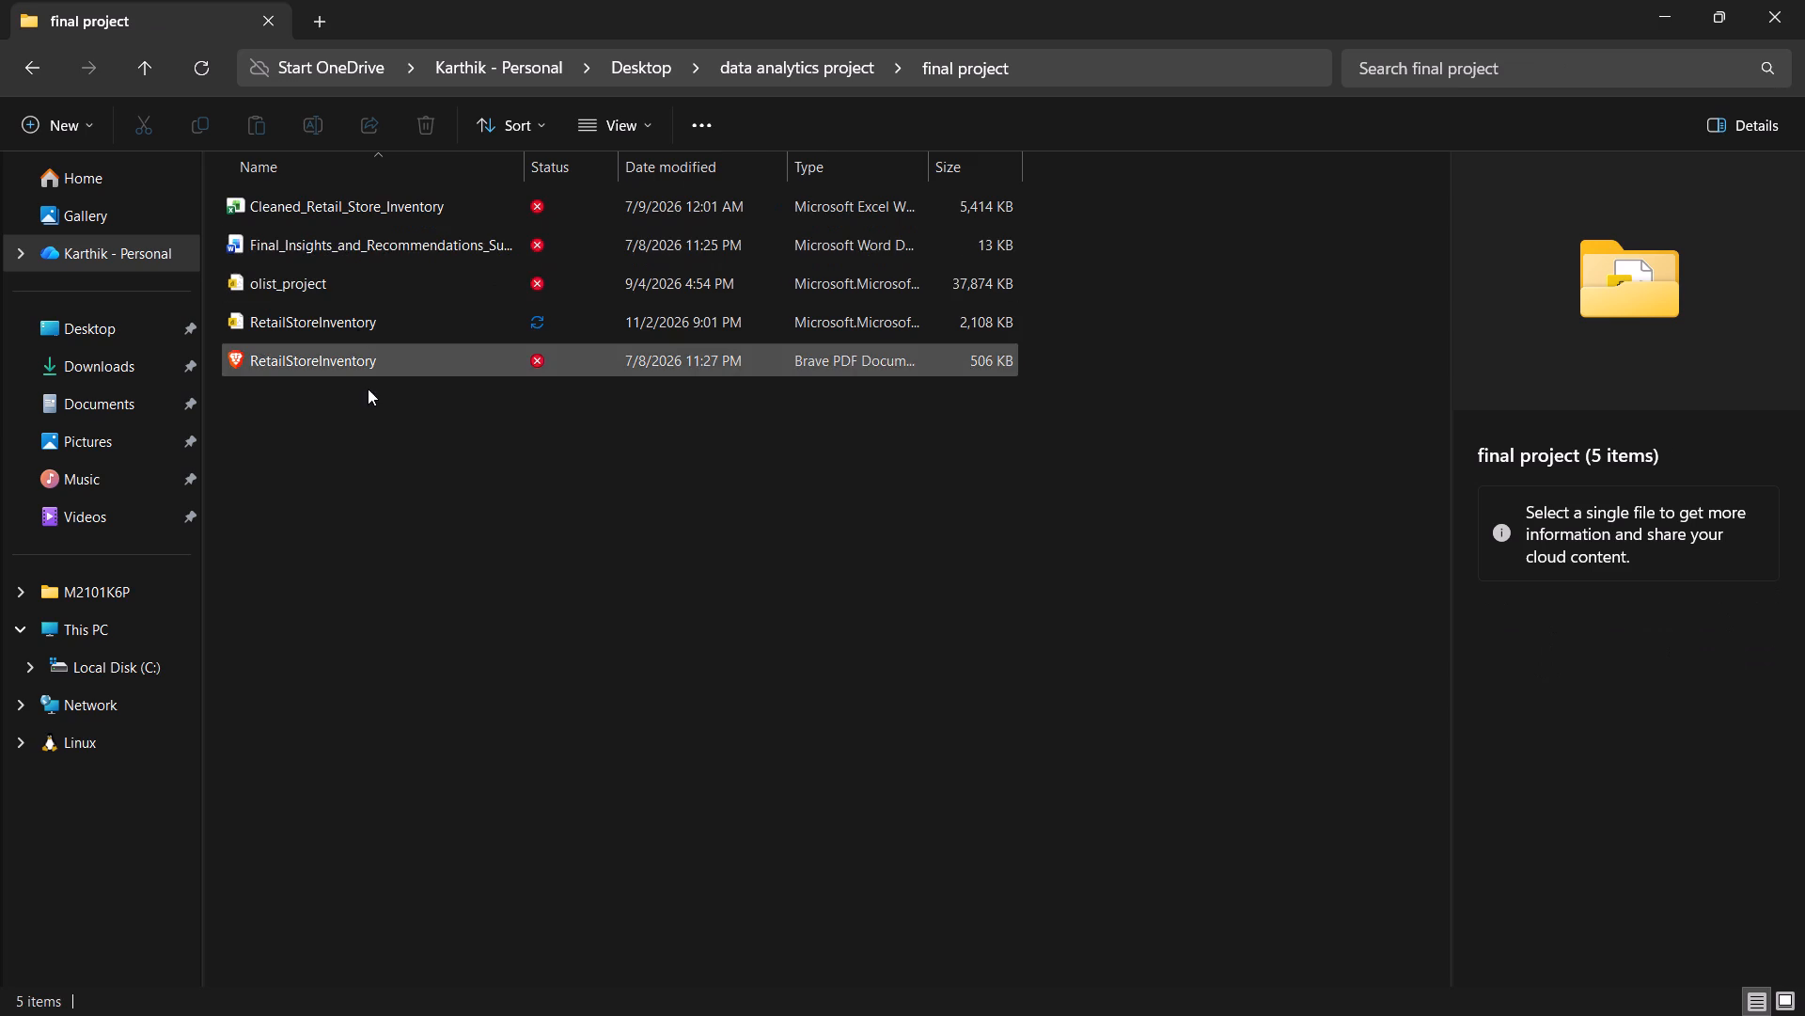
{"action": "double_click", "coordinate": [412, 214]}
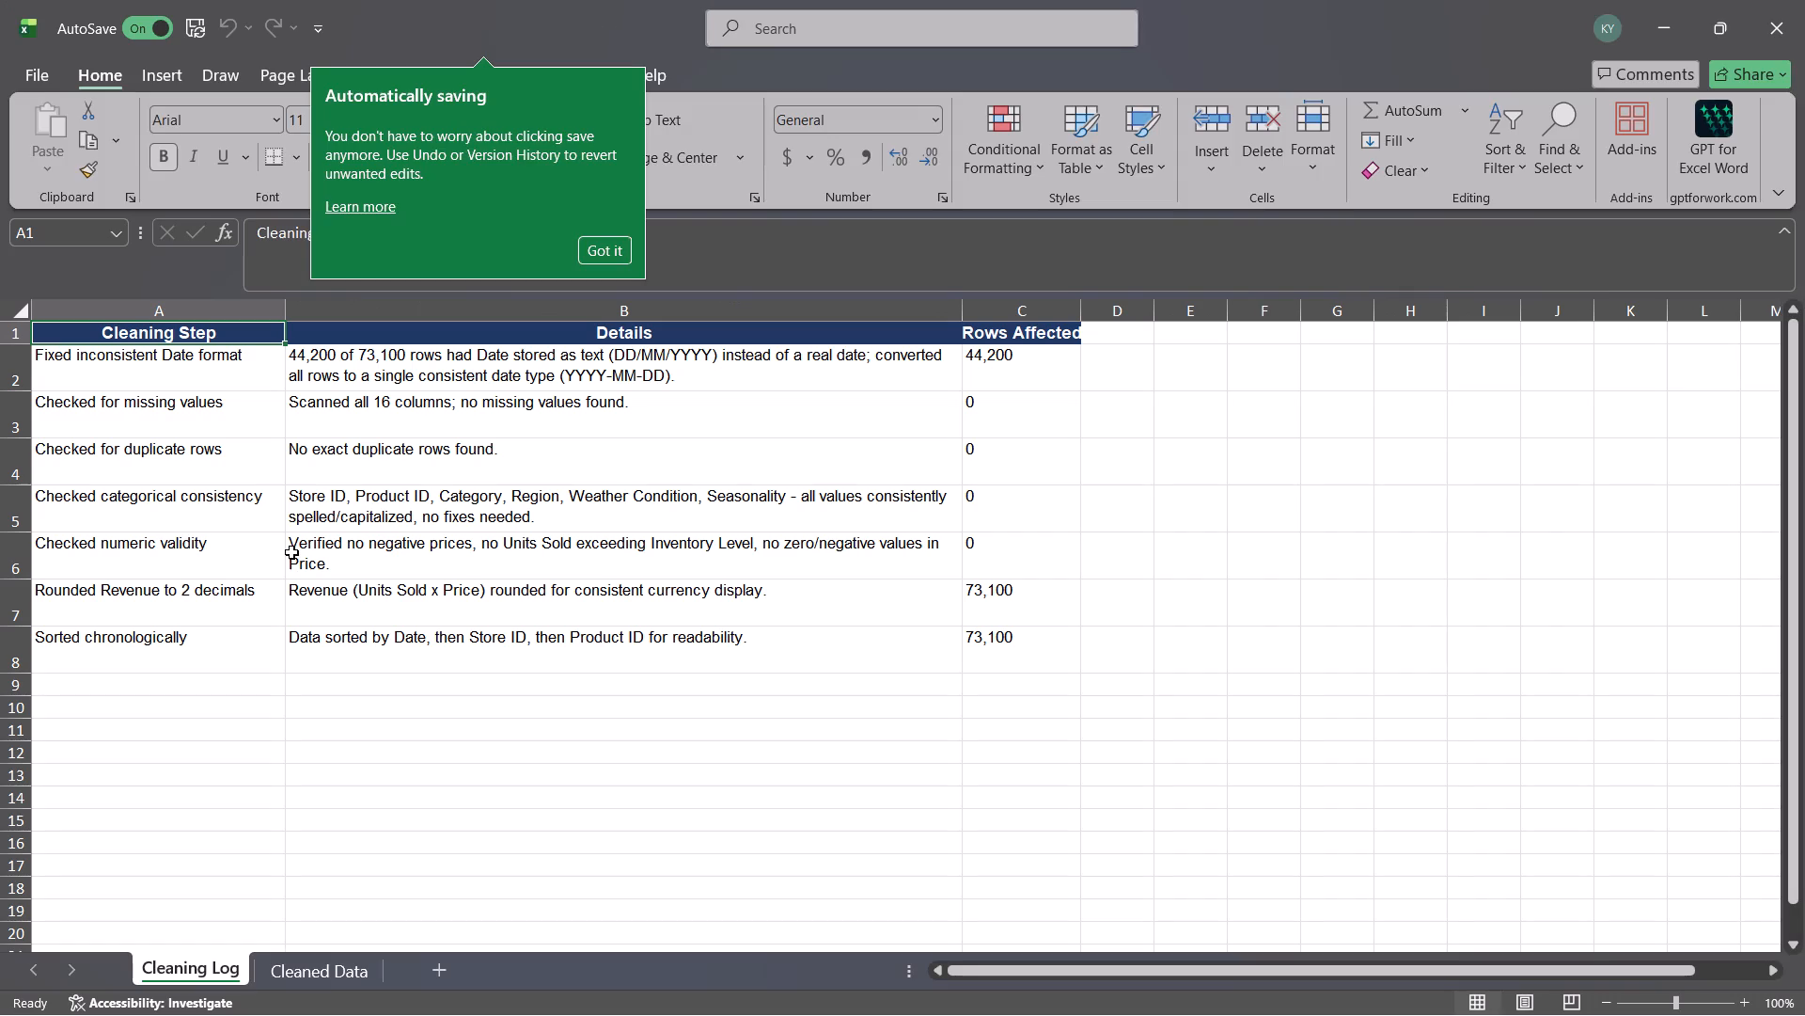
Turn on column filters for the header row of the Cleaned Data sheet.
{"action": "left_click", "coordinate": [321, 974]}
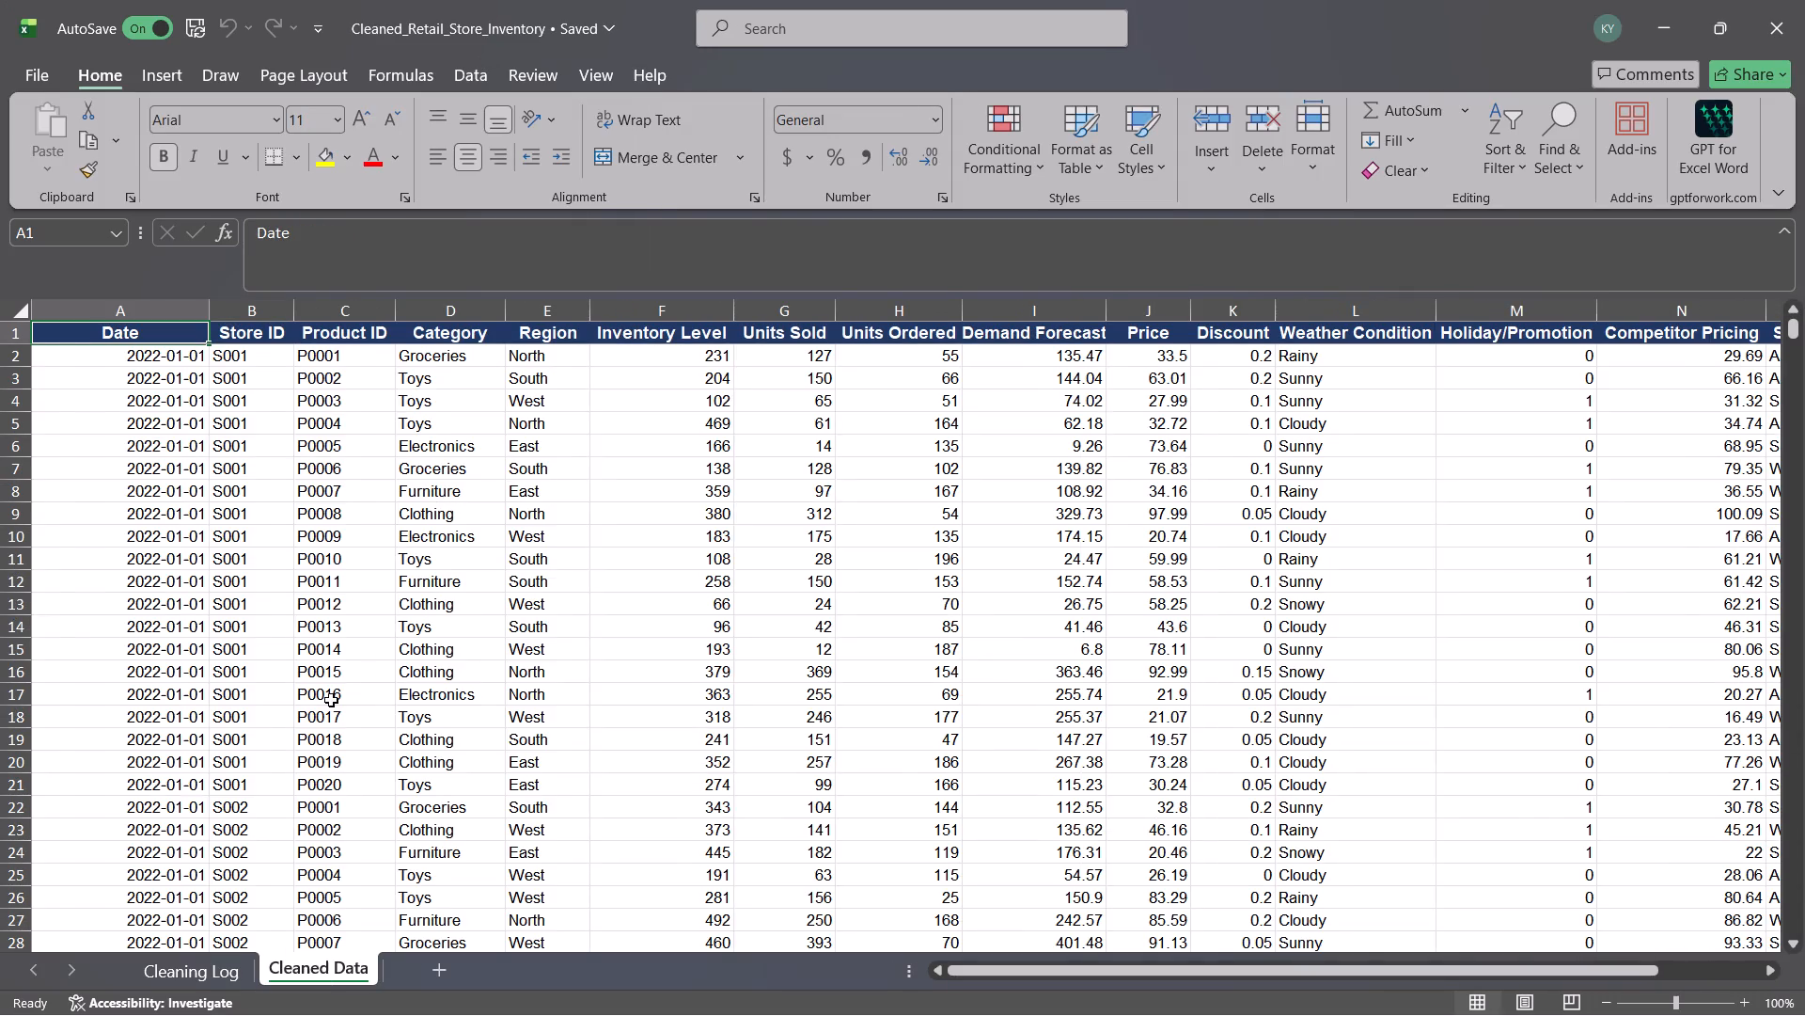
{"action": "scroll", "coordinate": [331, 700], "scroll_direction": "left", "scroll_amount": 2}
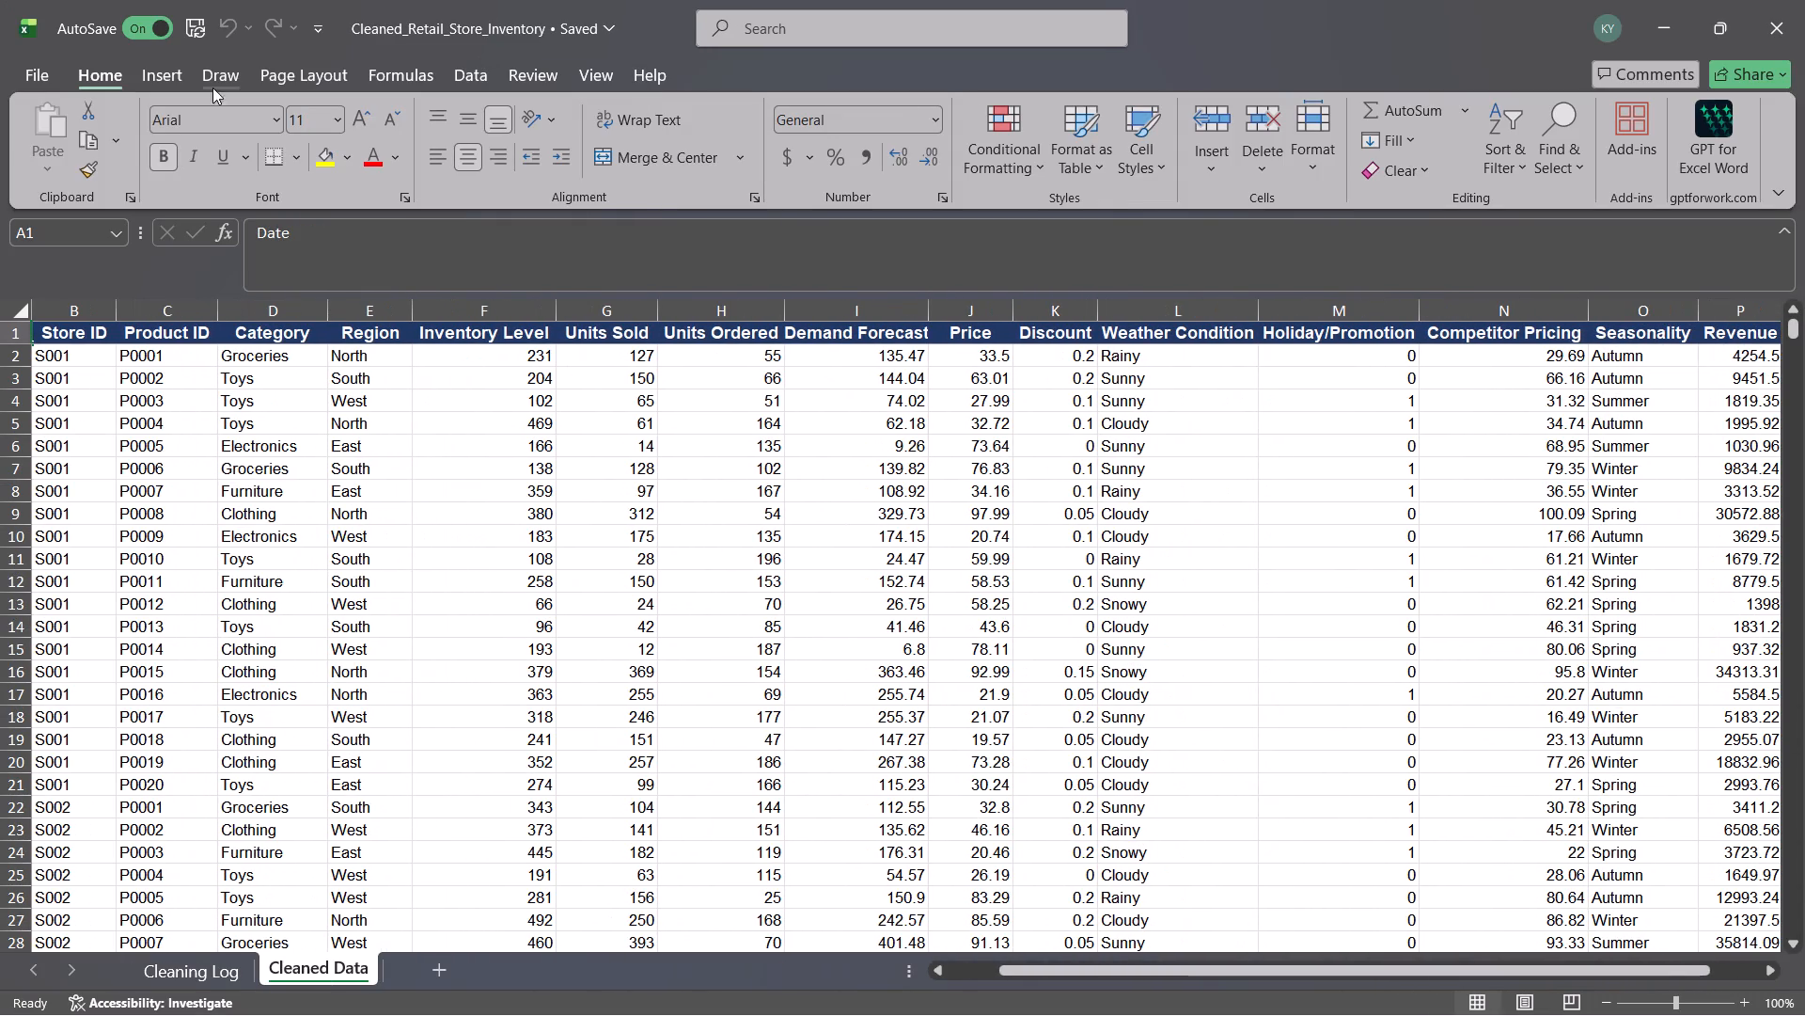
{"action": "left_click", "coordinate": [475, 78]}
{"action": "left_click", "coordinate": [774, 143]}
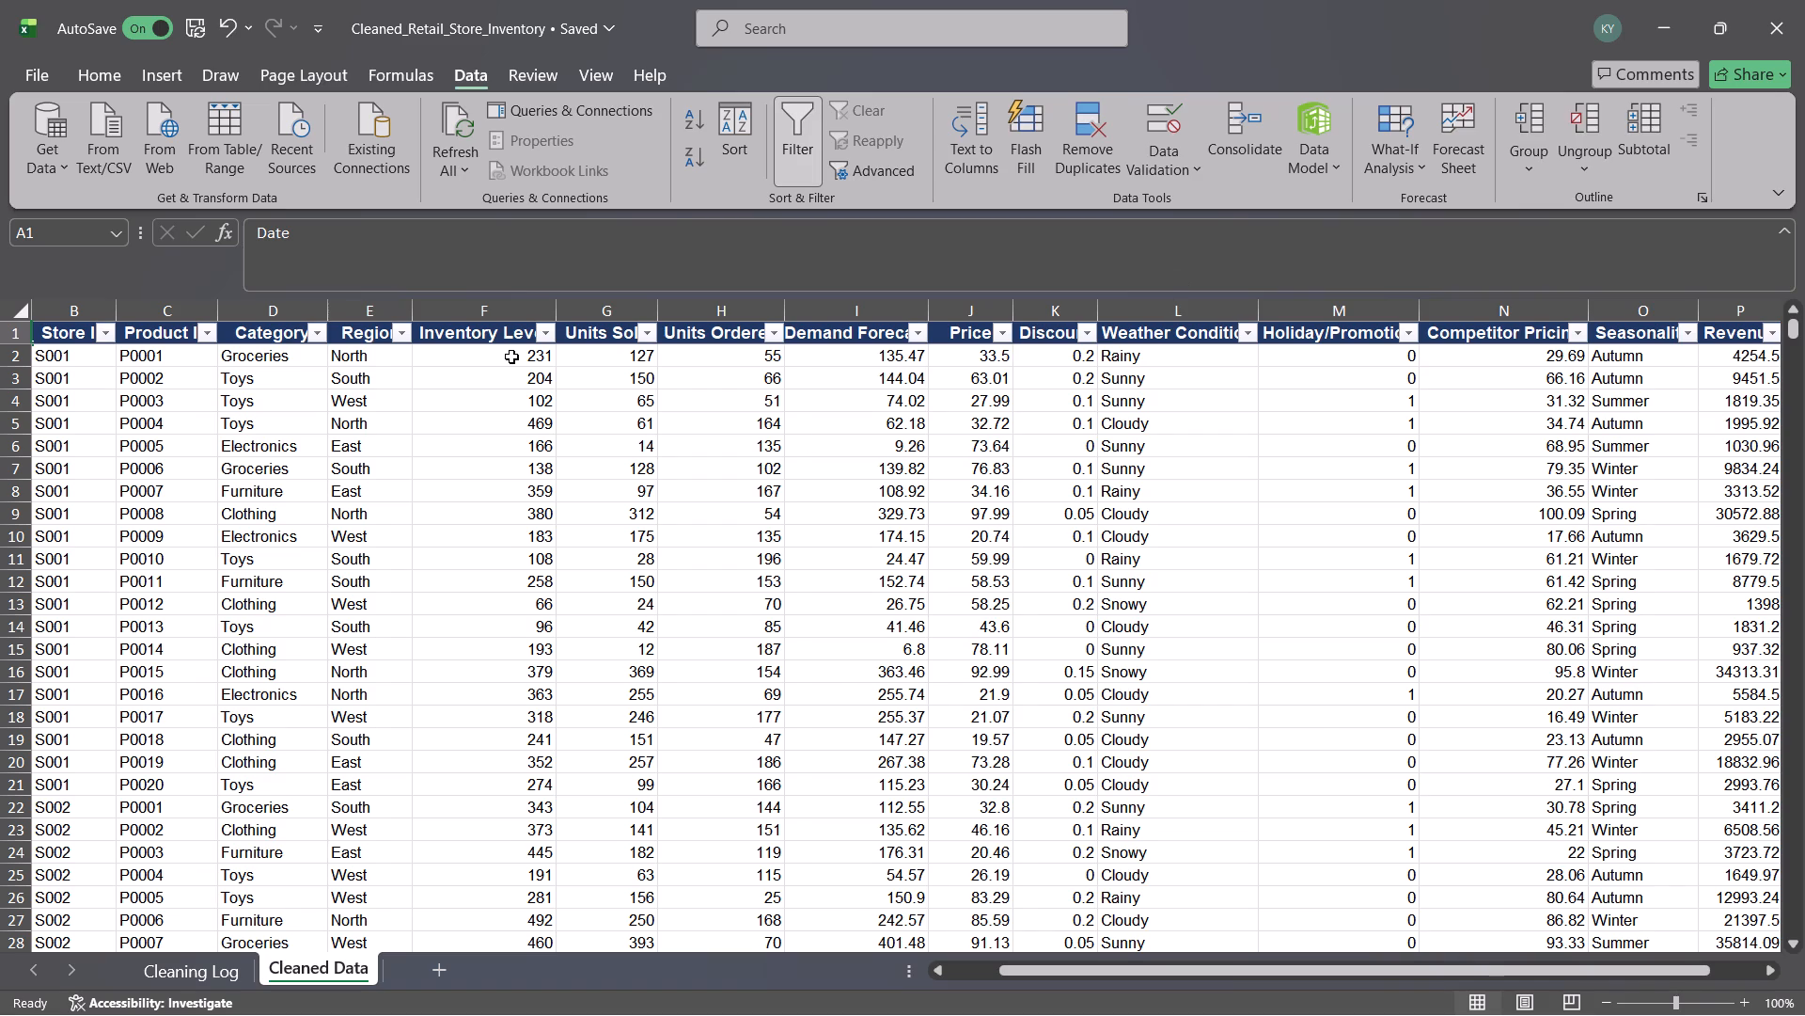
Filter the Date column of the Cleaned Data sheet to all dates in the period March.
{"action": "scroll", "coordinate": [511, 357], "scroll_direction": "left", "scroll_amount": 2}
{"action": "scroll", "coordinate": [511, 357], "scroll_direction": "right", "scroll_amount": 2}
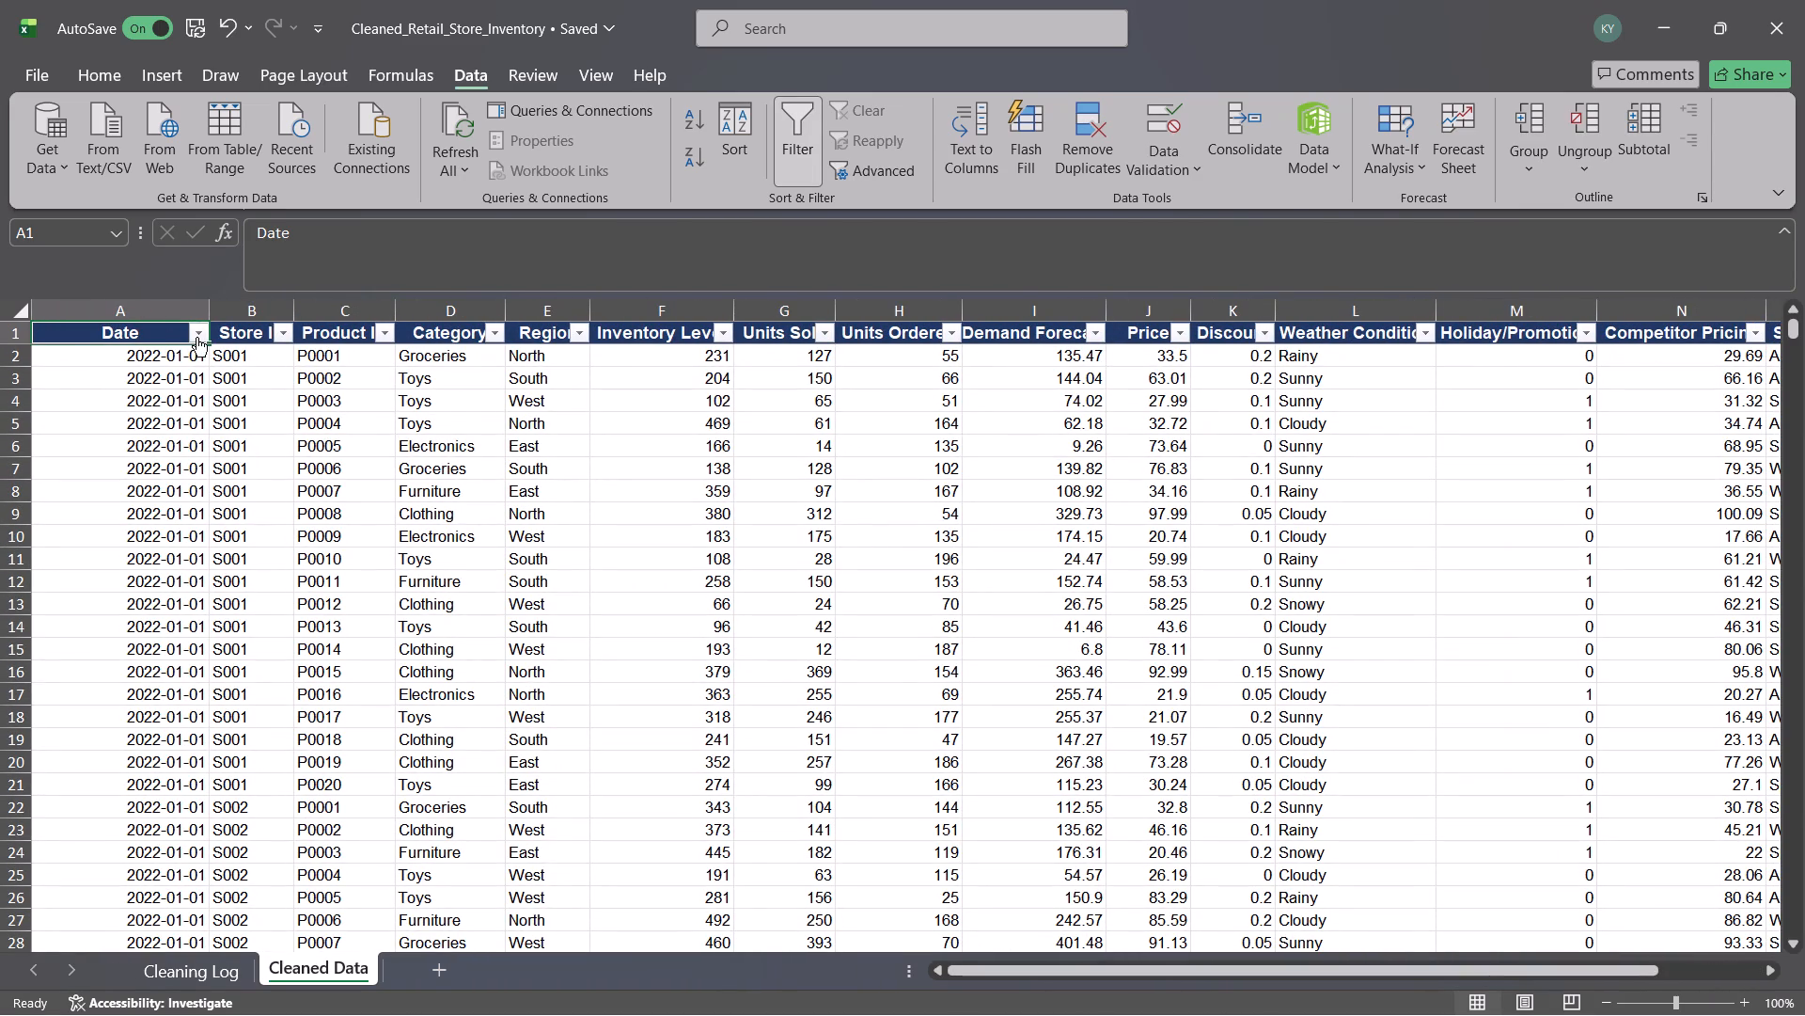
{"action": "left_click", "coordinate": [196, 337]}
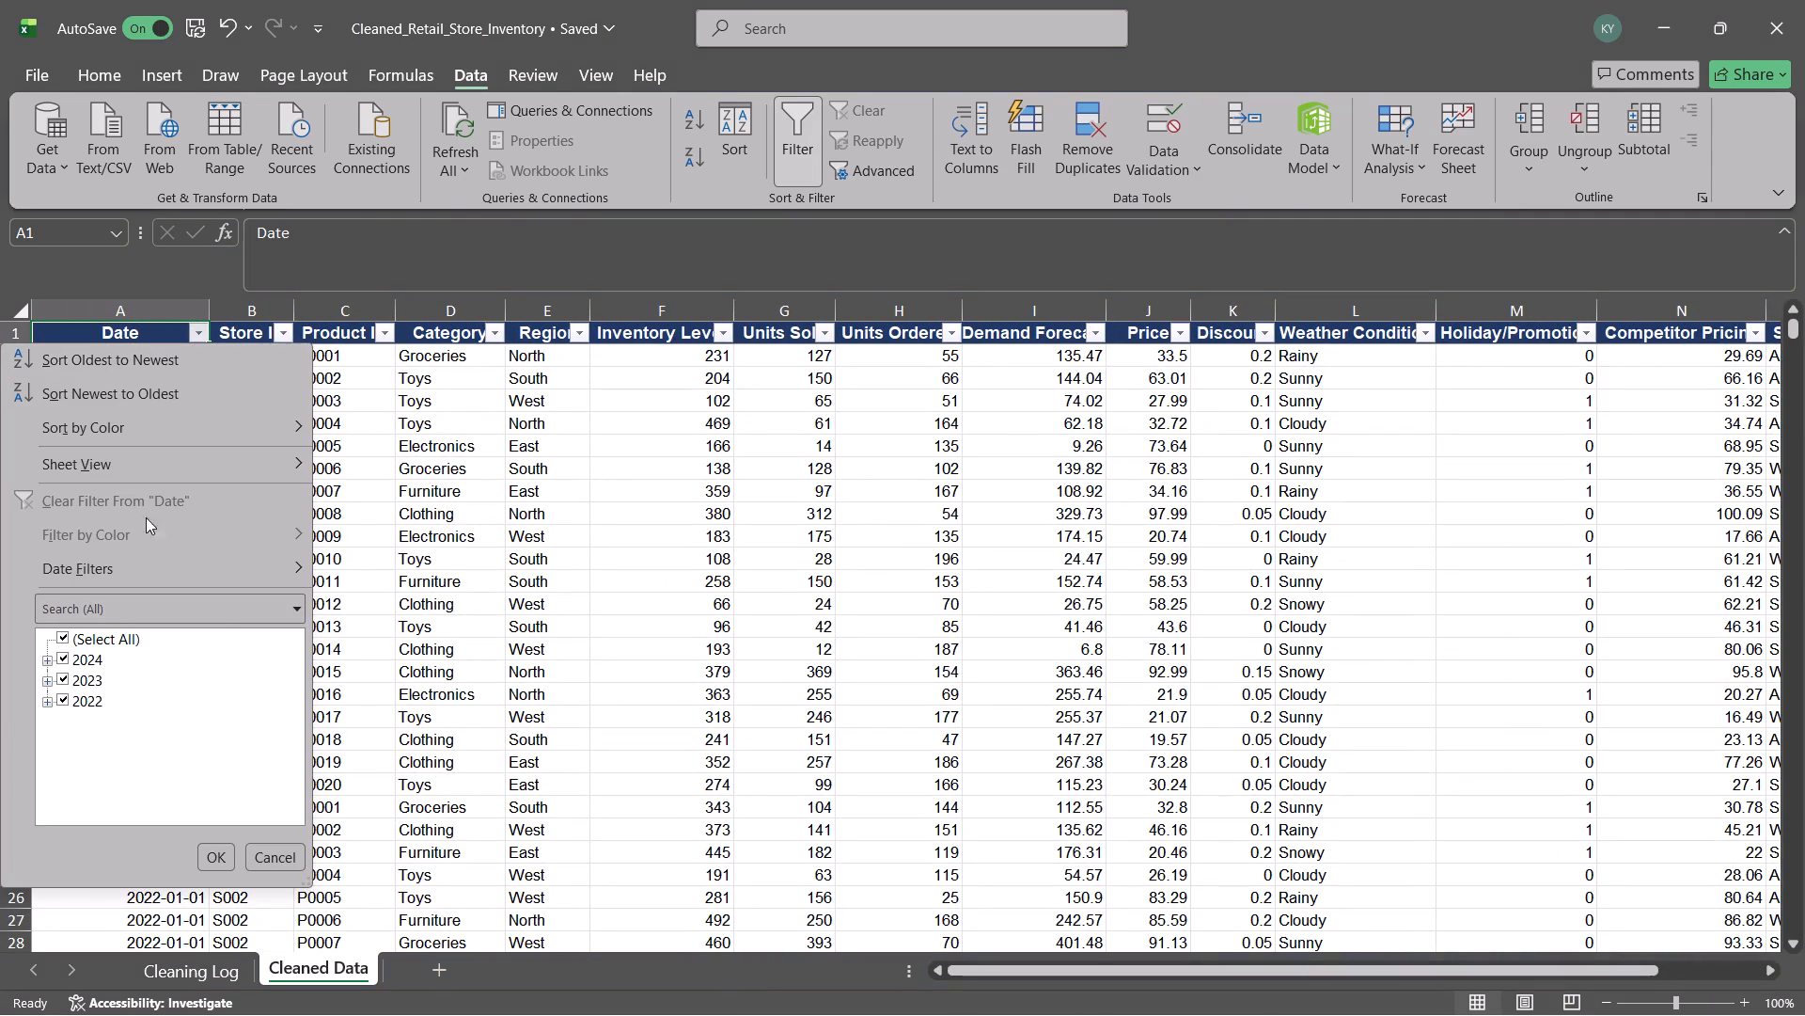
{"action": "left_click", "coordinate": [270, 559]}
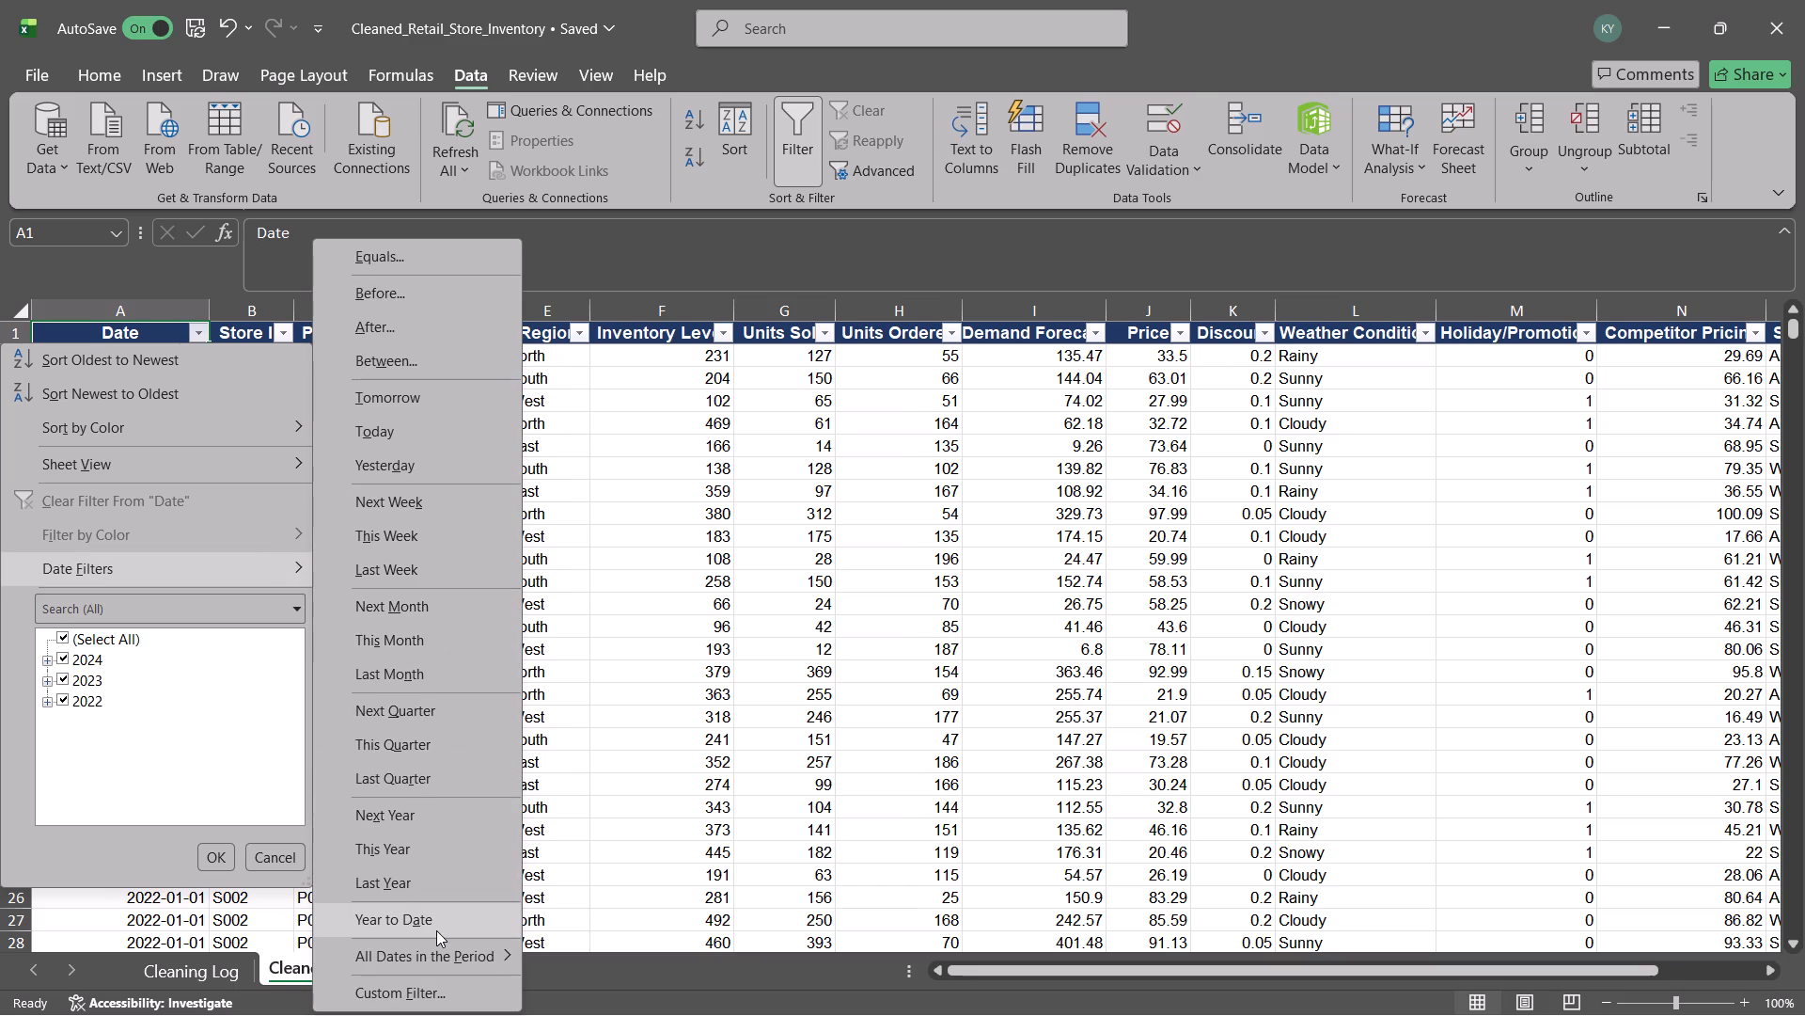
{"action": "scroll", "coordinate": [425, 787], "scroll_direction": "down", "scroll_amount": 2}
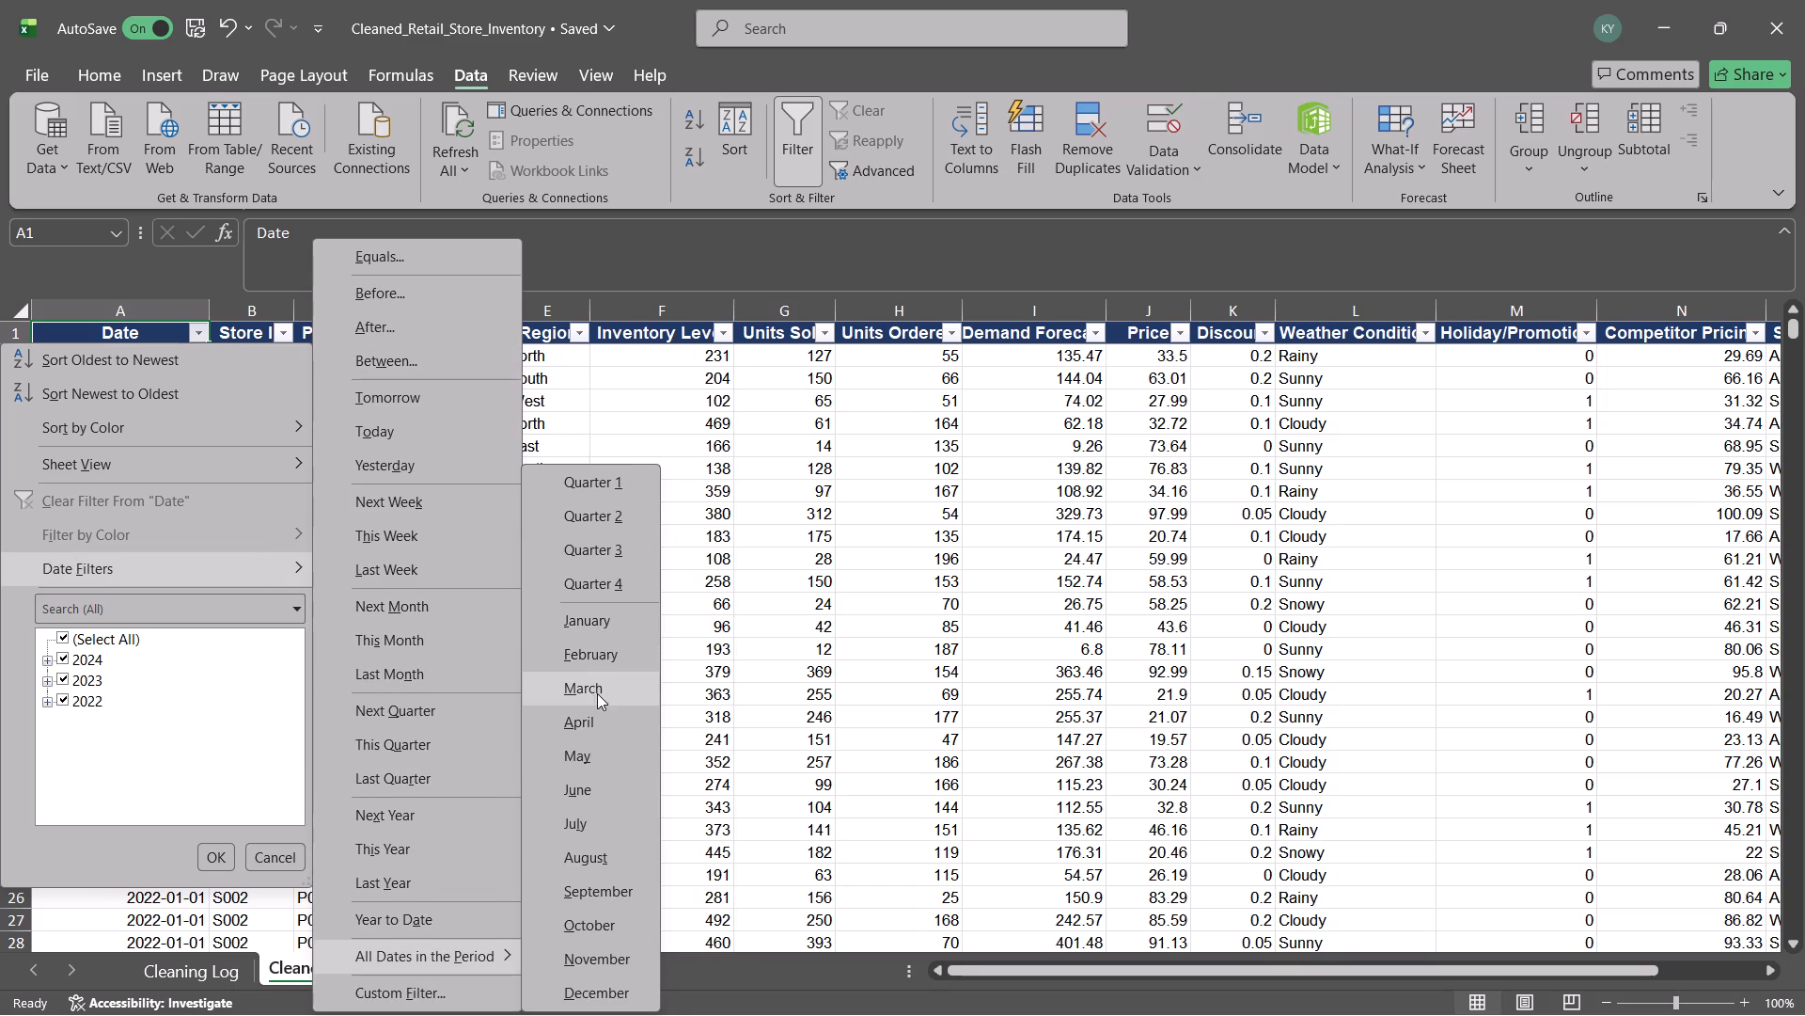
{"action": "left_click", "coordinate": [597, 697]}
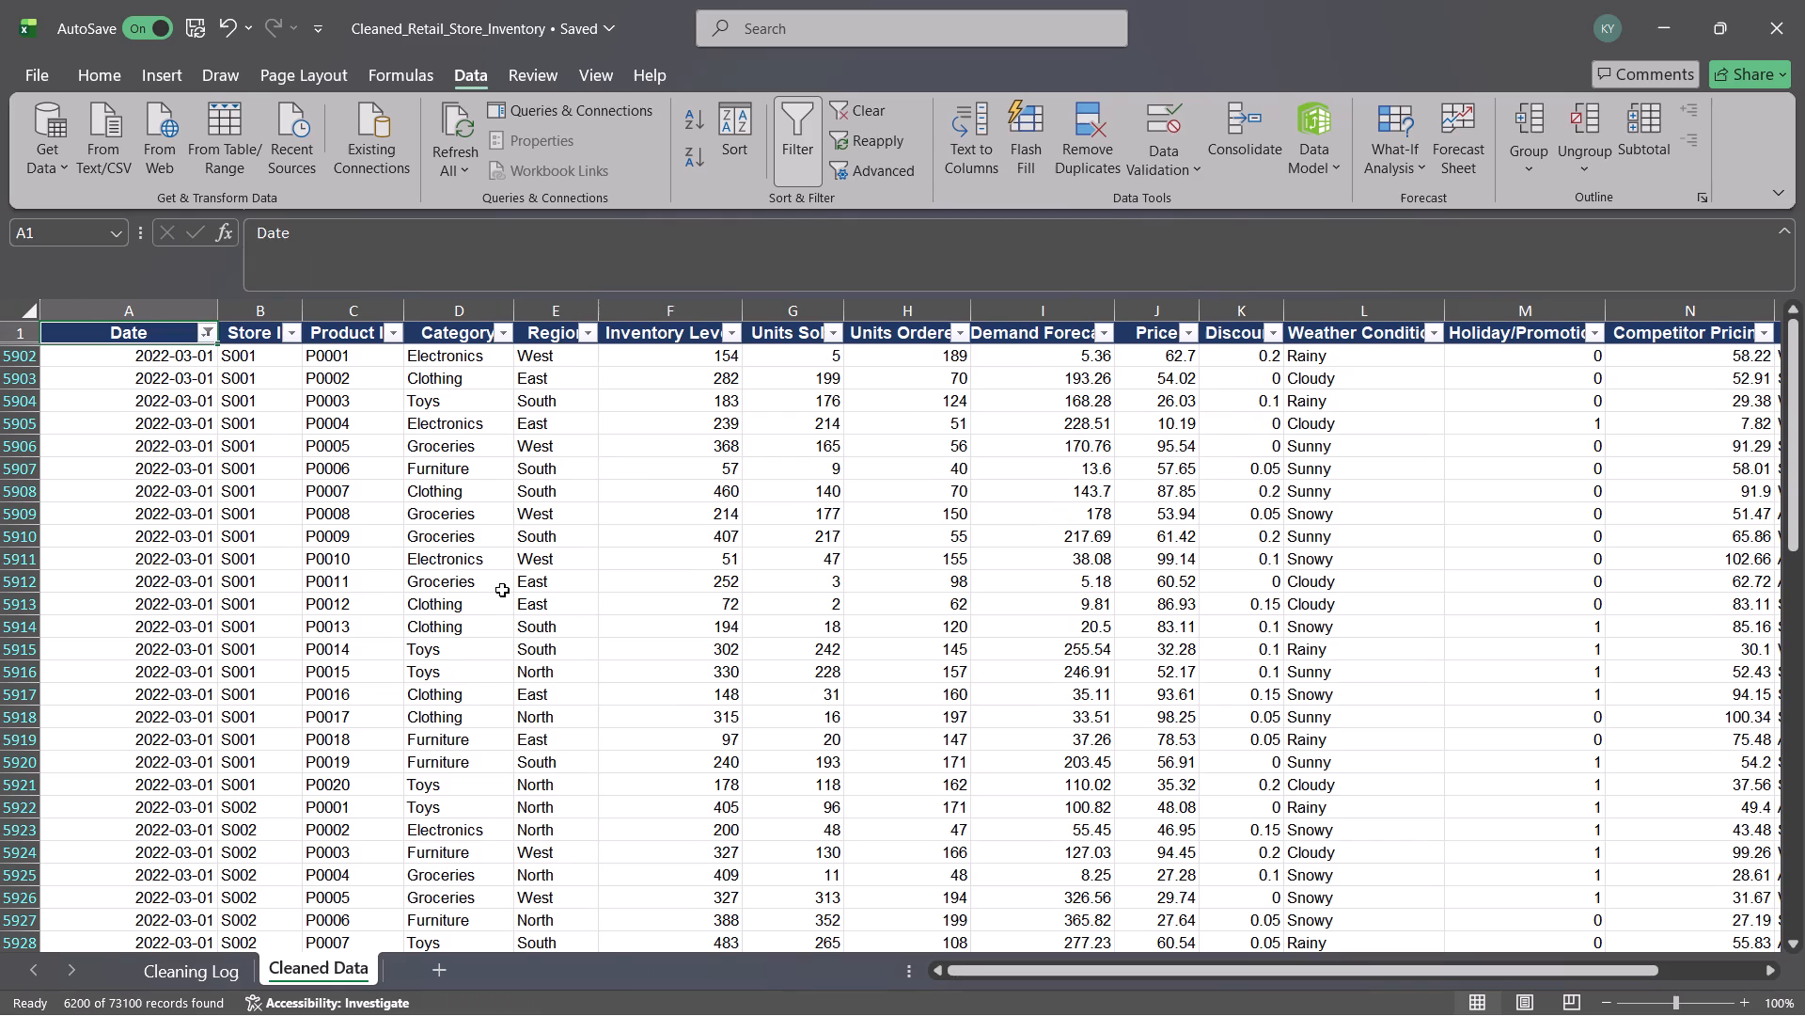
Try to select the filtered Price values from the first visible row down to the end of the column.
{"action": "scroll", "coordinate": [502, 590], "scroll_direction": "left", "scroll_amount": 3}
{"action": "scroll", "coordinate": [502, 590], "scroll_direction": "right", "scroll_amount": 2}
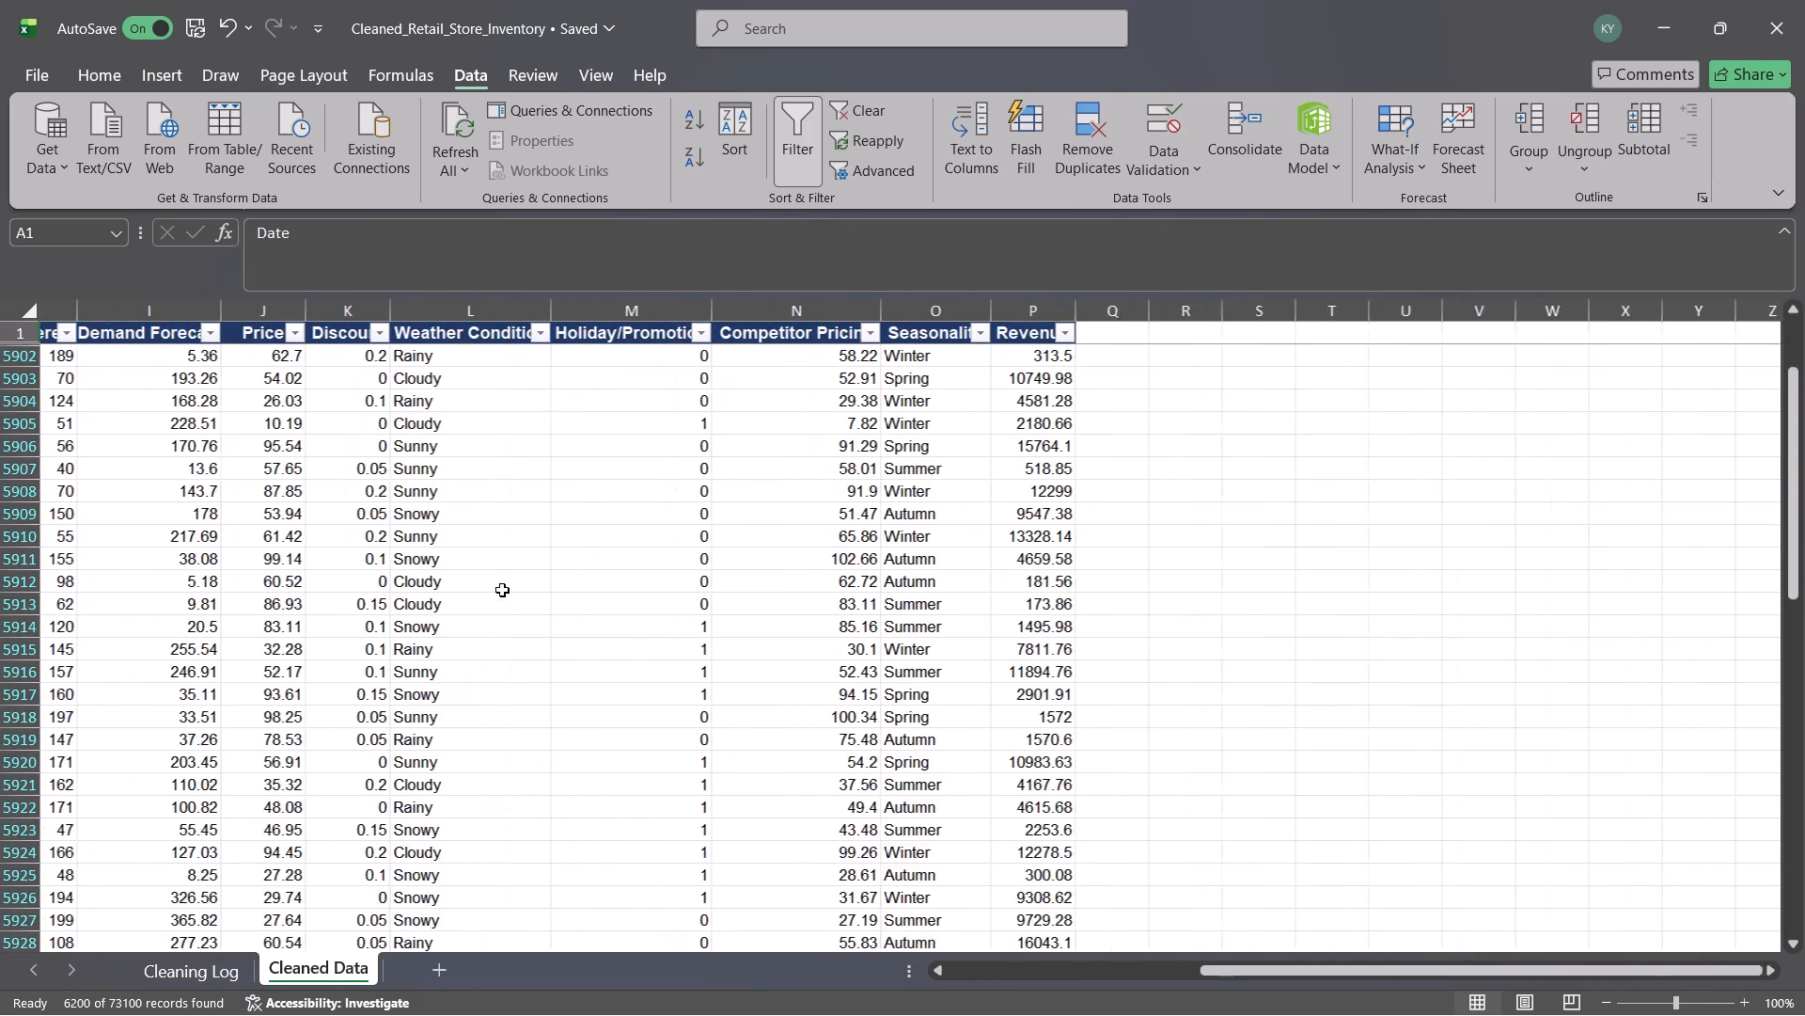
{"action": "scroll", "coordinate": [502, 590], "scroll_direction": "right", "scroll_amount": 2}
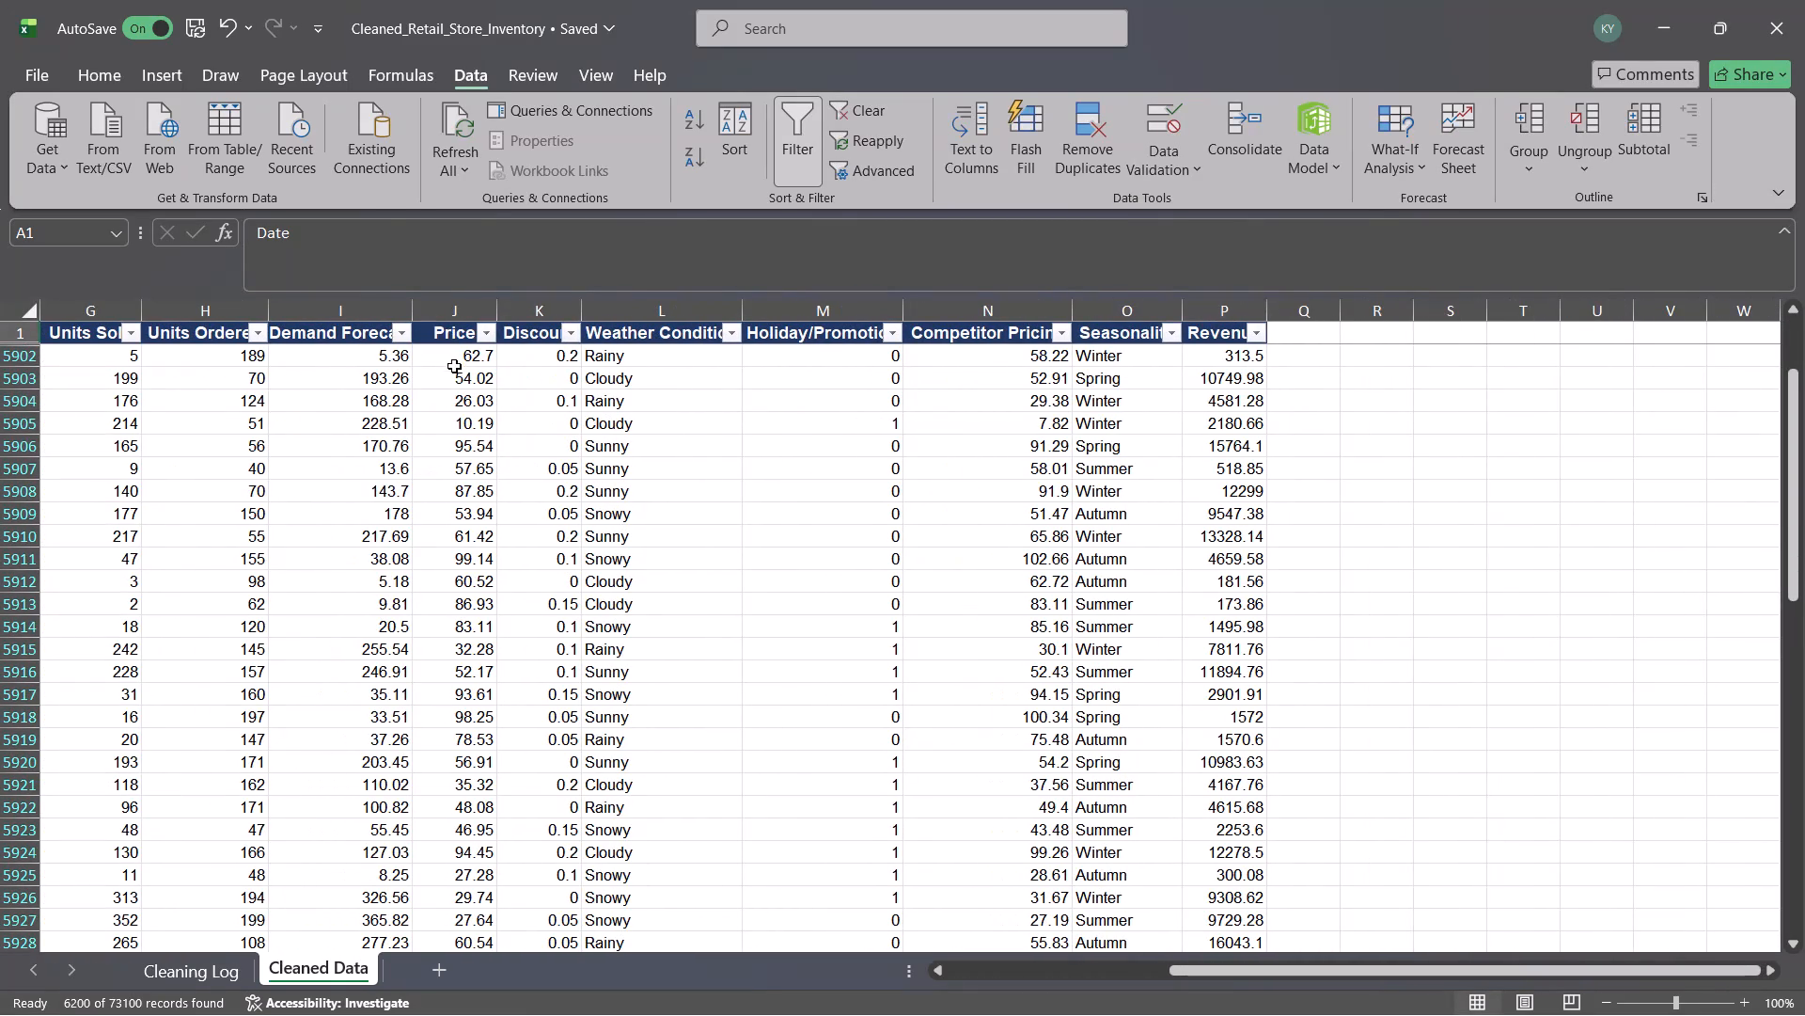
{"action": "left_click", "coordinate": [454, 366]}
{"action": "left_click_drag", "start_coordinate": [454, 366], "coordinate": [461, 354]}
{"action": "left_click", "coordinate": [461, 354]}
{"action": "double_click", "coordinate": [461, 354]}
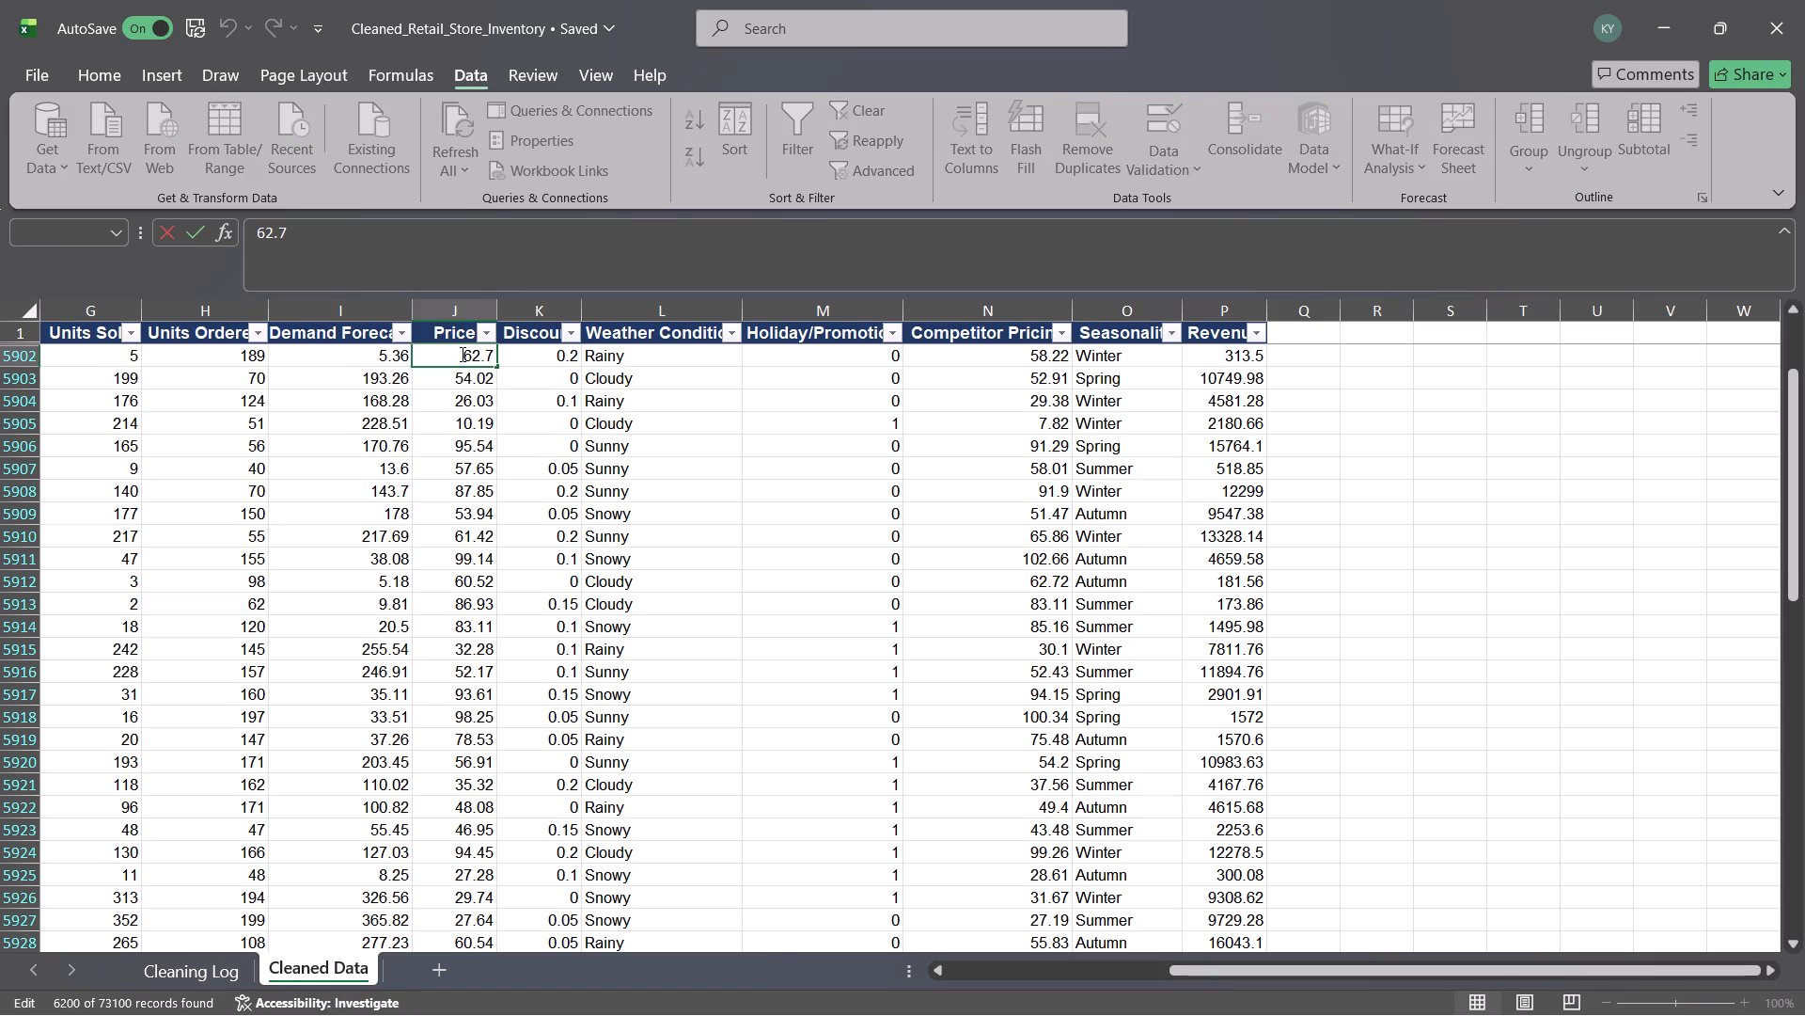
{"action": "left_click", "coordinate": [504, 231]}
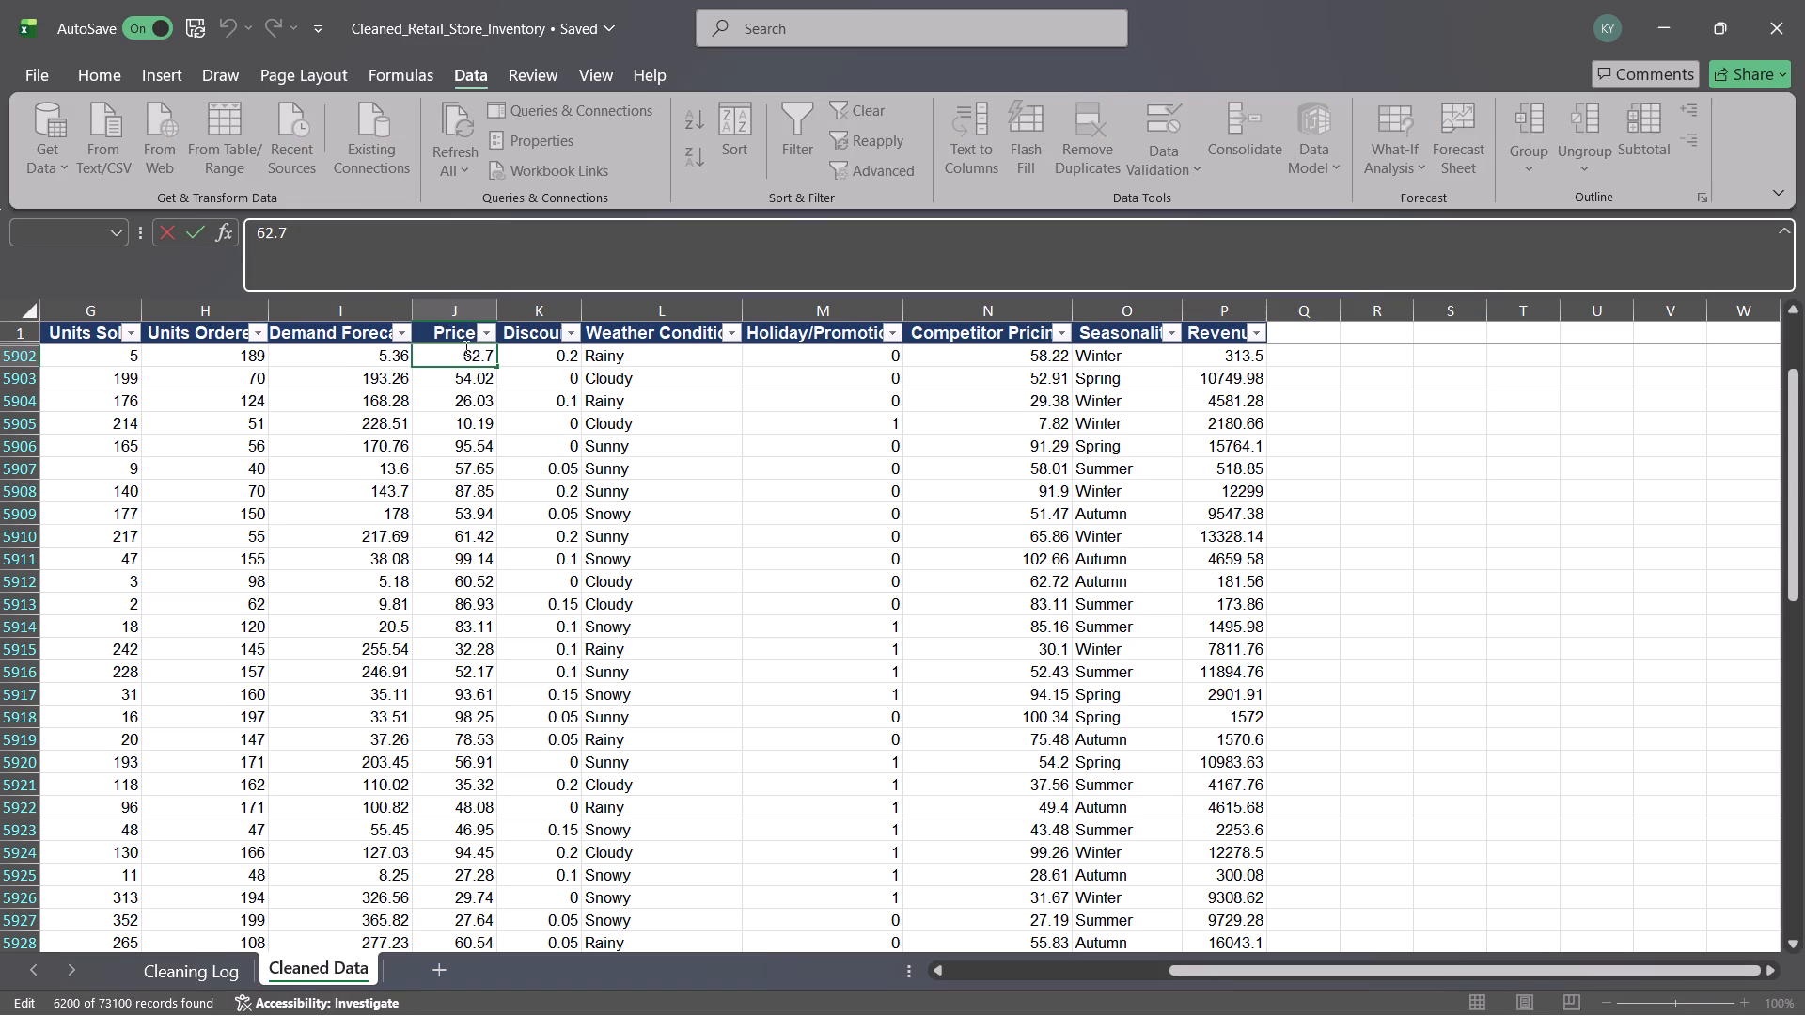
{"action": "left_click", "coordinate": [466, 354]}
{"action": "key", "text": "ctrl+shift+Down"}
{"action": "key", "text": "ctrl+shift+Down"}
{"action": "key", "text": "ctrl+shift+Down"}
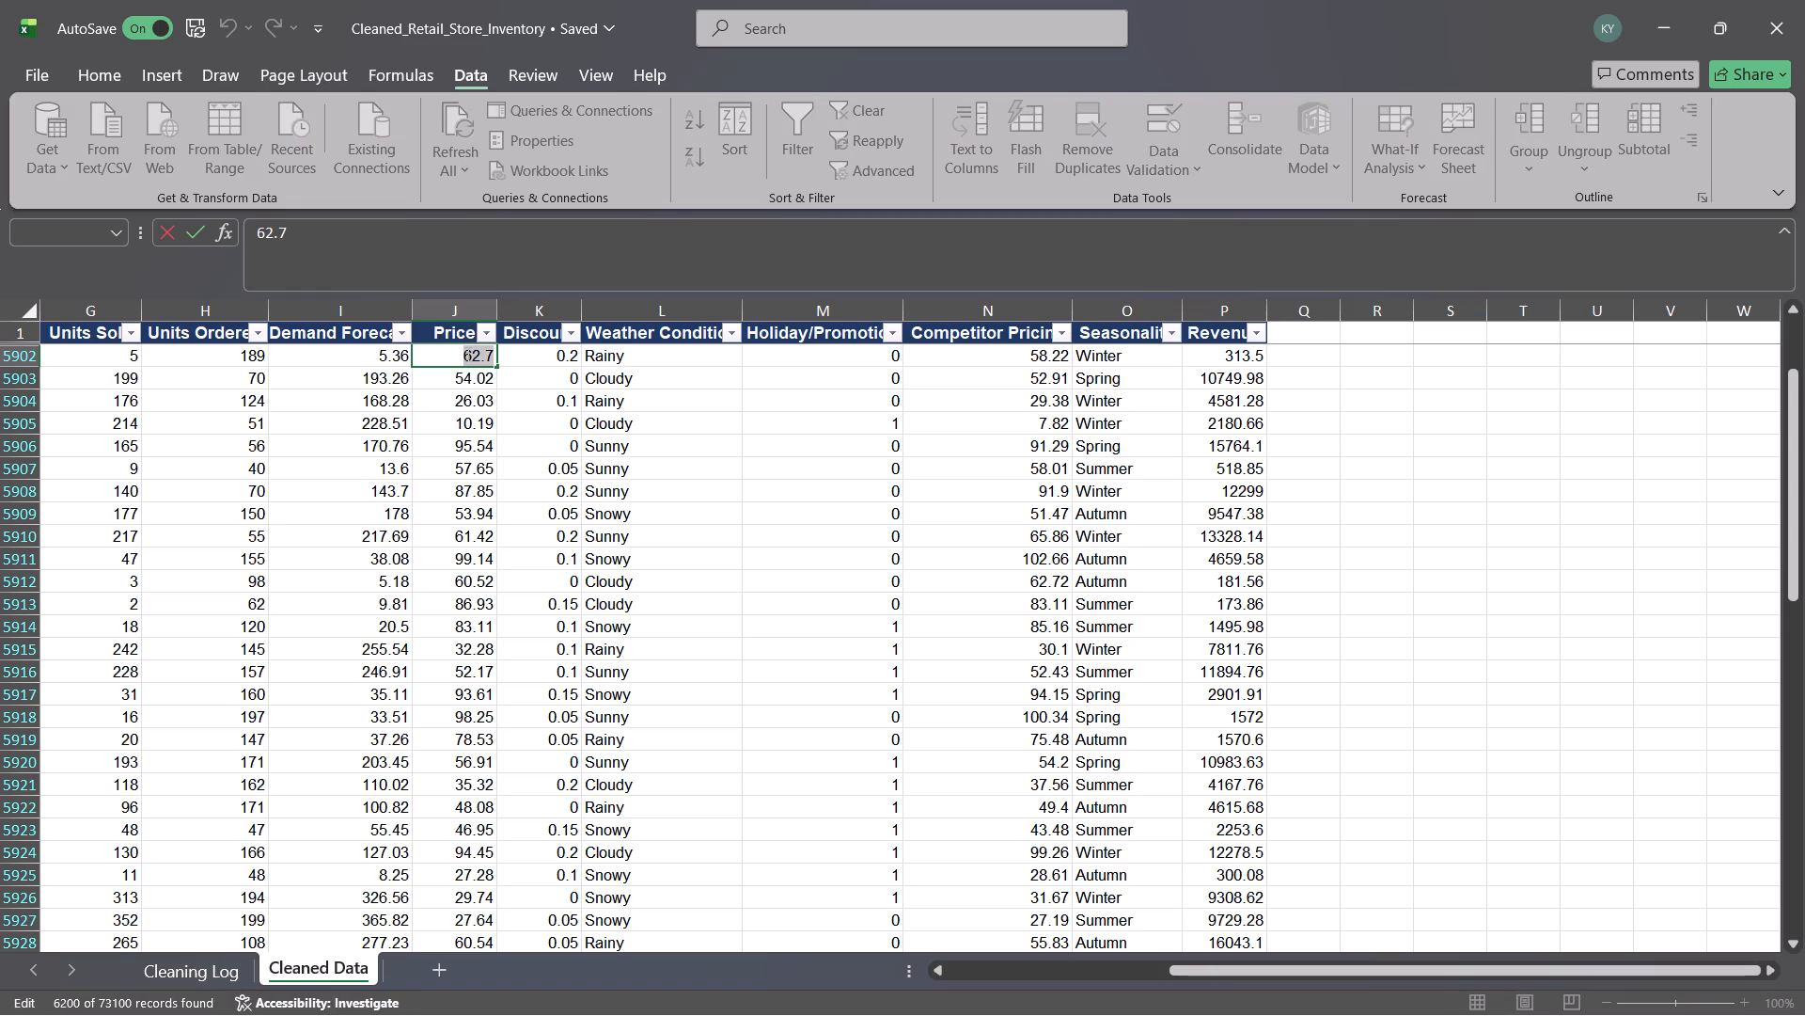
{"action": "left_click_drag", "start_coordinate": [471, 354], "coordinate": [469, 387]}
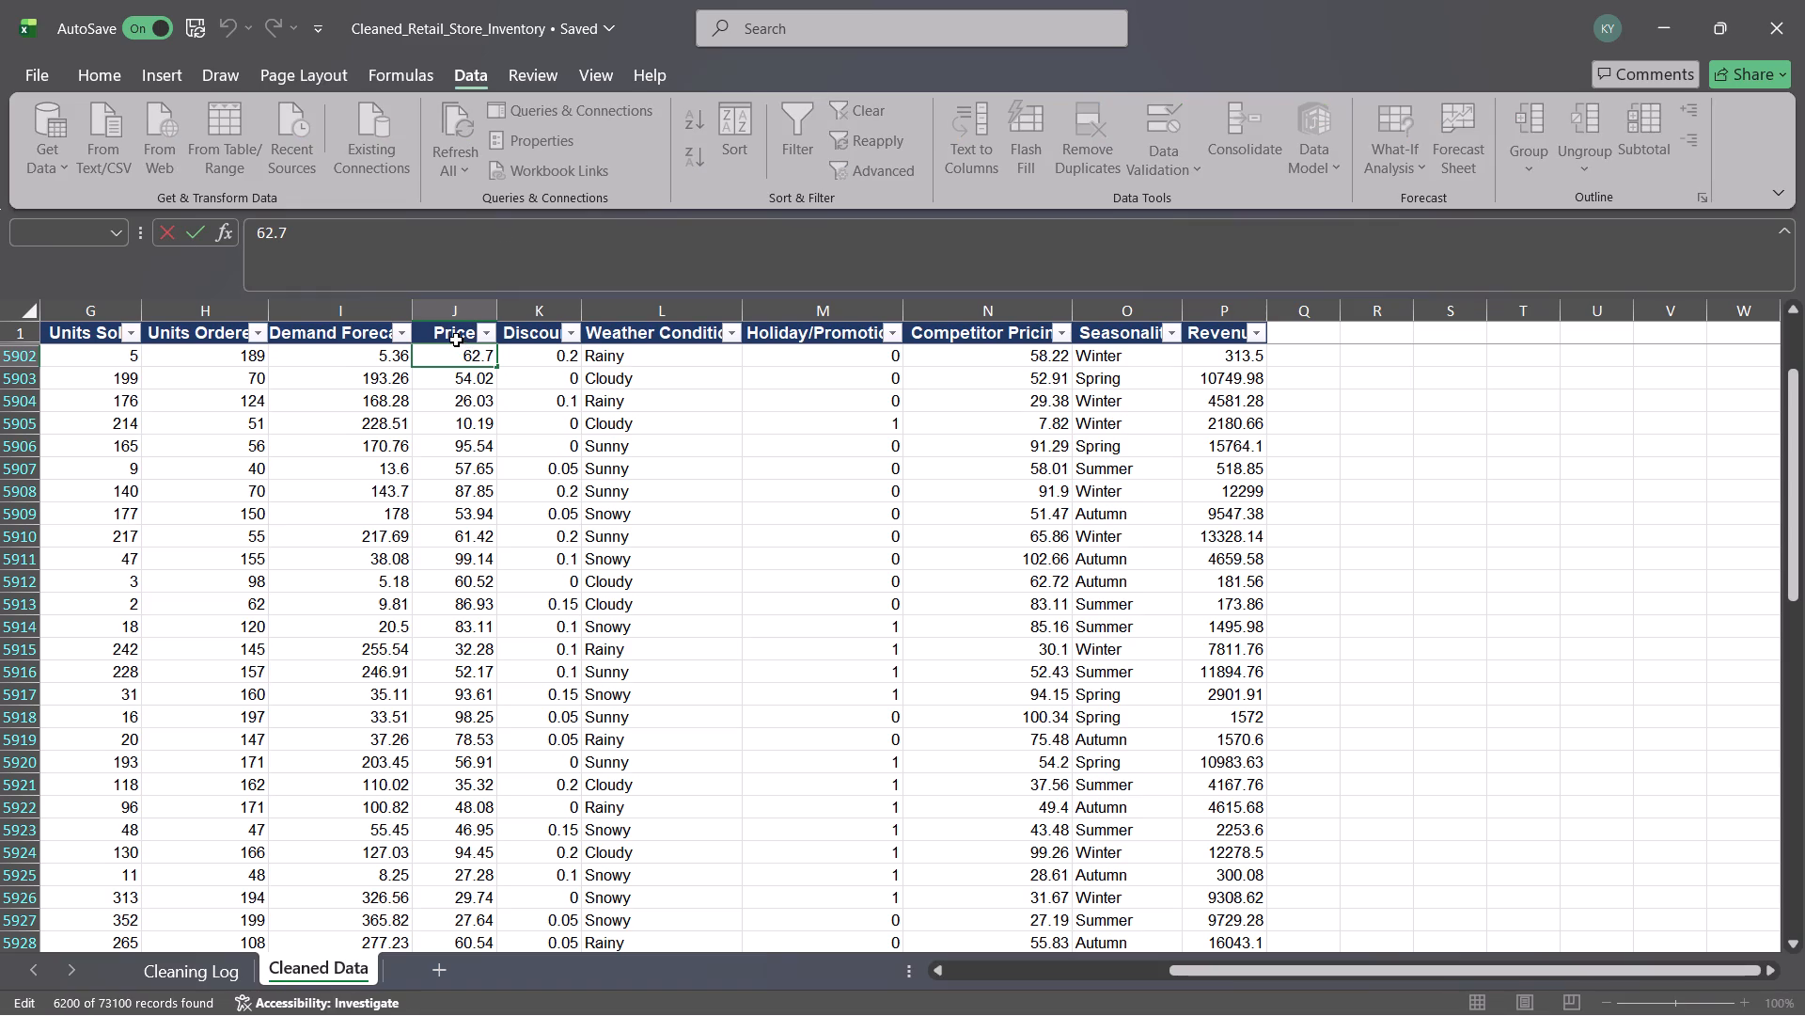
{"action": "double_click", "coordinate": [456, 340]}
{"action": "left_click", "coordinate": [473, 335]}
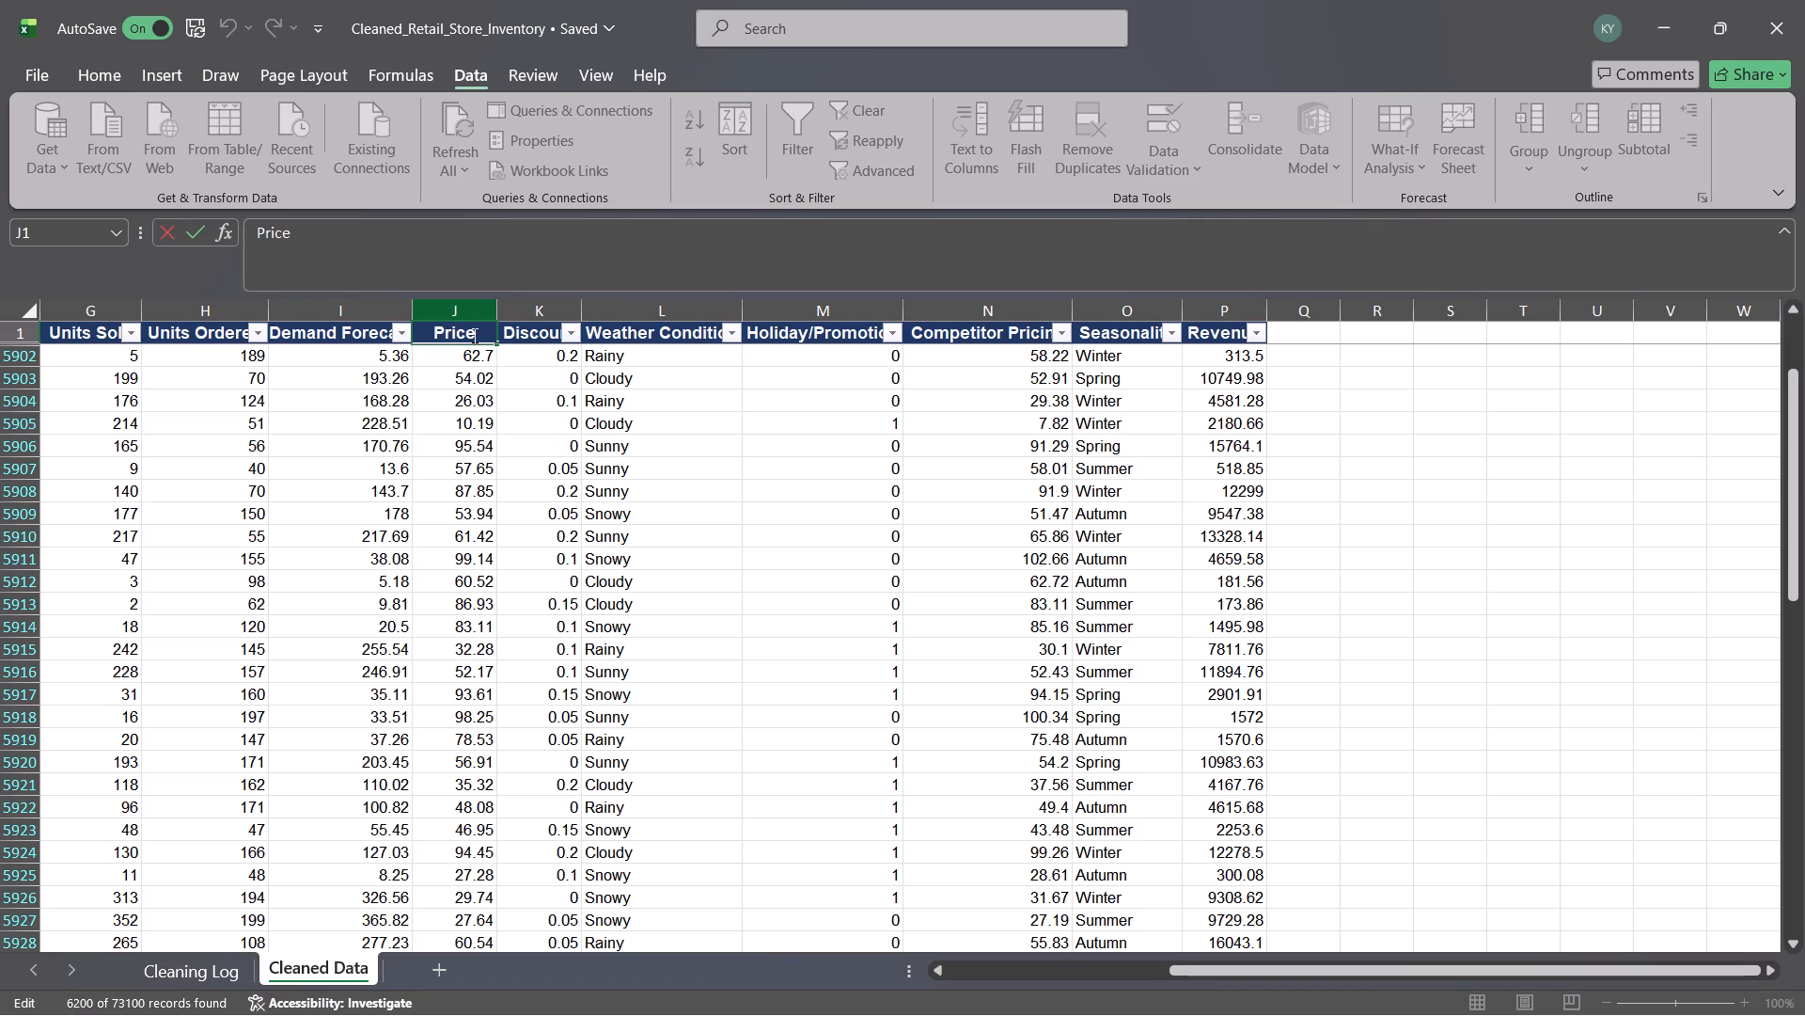
Set the Price values in the first five filtered rows, J5902 to J5906, to 10, 5, 54, 14 and 62.
{"action": "left_click", "coordinate": [443, 357]}
{"action": "key", "text": "BackSpace"}
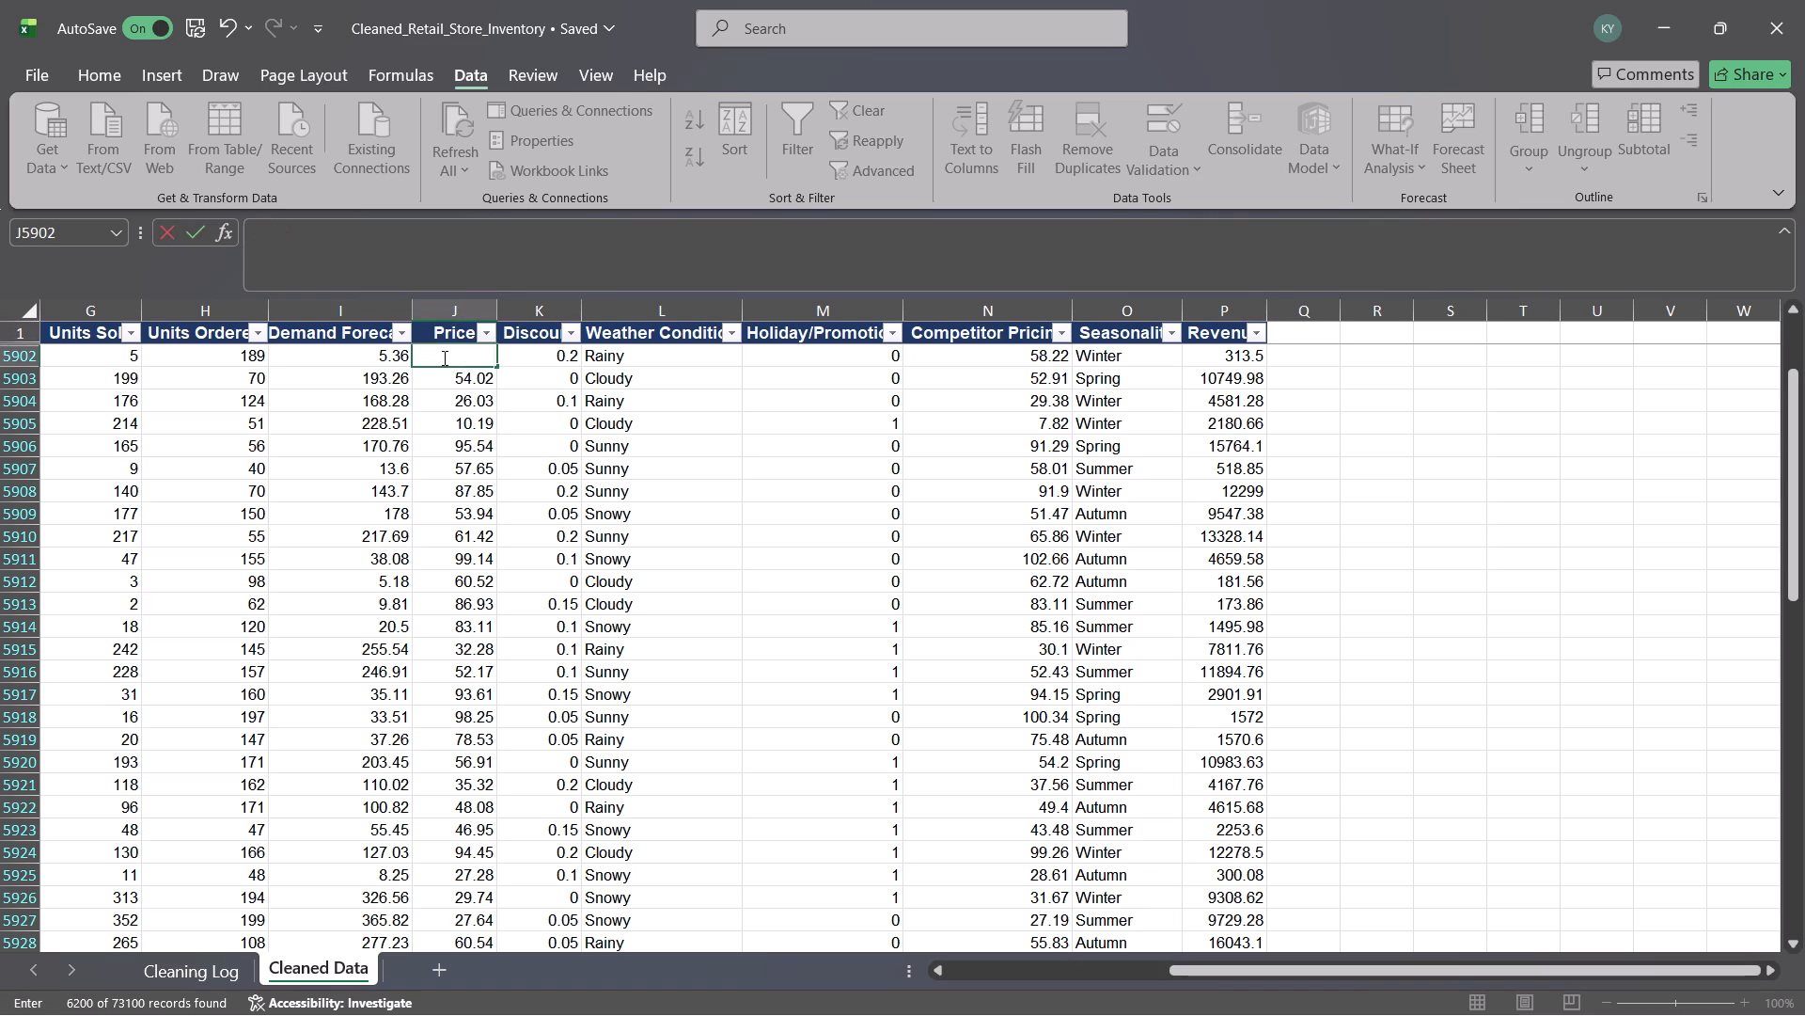
{"action": "type", "text": "10"}
{"action": "key", "text": "Down"}
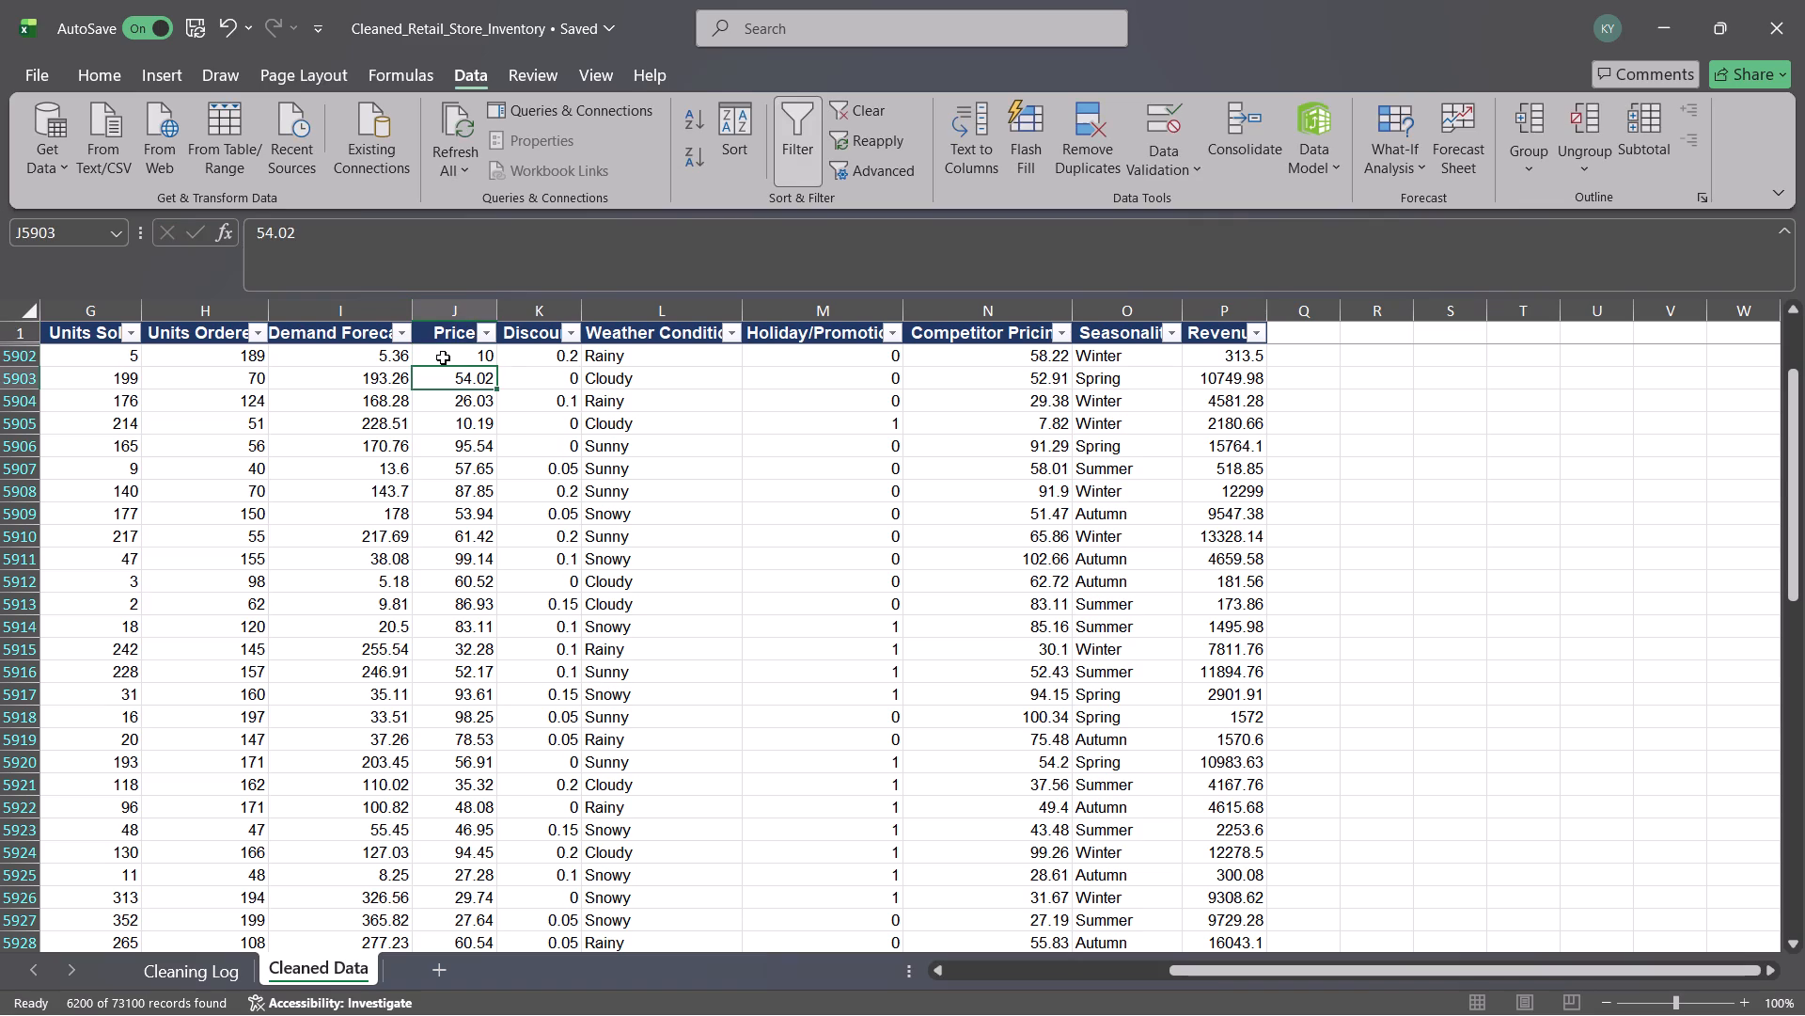
{"action": "key", "text": "5"}
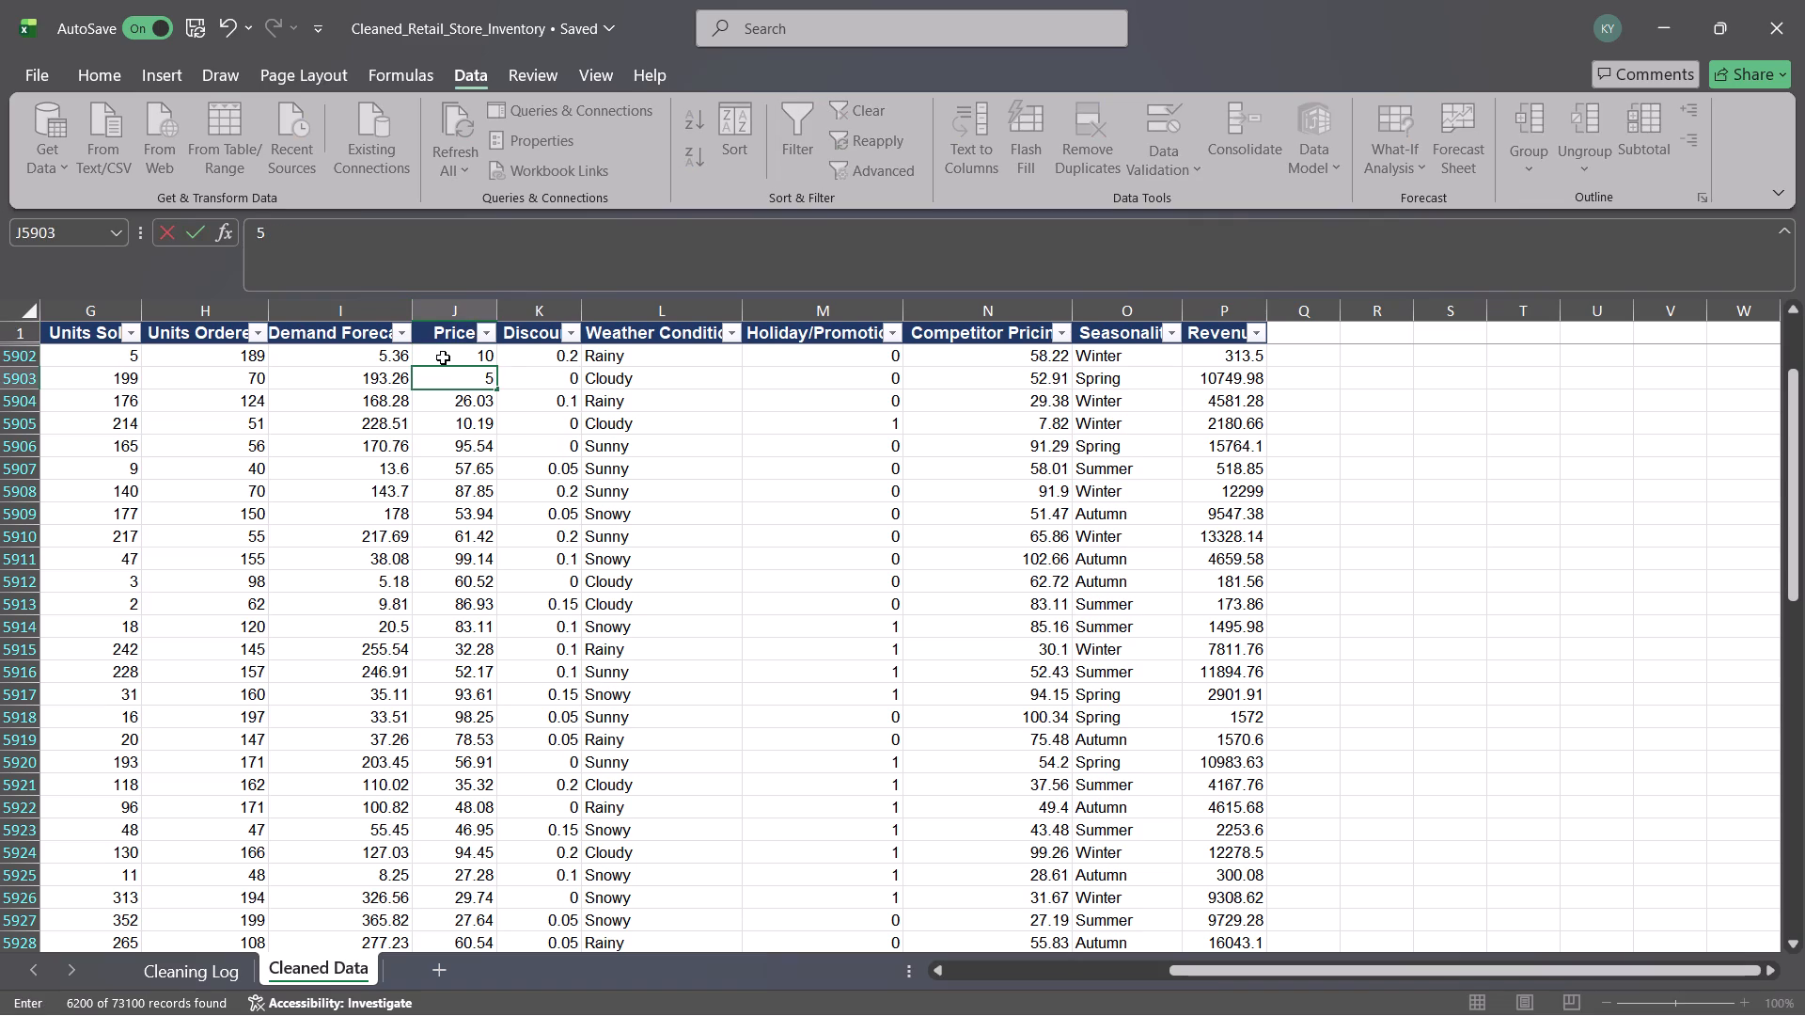
{"action": "key", "text": "Down"}
{"action": "type", "text": "541"}
{"action": "key", "text": "BackSpace"}
{"action": "key", "text": "Down"}
{"action": "type", "text": "14"}
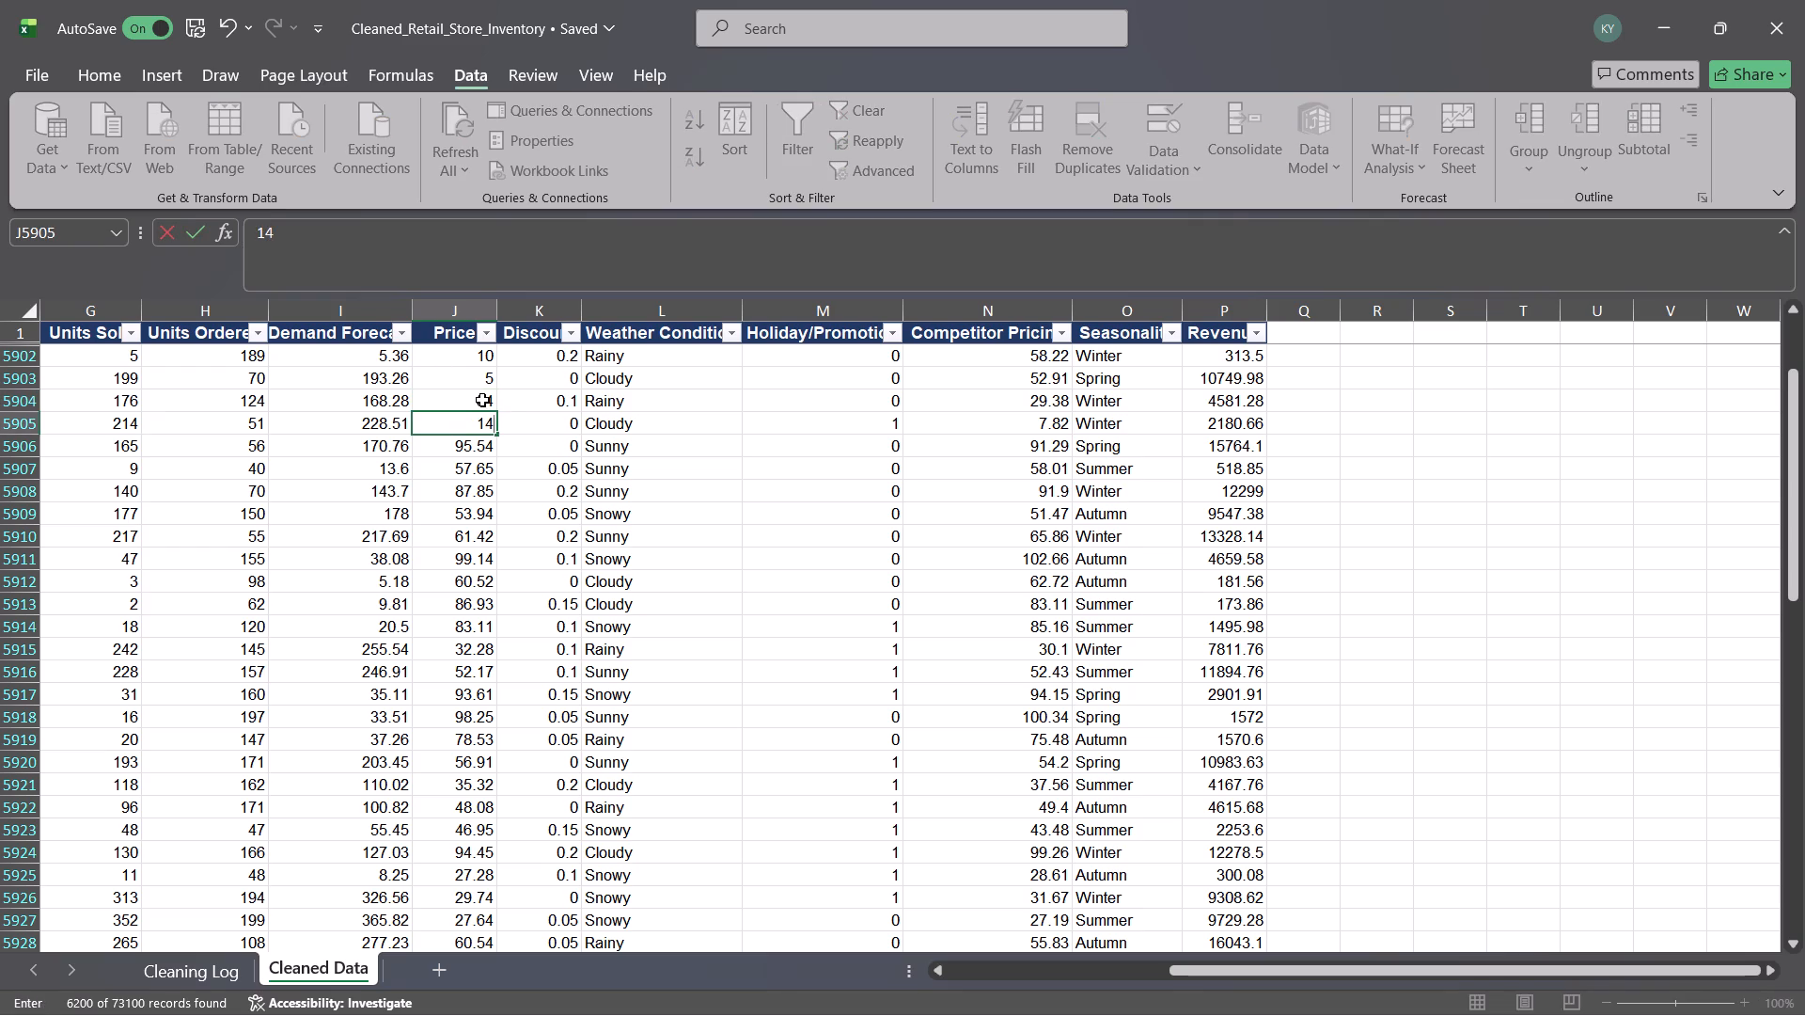
{"action": "key", "text": "Down"}
{"action": "type", "text": "62"}
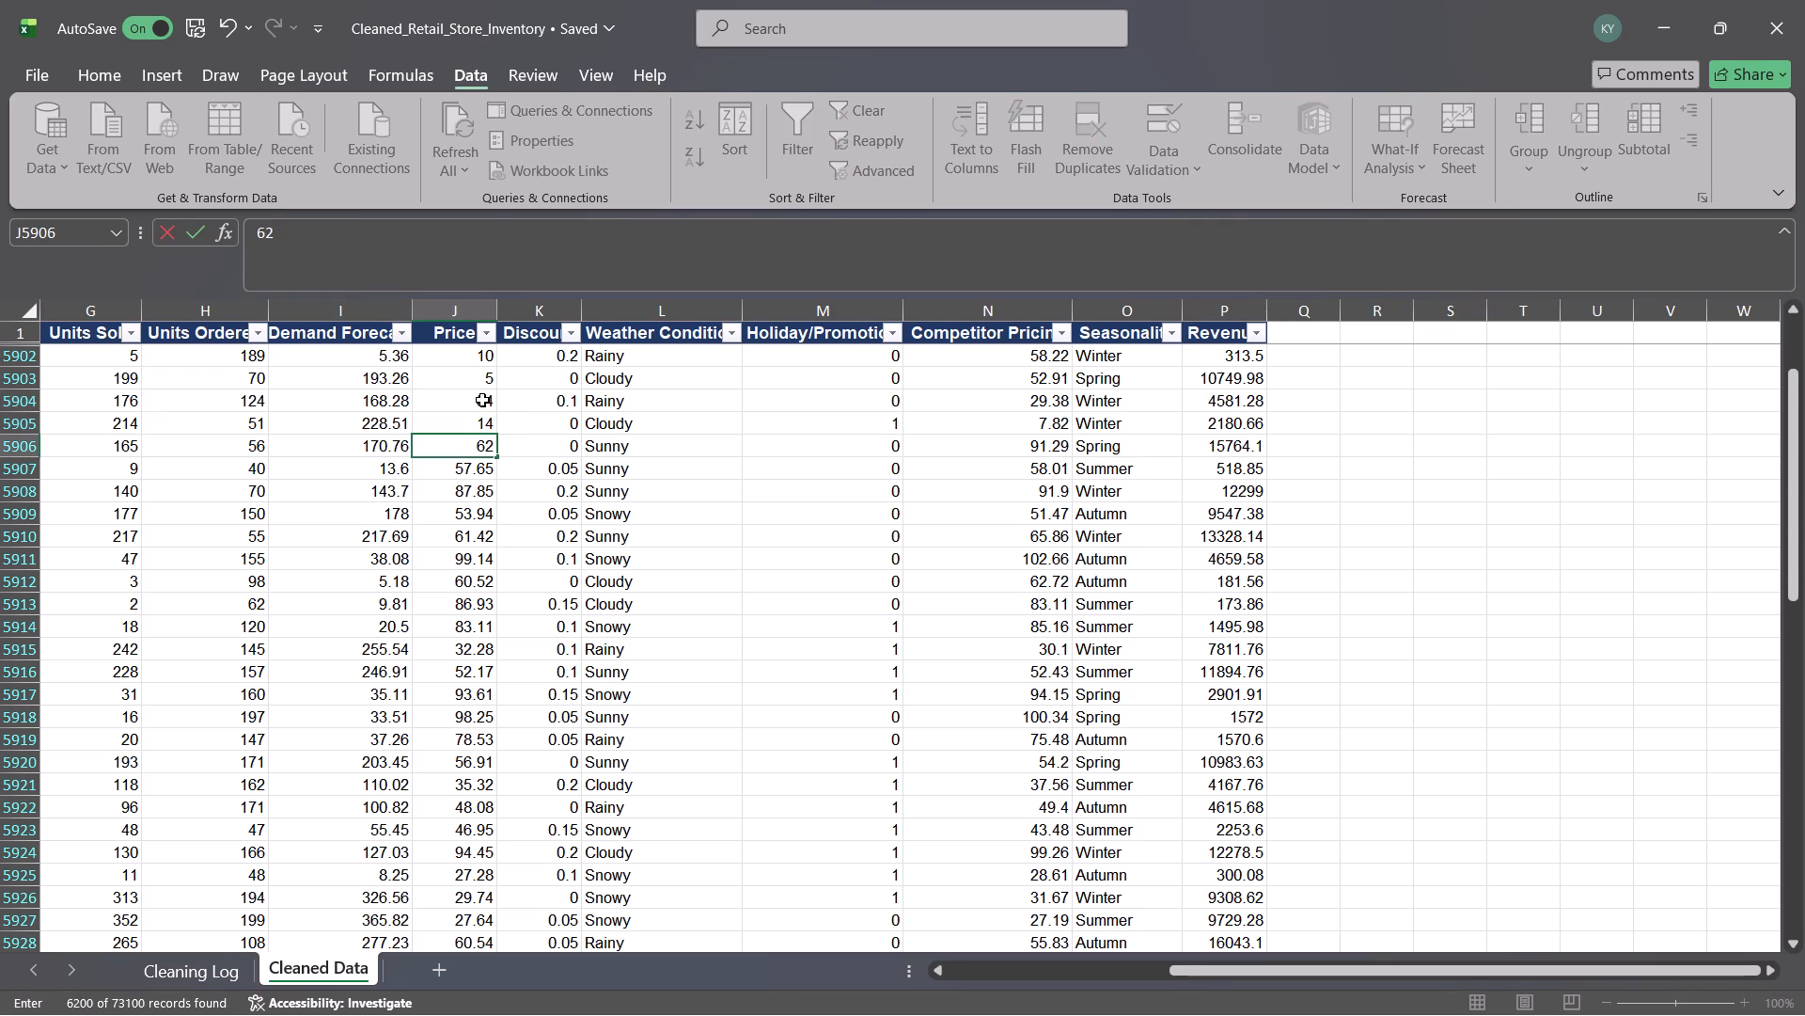
{"action": "key", "text": "Down"}
Set the Price values in J5907 and J5908 to 3, and in J5909 and J5910 to 1.
{"action": "key", "text": "Return"}
{"action": "key", "text": "Up"}
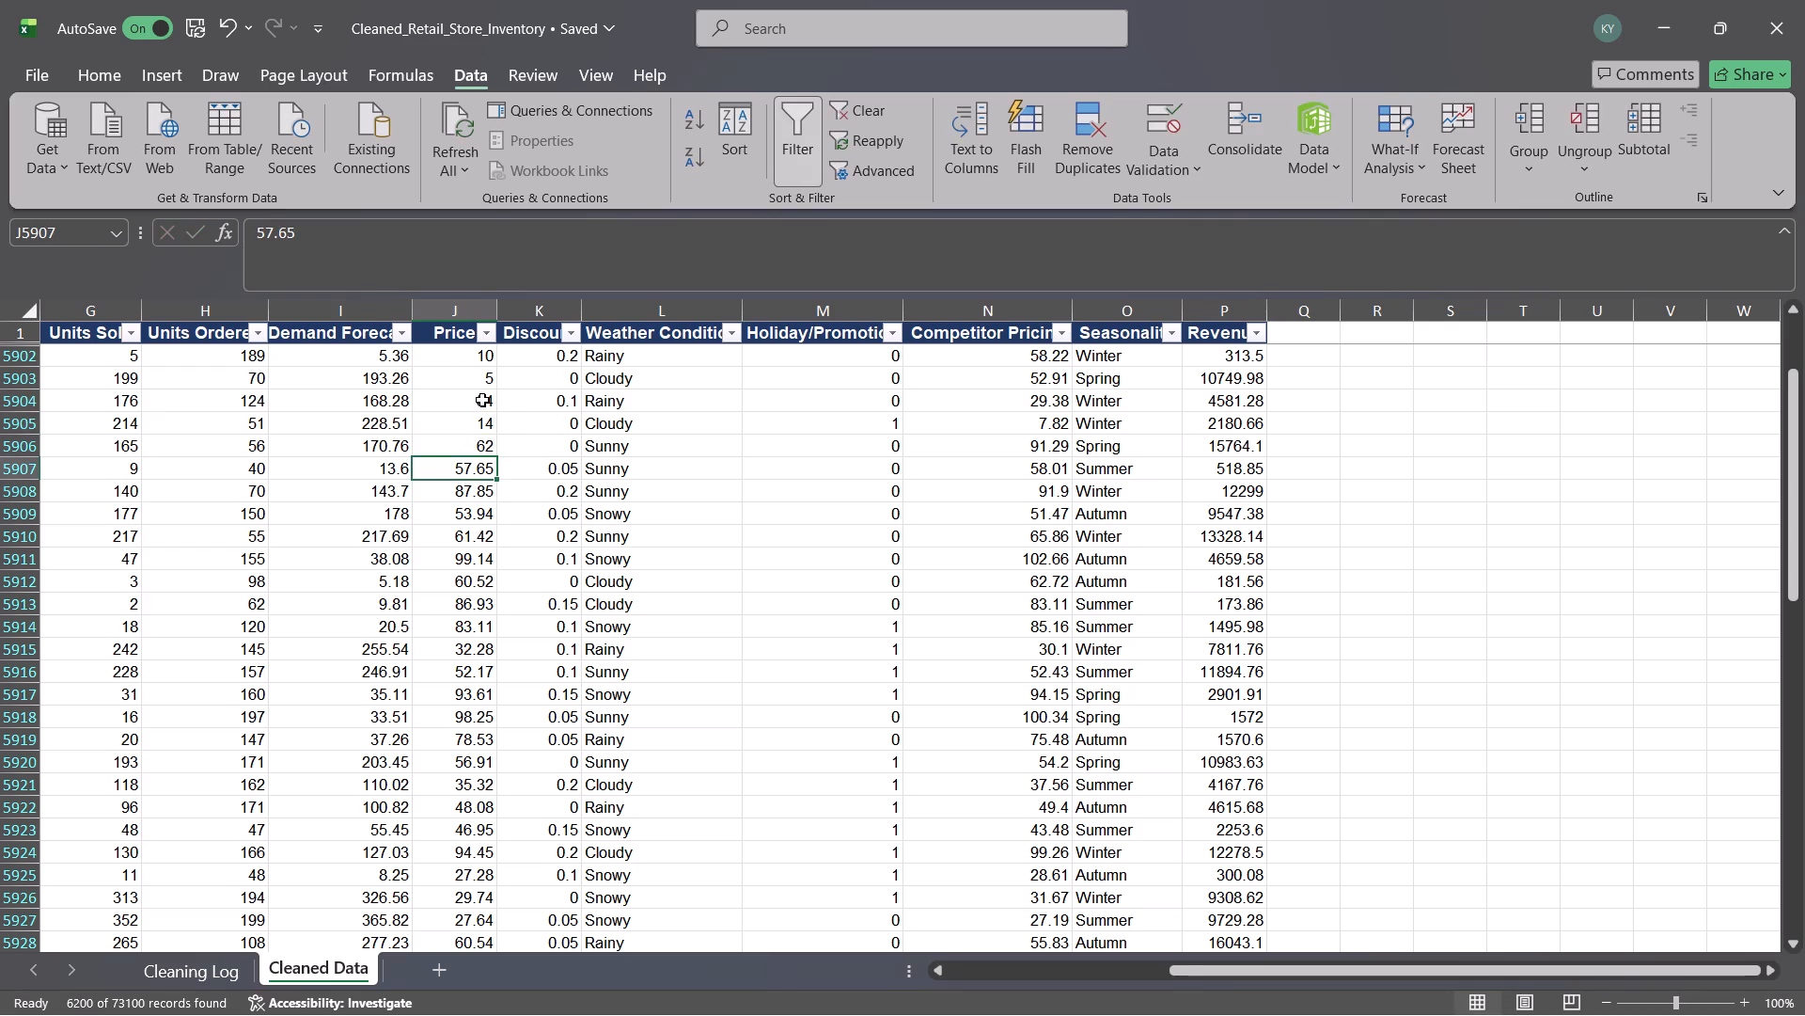
{"action": "key", "text": "3"}
{"action": "key", "text": "Down"}
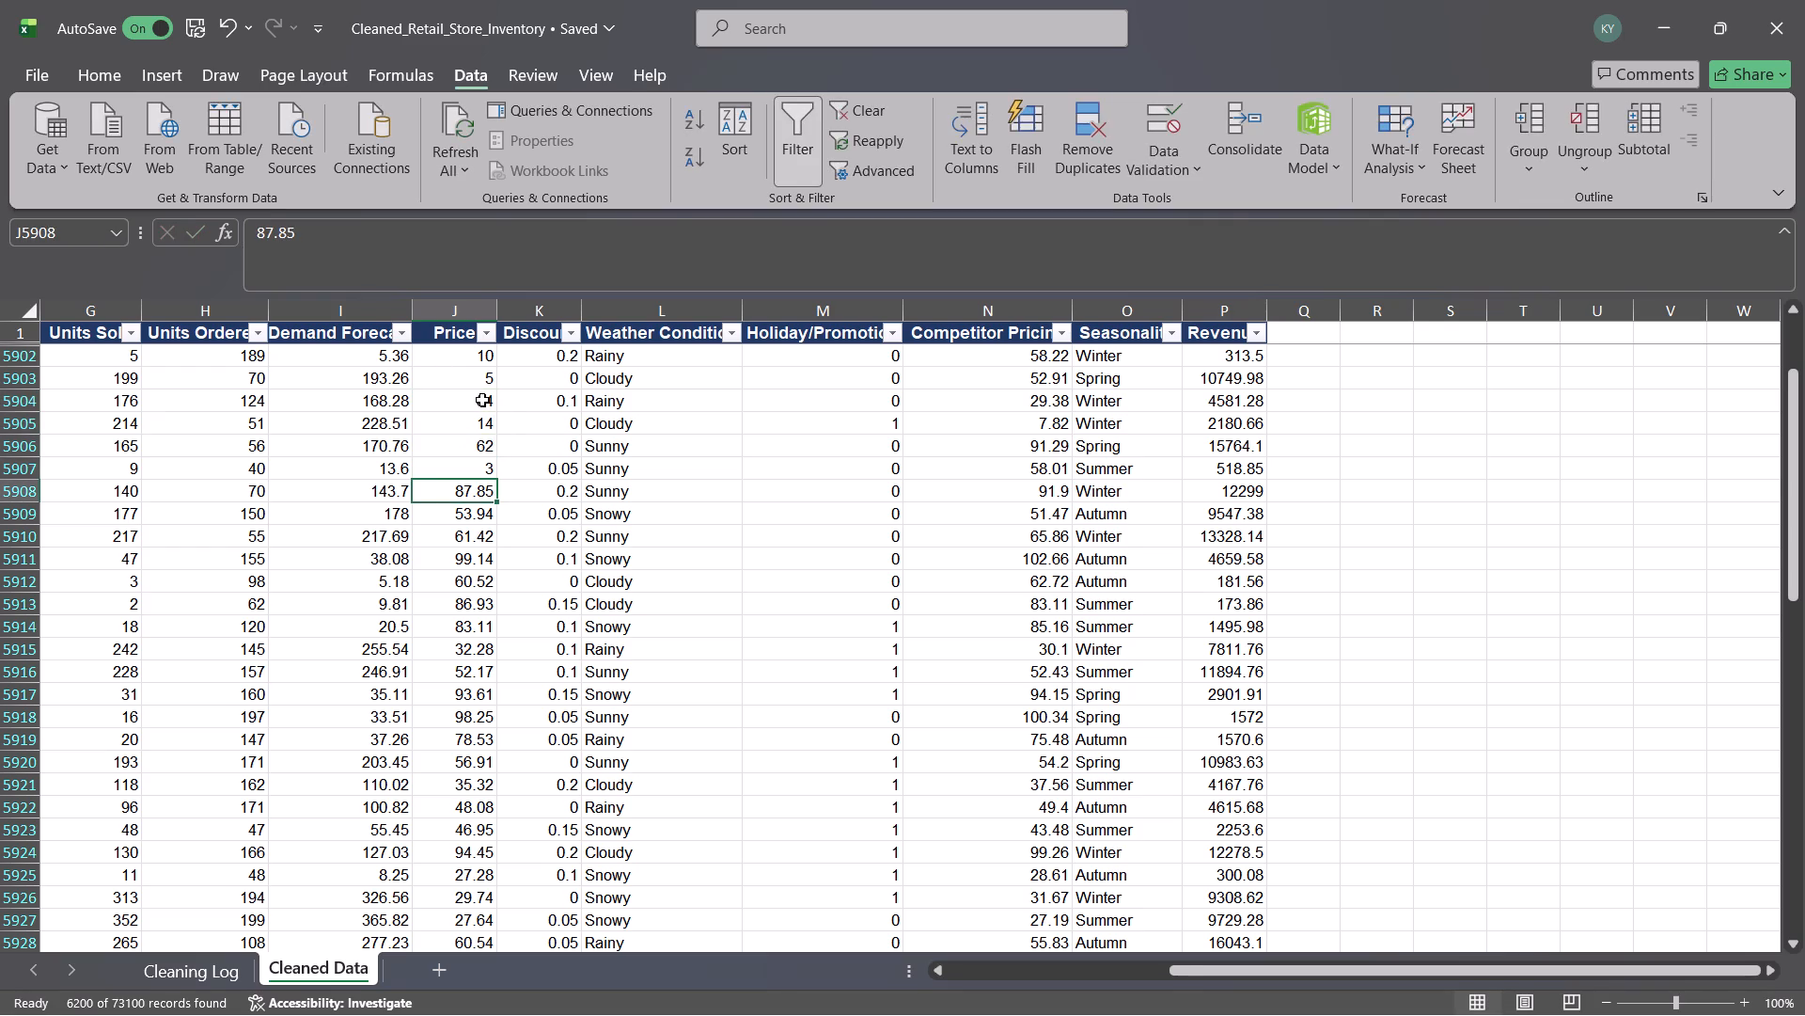
{"action": "key", "text": "3"}
{"action": "key", "text": "Down"}
{"action": "key", "text": "1"}
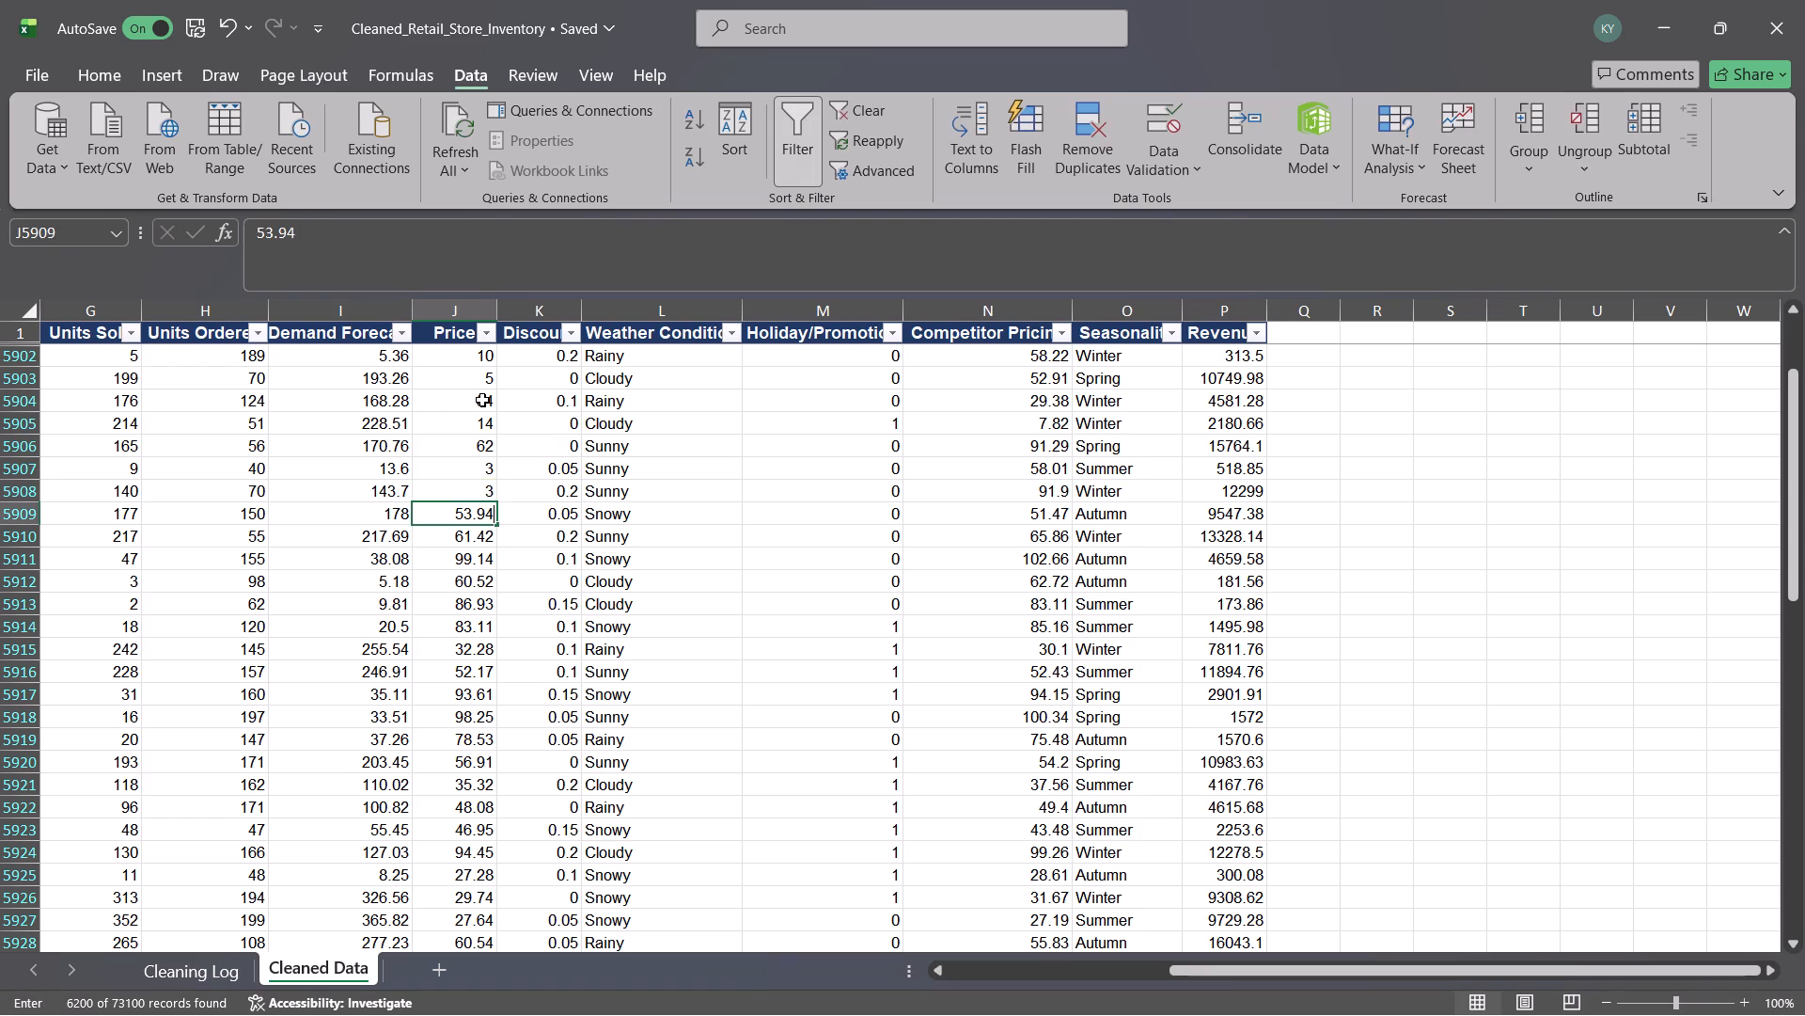
{"action": "key", "text": "Return"}
{"action": "key", "text": "1"}
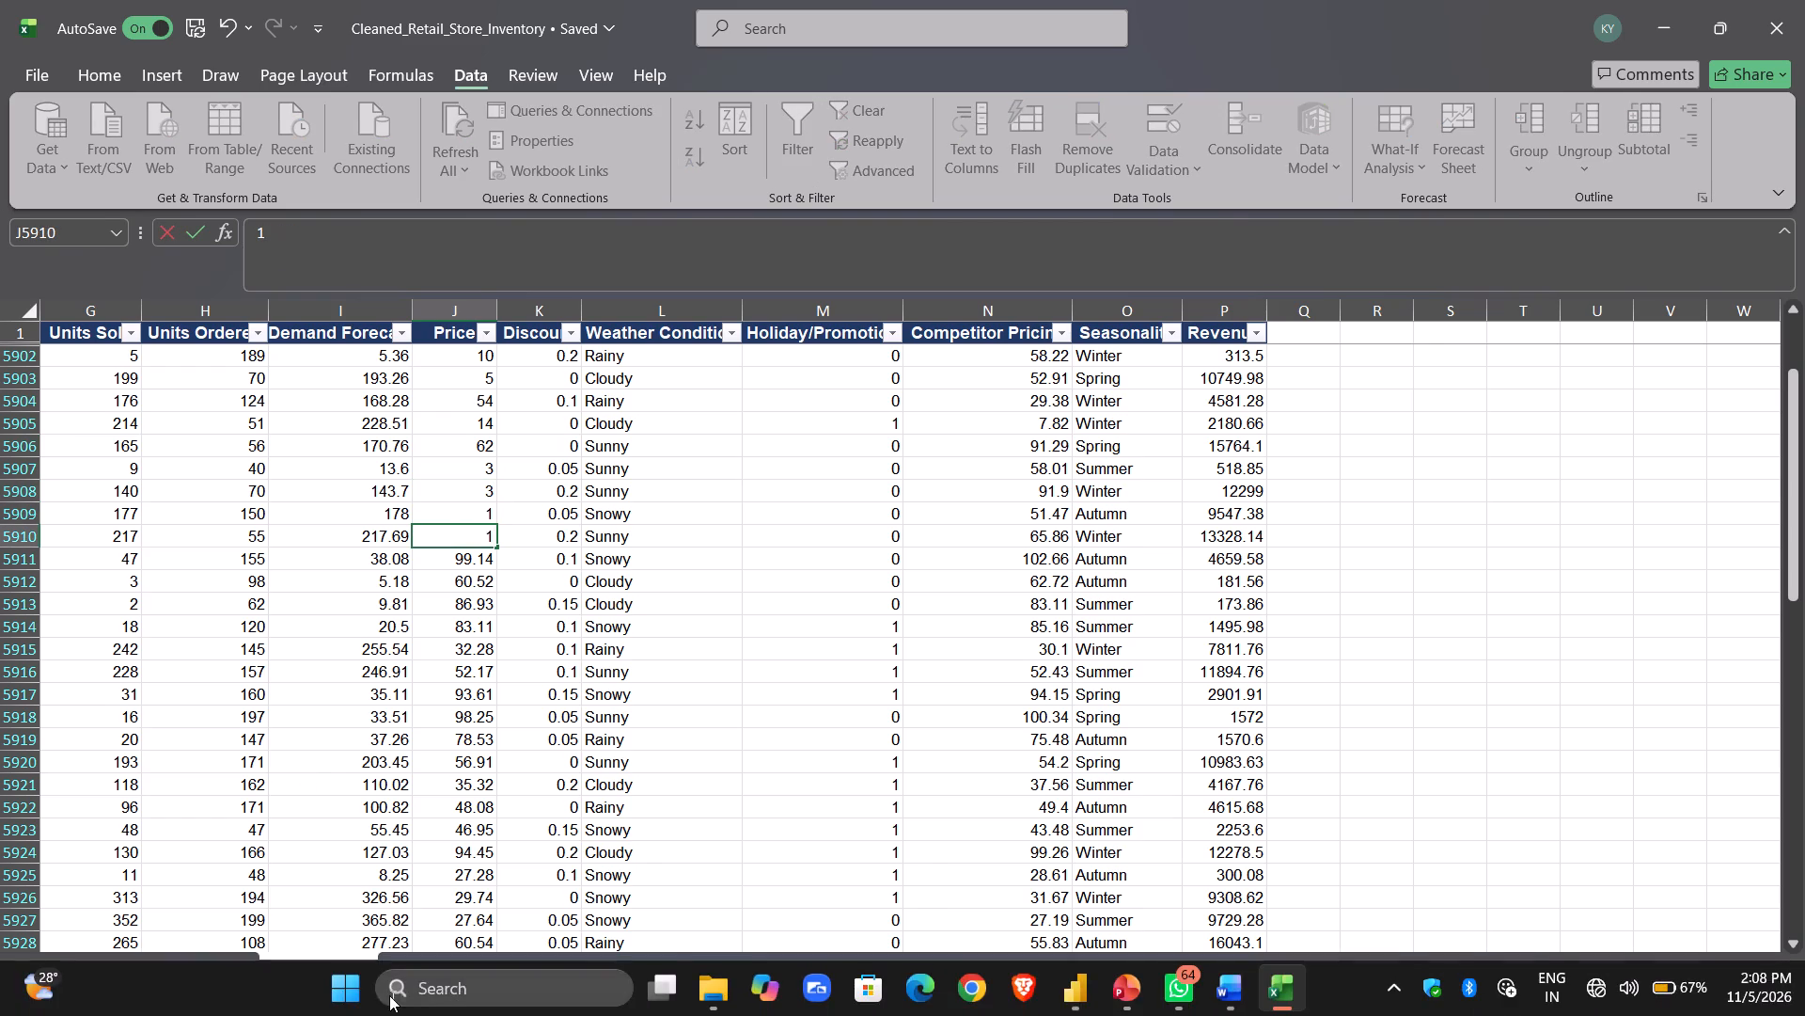
Save the Cleaned_Retail_Store_Inventory workbook.
{"action": "key", "text": "ctrl+s"}
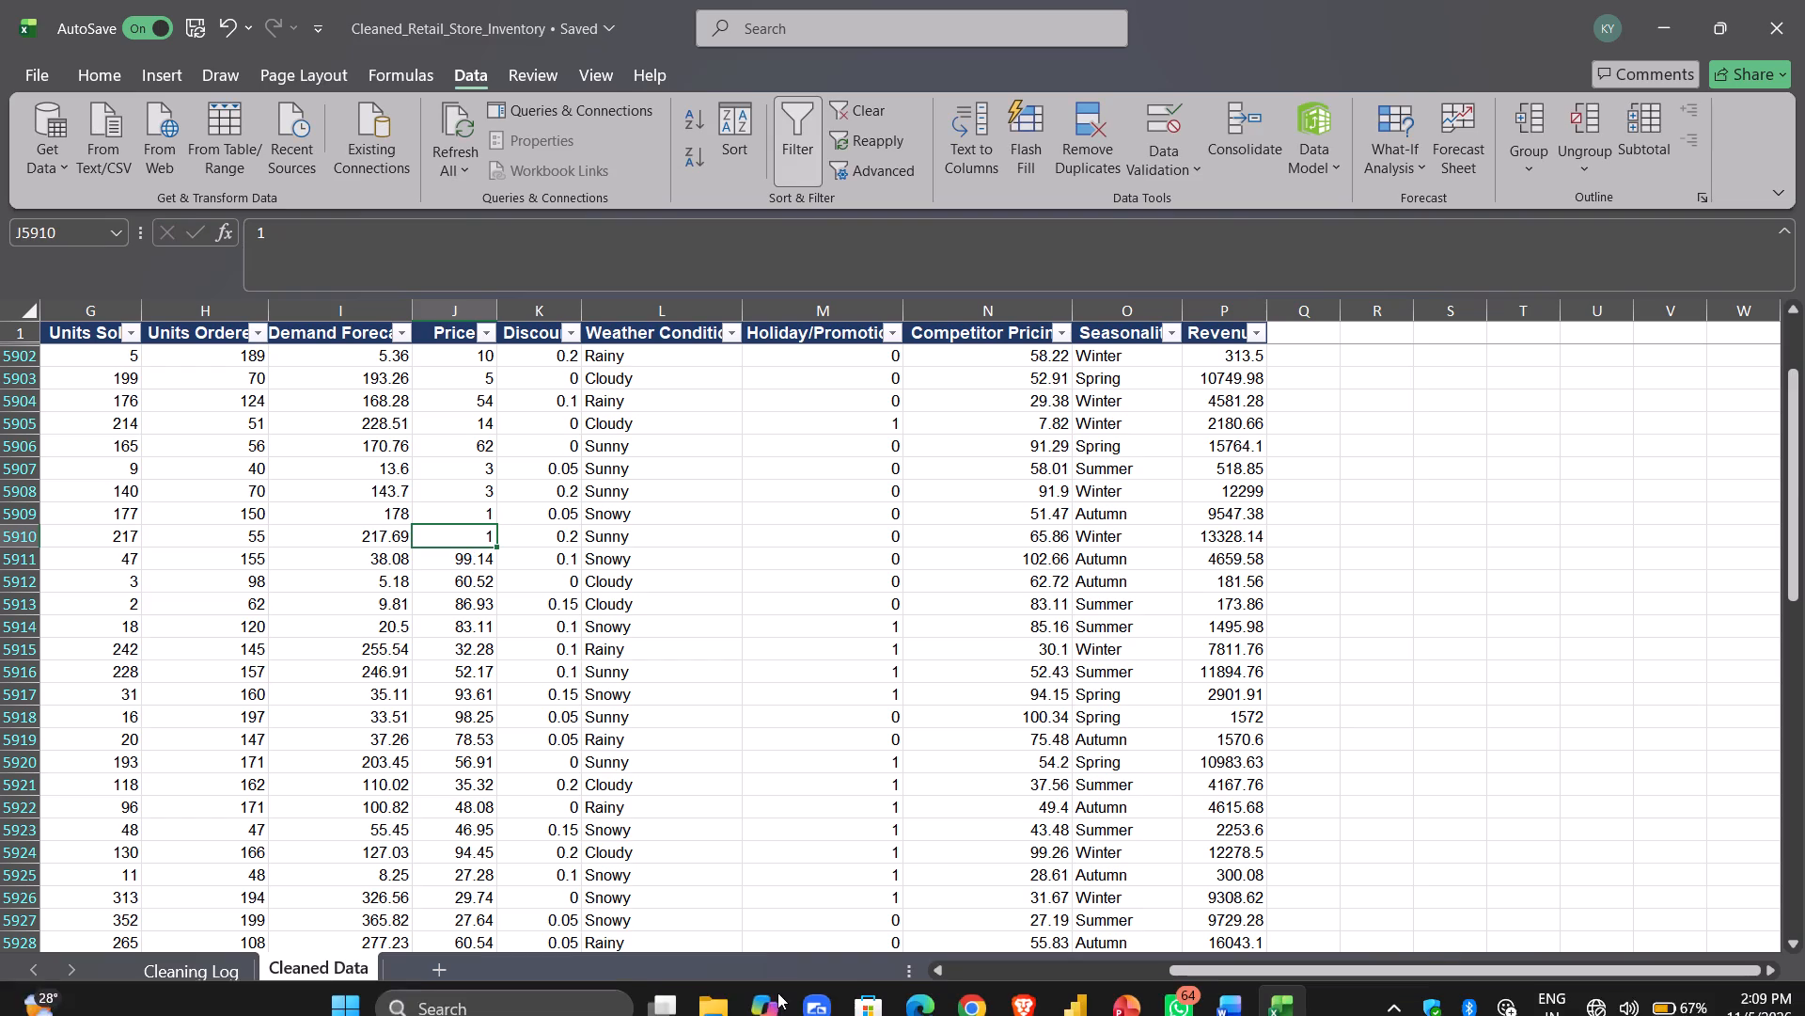
Switch to the RetailStoreInventory report in Power BI and examine the Price column in the table data.
{"action": "left_click", "coordinate": [1091, 997]}
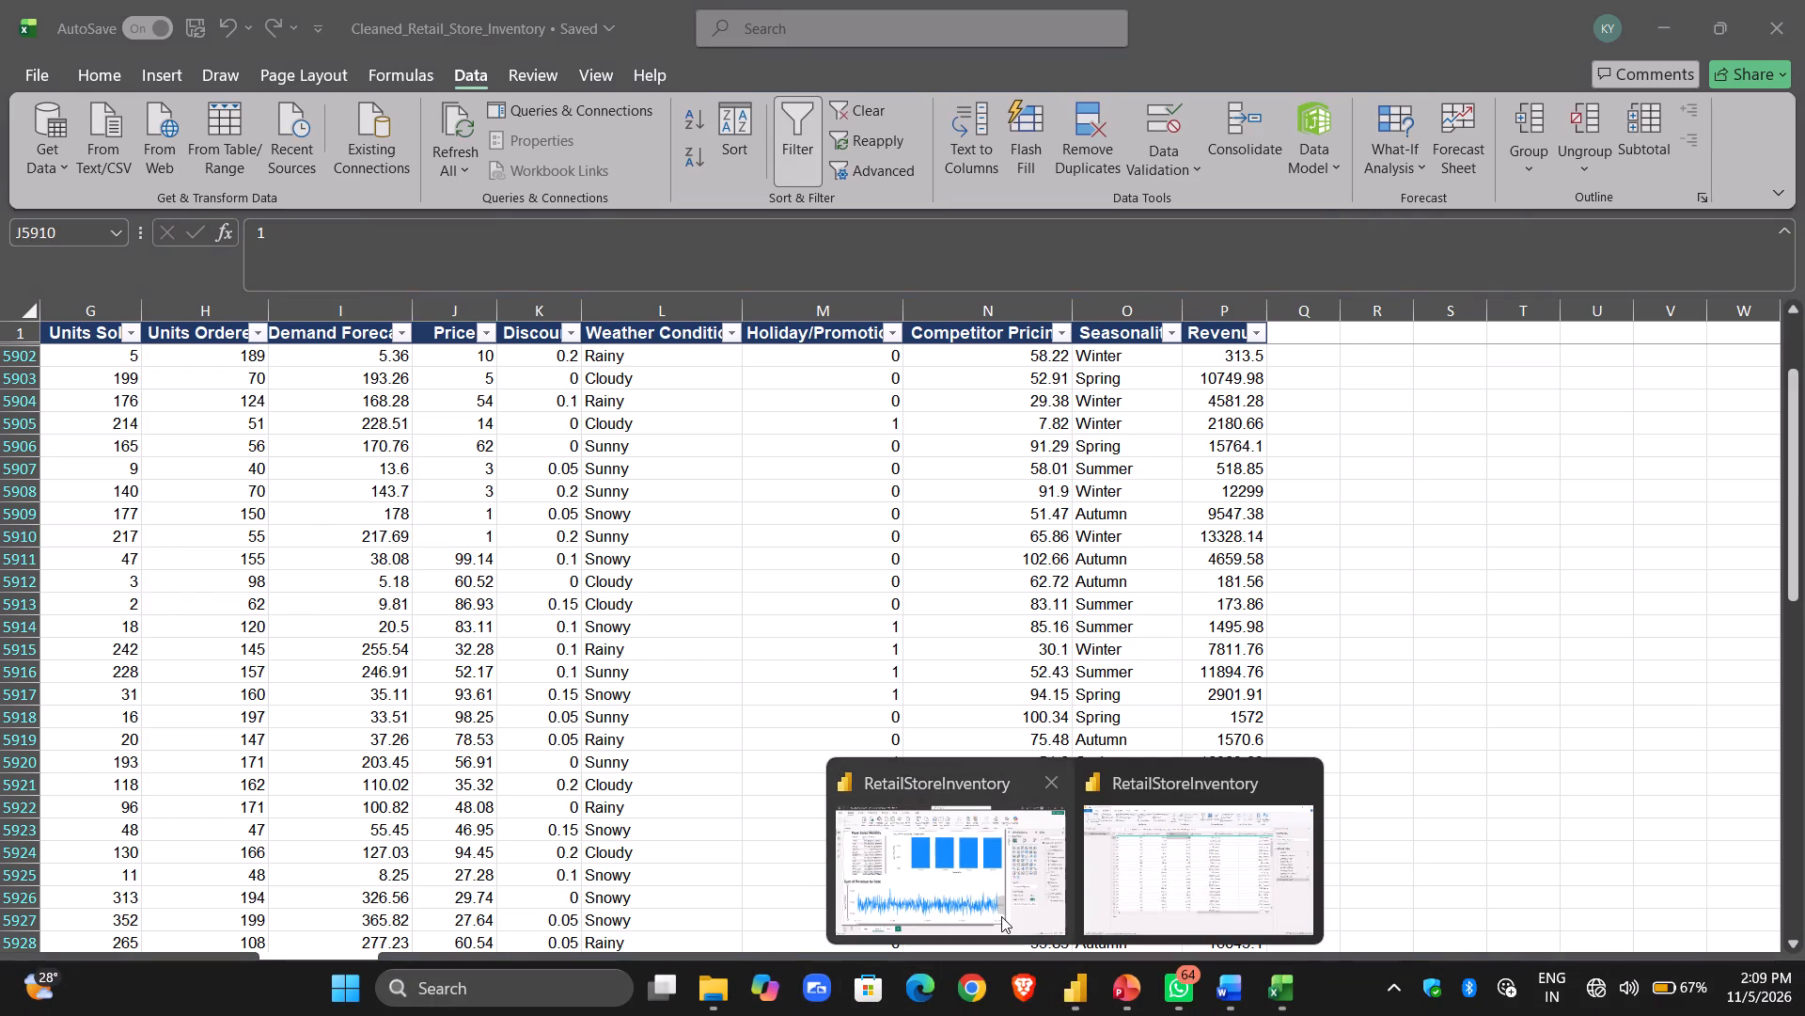
{"action": "left_click", "coordinate": [1001, 916]}
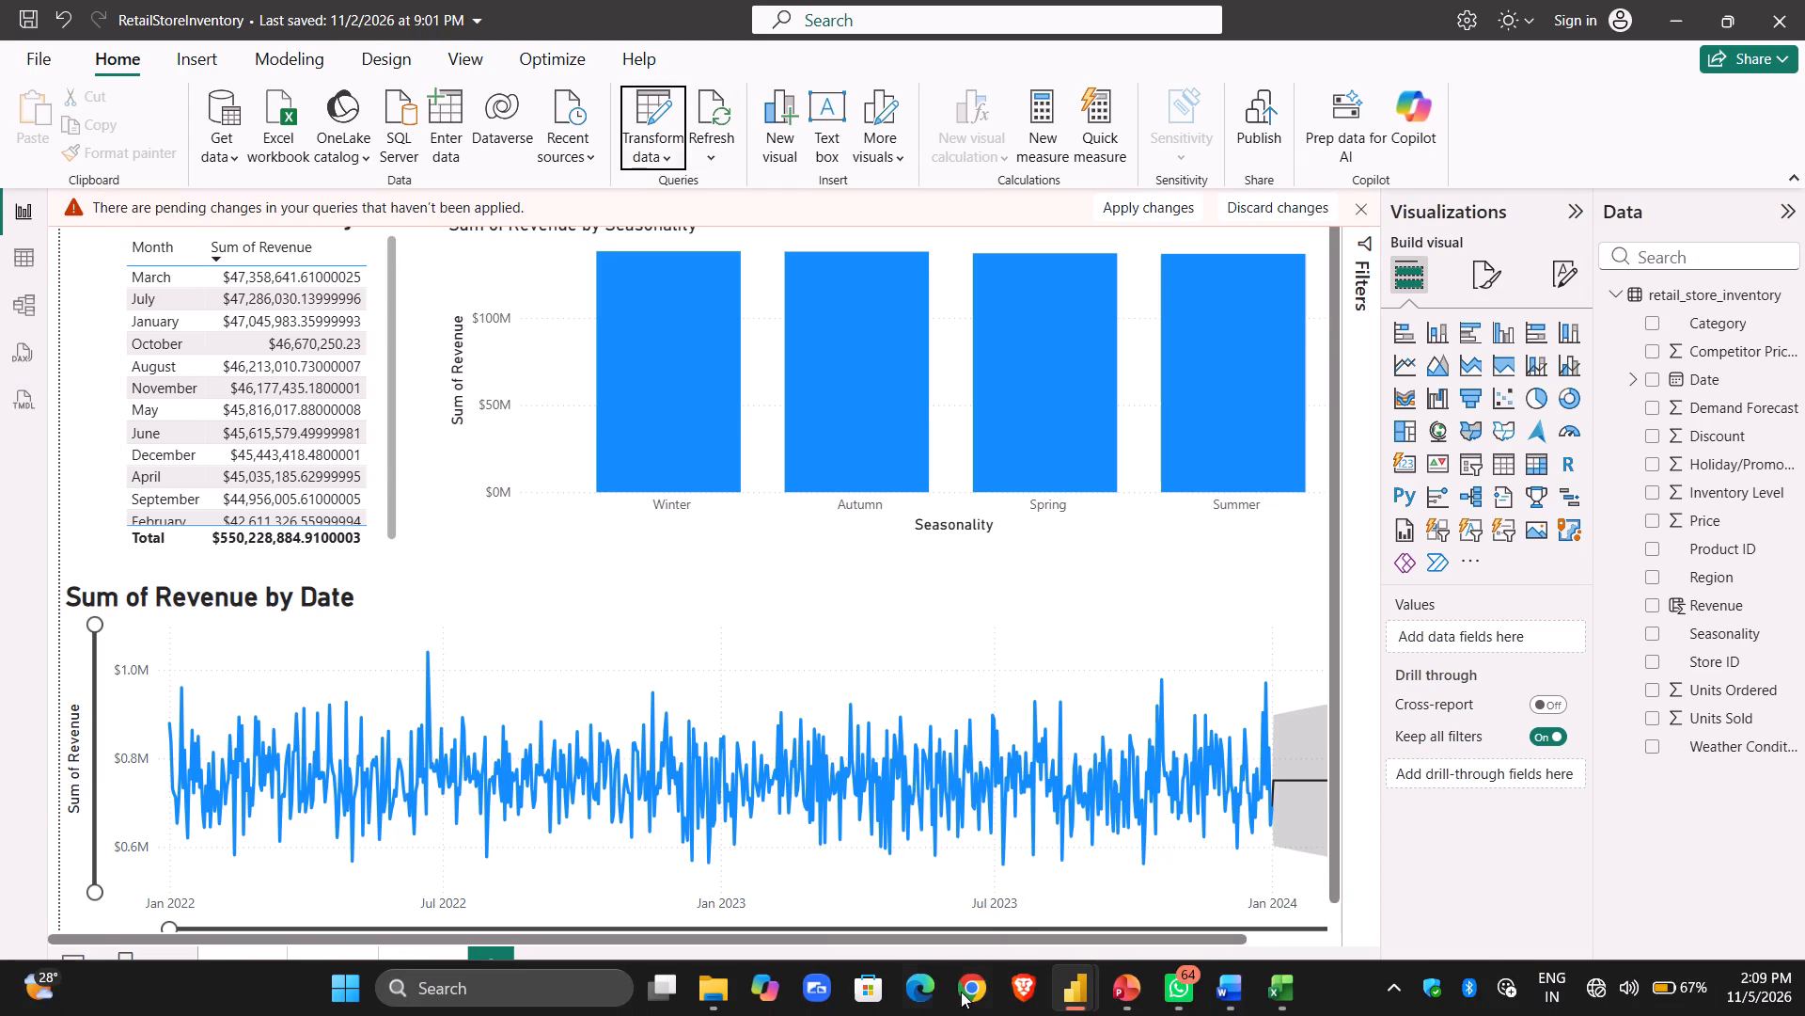
{"action": "left_click", "coordinate": [15, 253]}
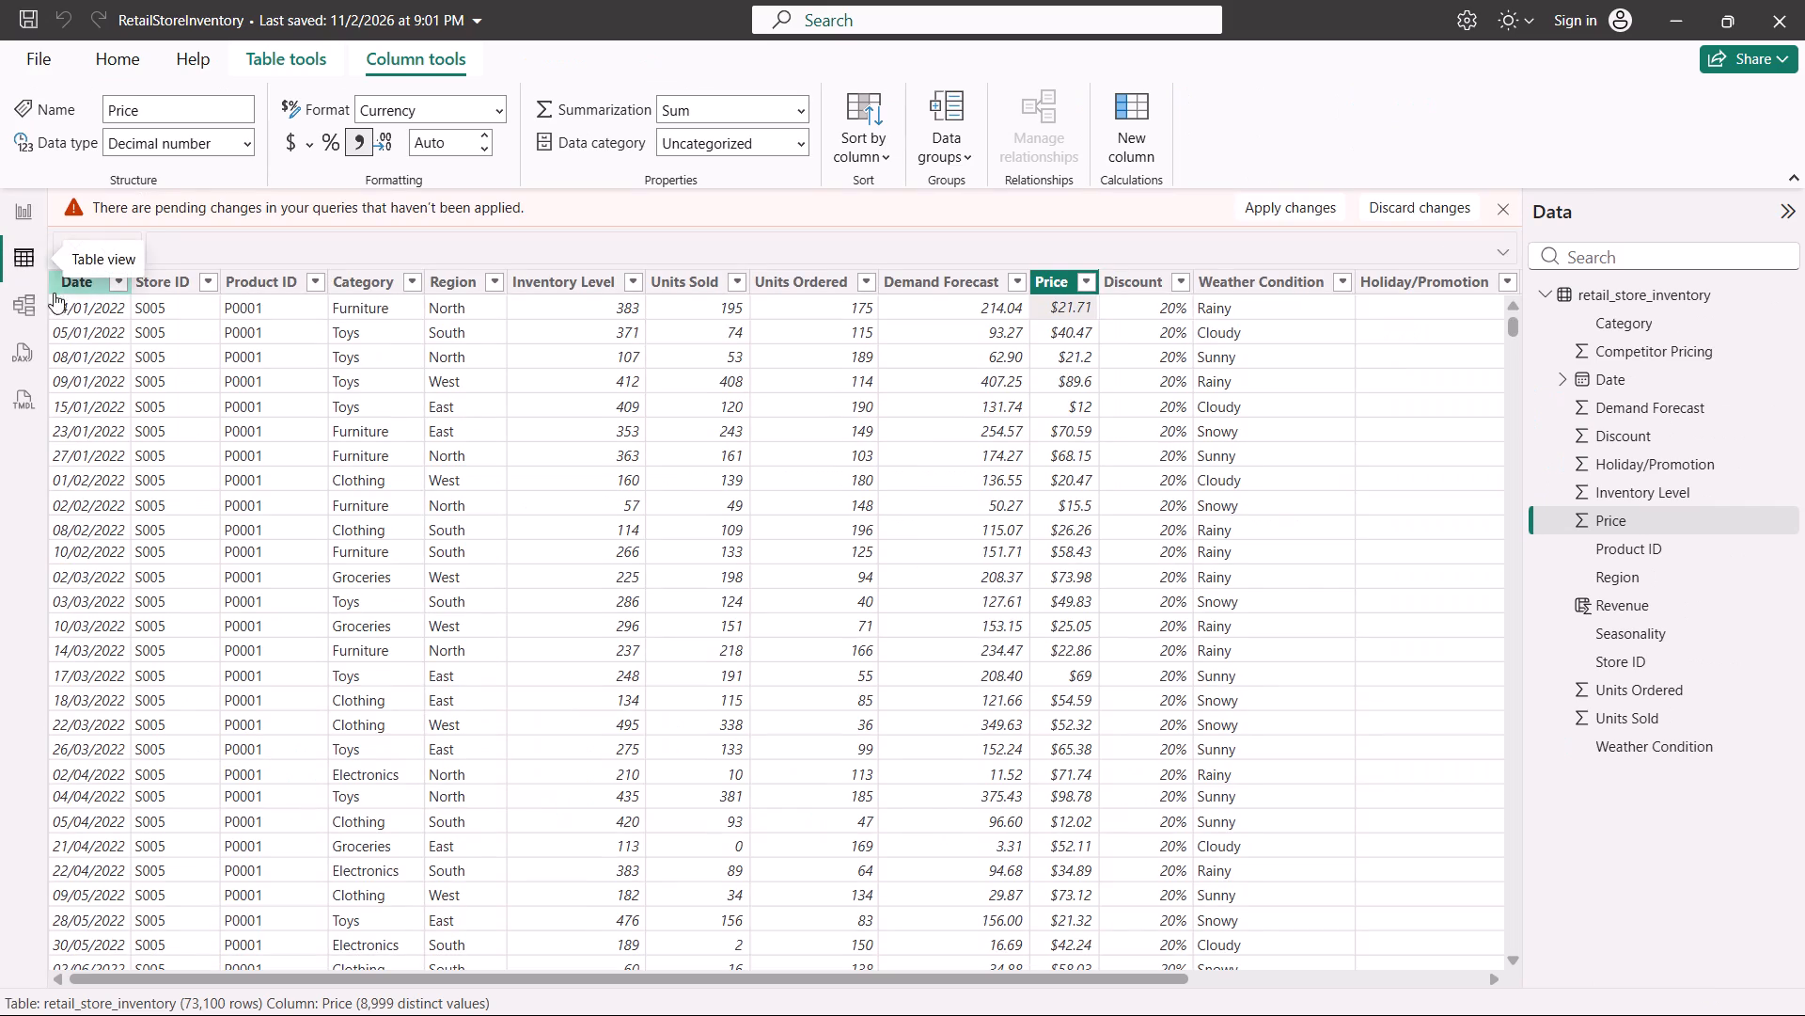
{"action": "left_click", "coordinate": [1073, 305]}
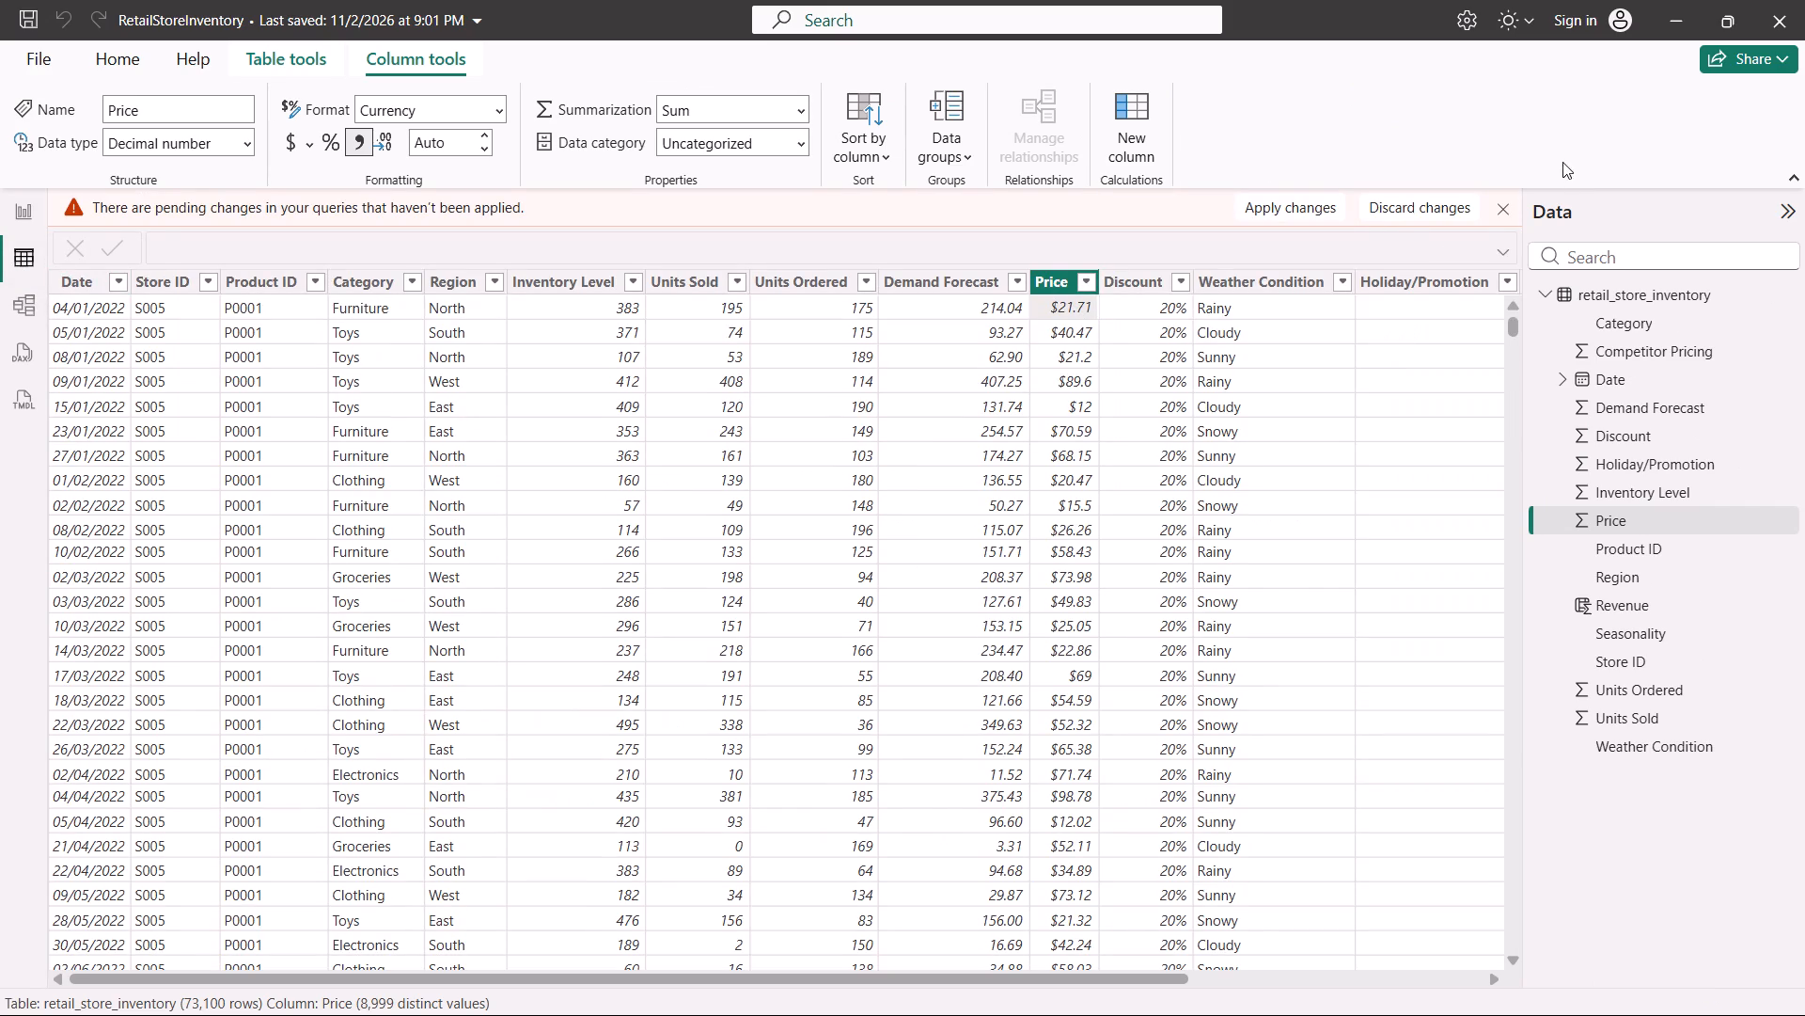
{"action": "left_click", "coordinate": [1503, 199]}
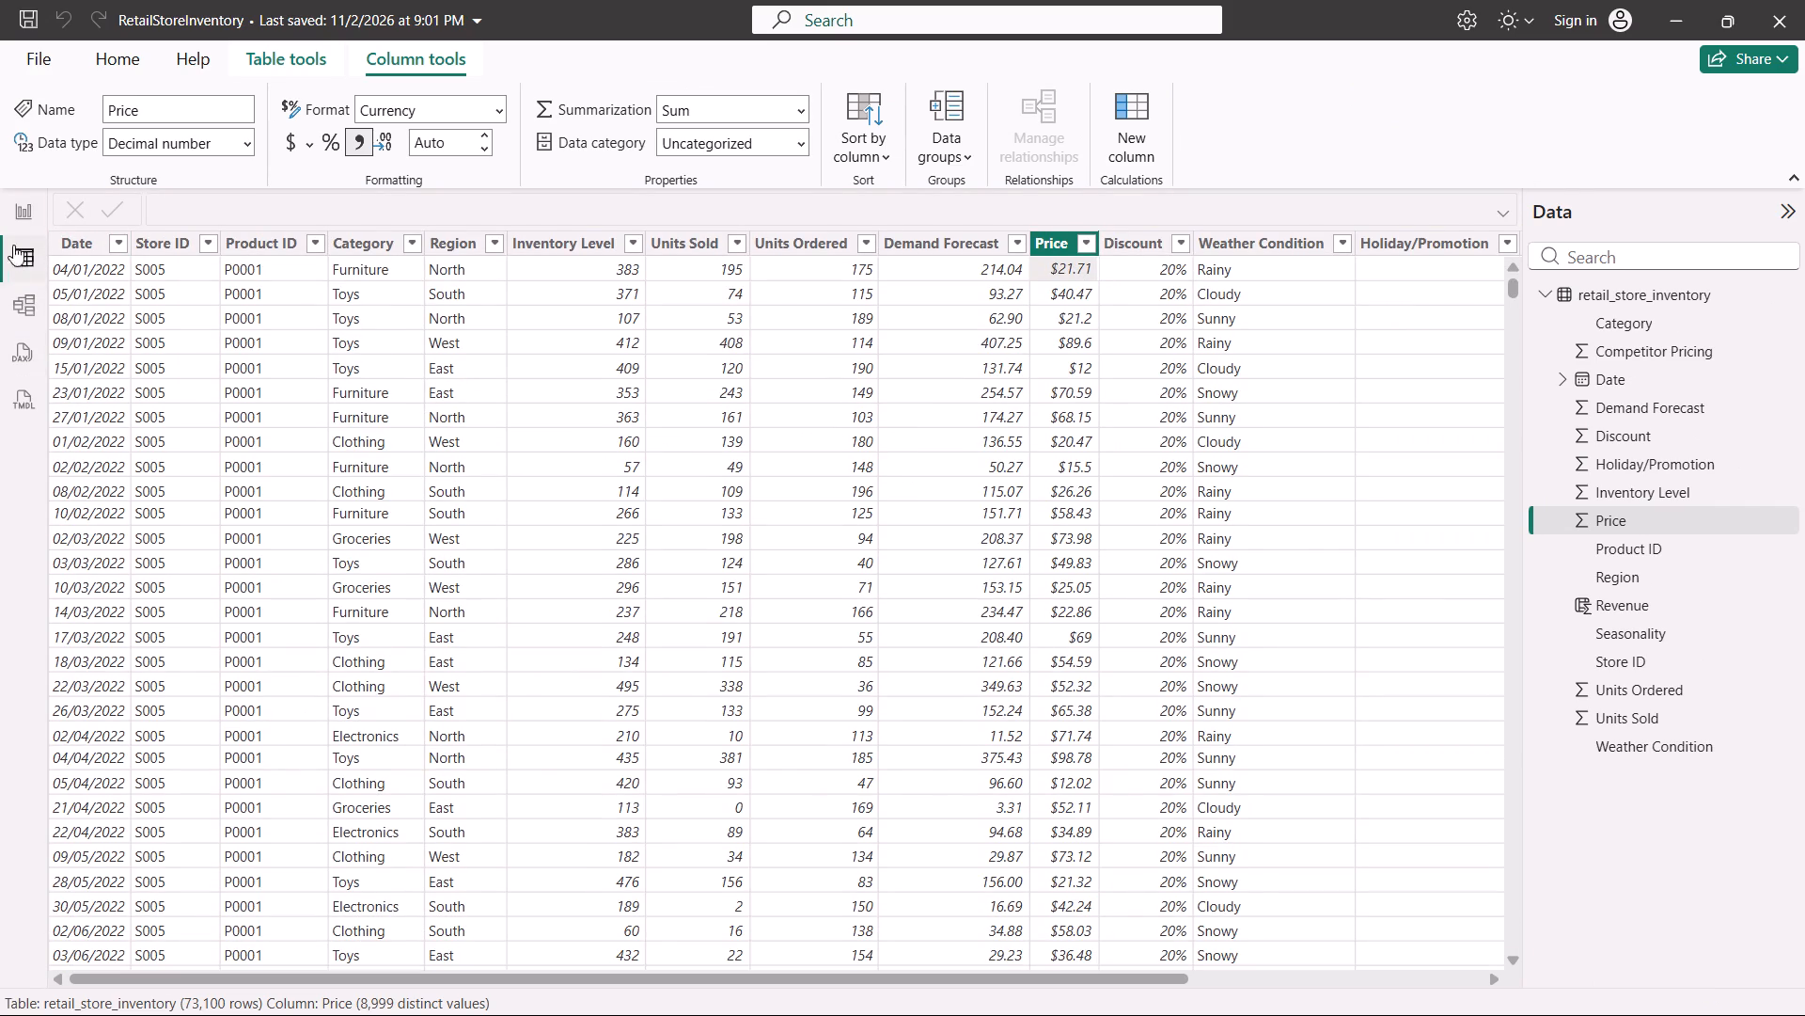
{"action": "left_click", "coordinate": [23, 305]}
{"action": "left_click", "coordinate": [21, 250]}
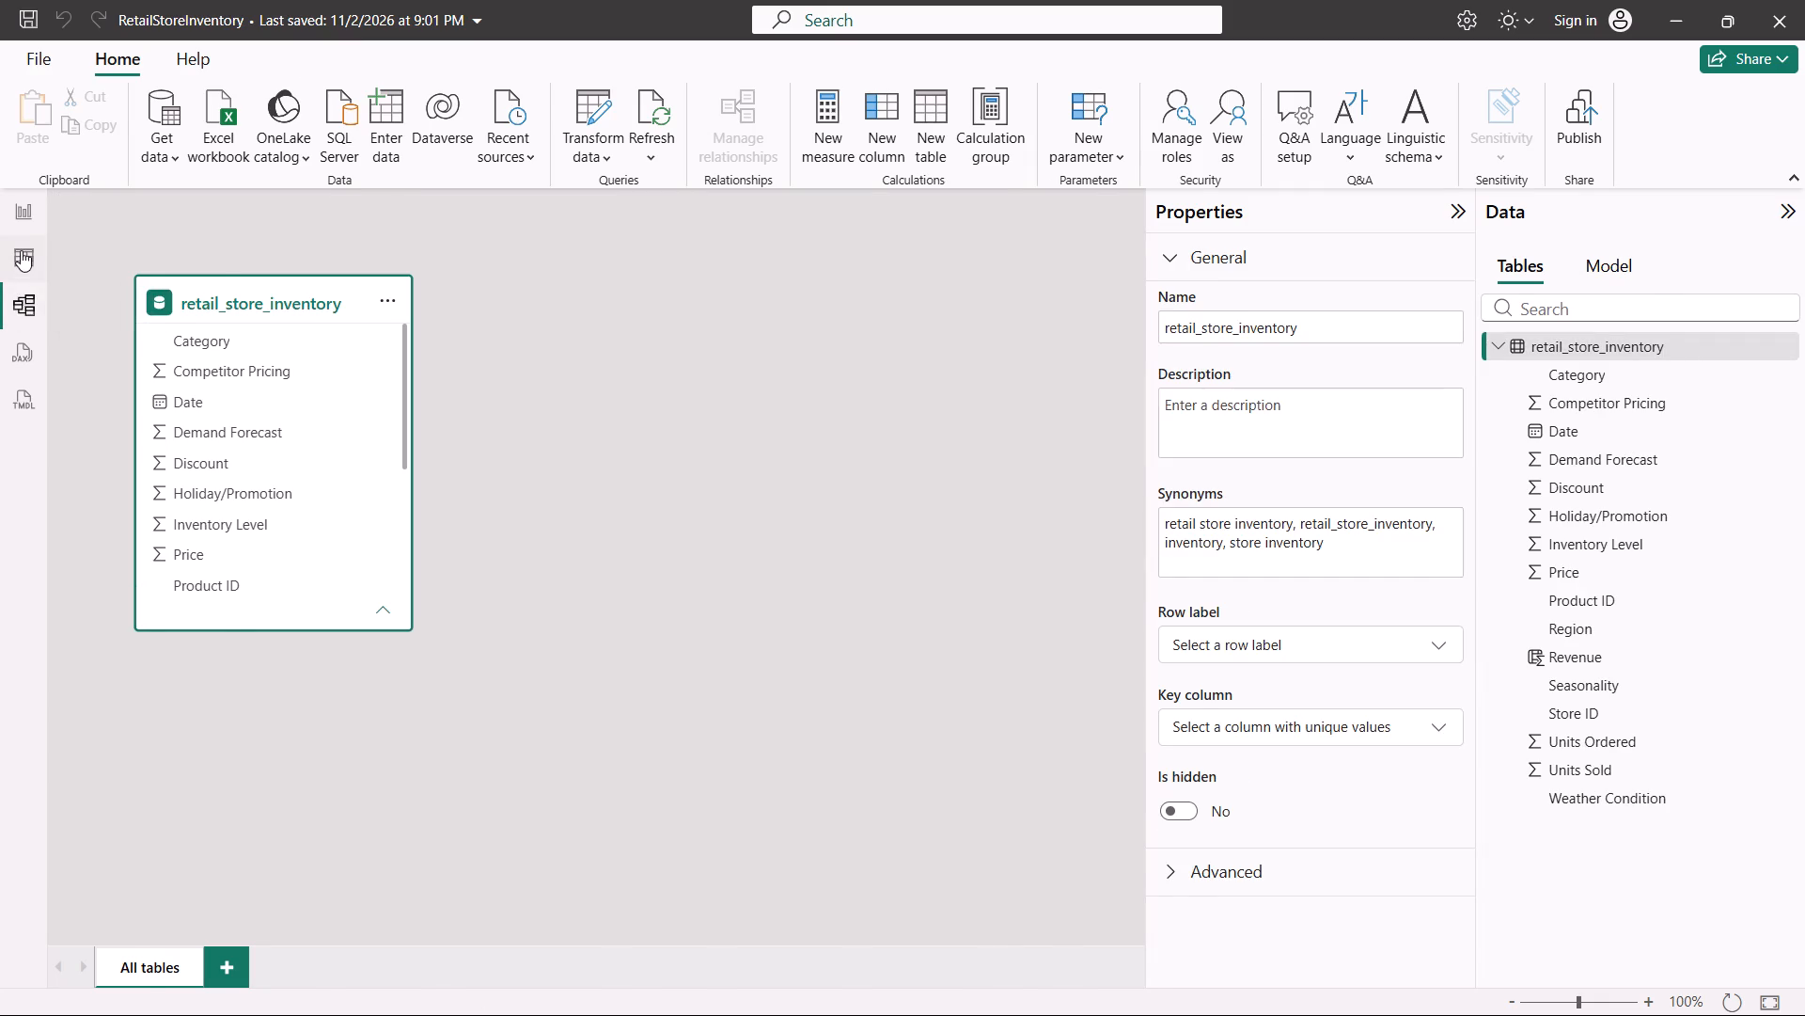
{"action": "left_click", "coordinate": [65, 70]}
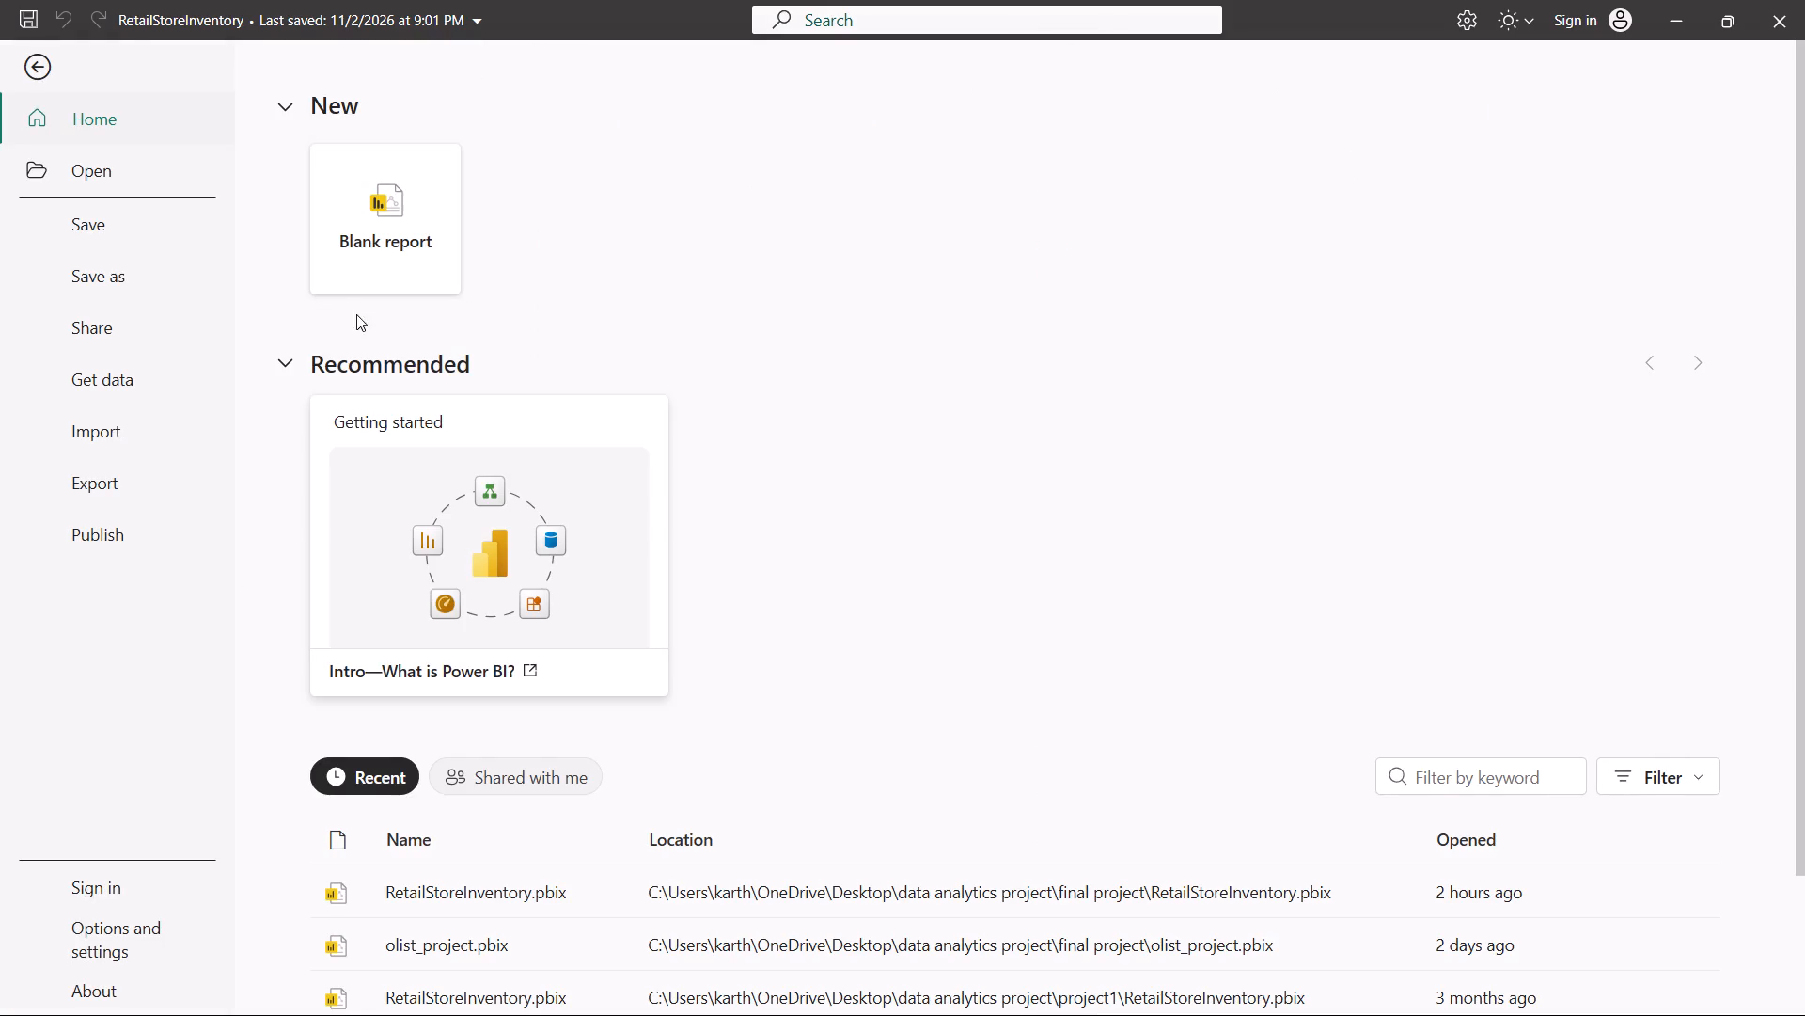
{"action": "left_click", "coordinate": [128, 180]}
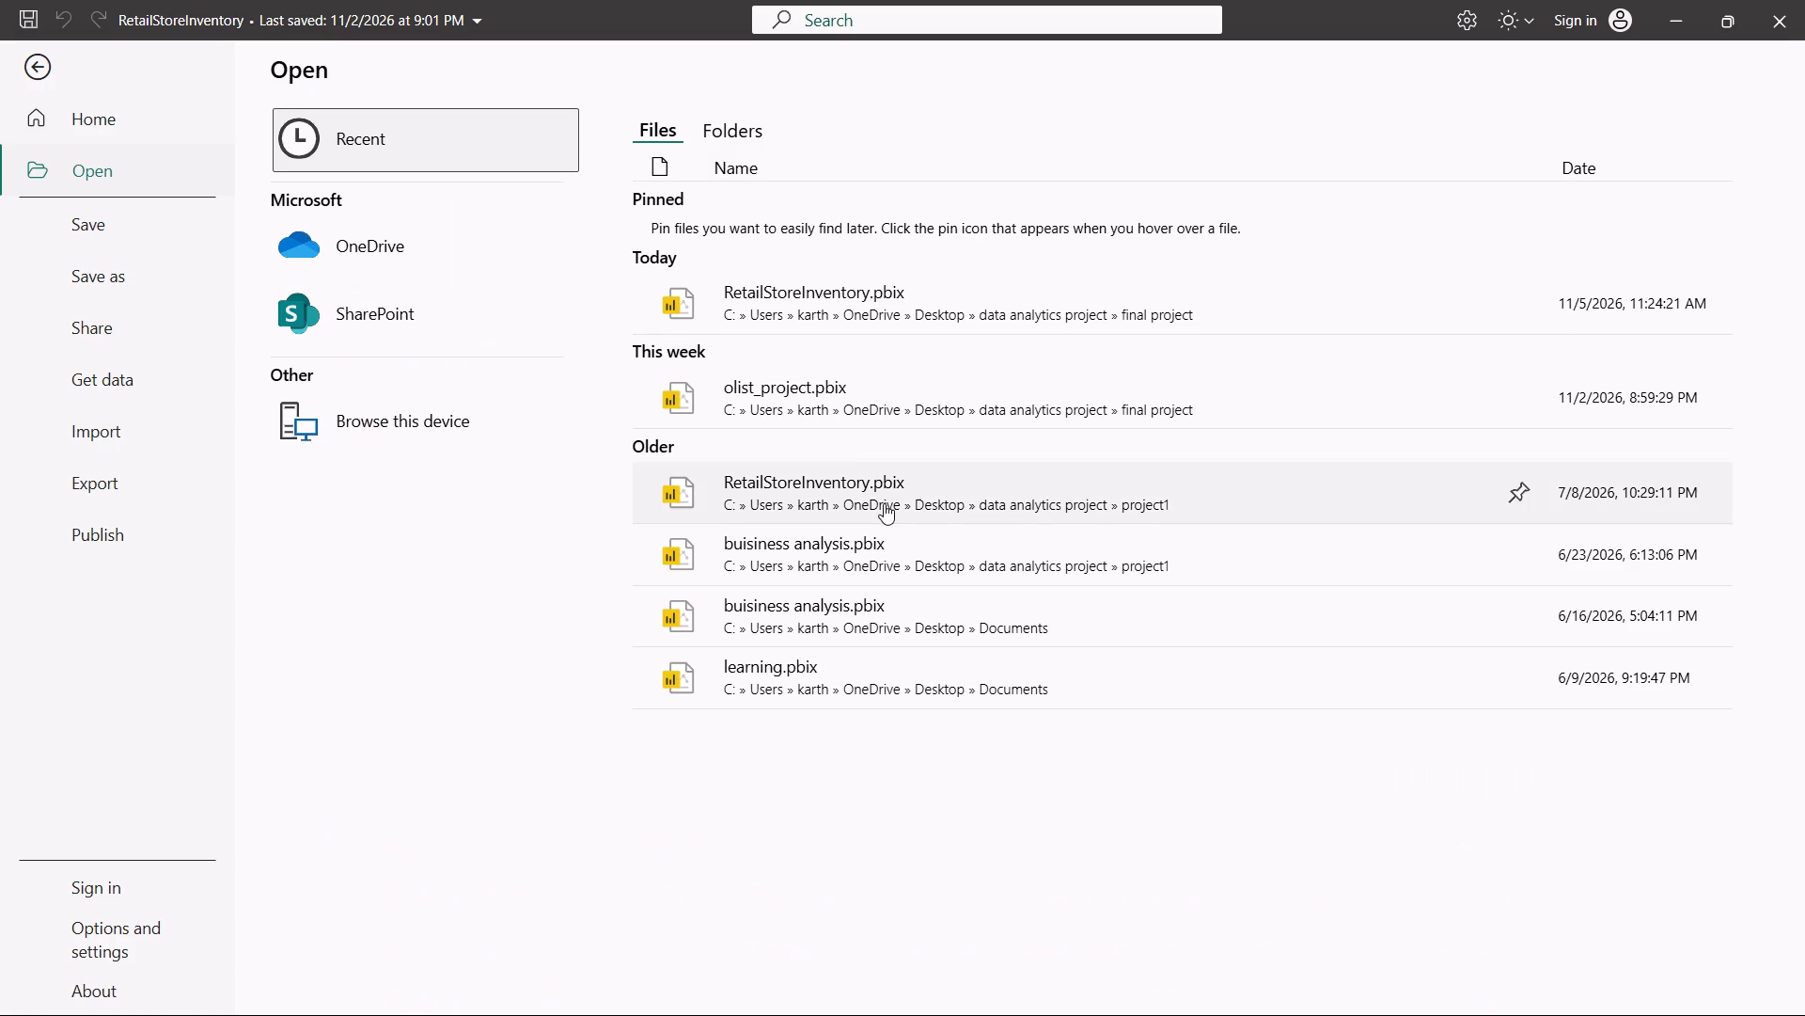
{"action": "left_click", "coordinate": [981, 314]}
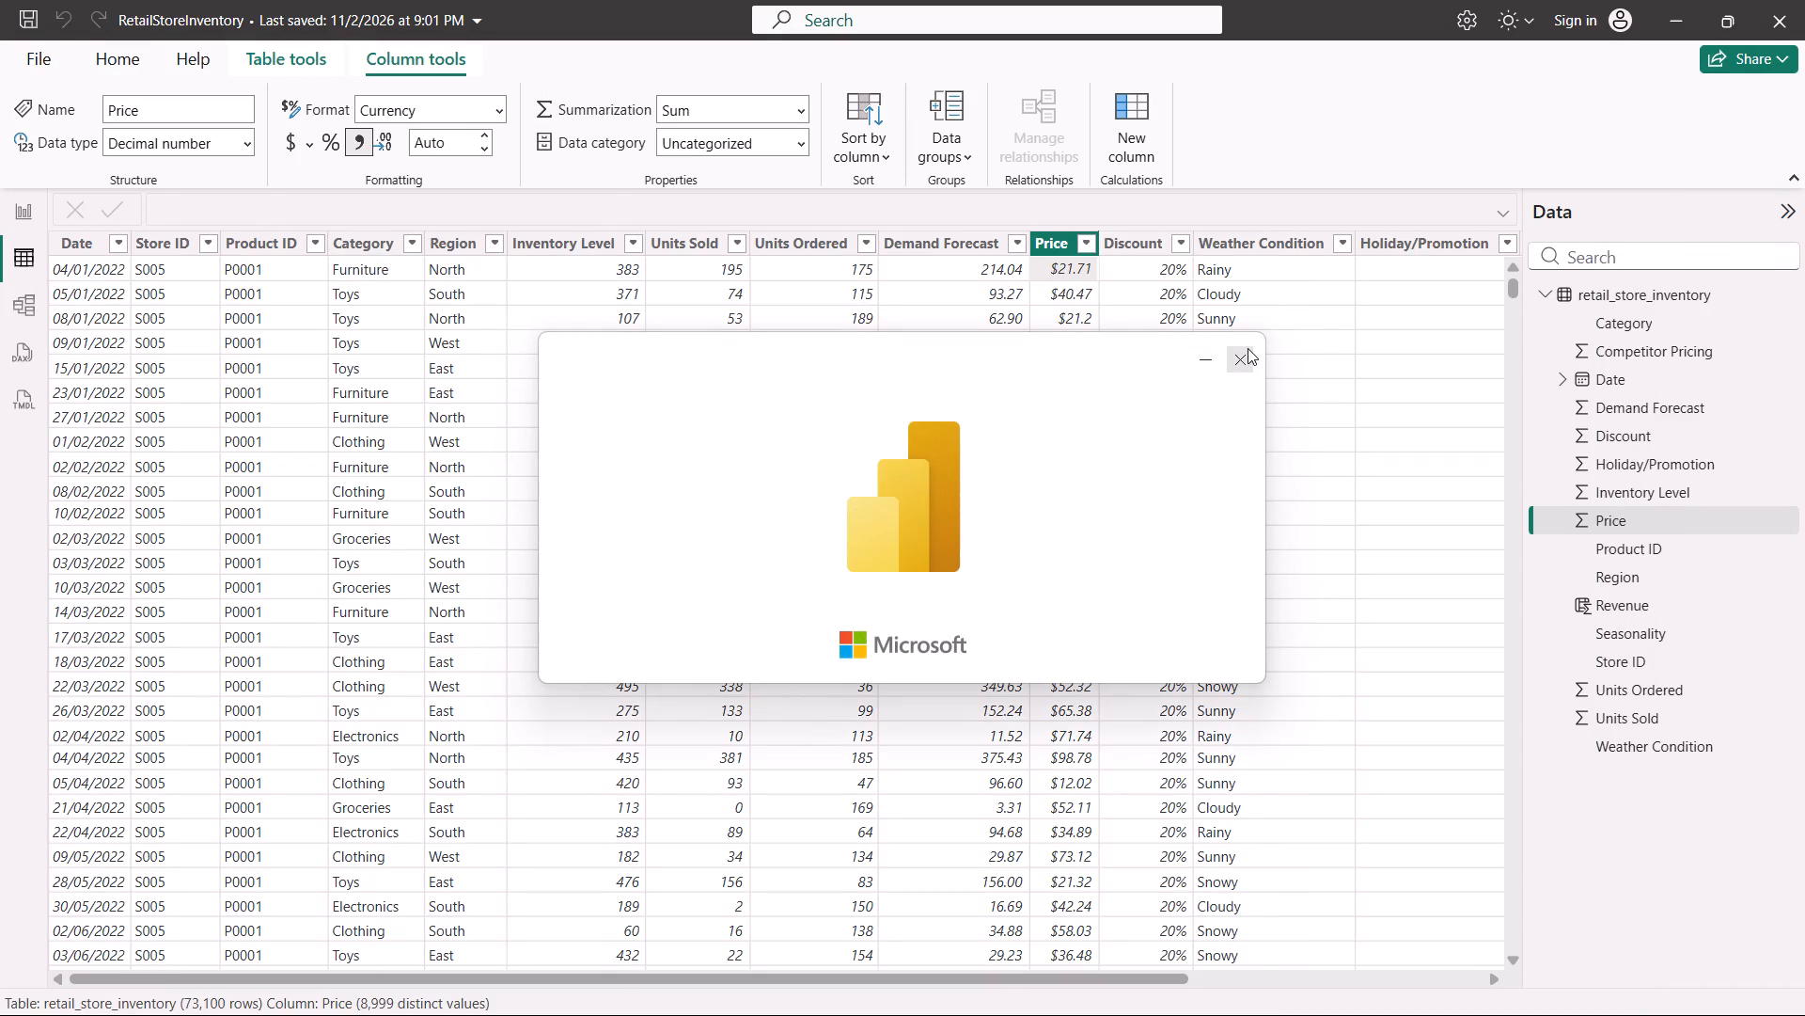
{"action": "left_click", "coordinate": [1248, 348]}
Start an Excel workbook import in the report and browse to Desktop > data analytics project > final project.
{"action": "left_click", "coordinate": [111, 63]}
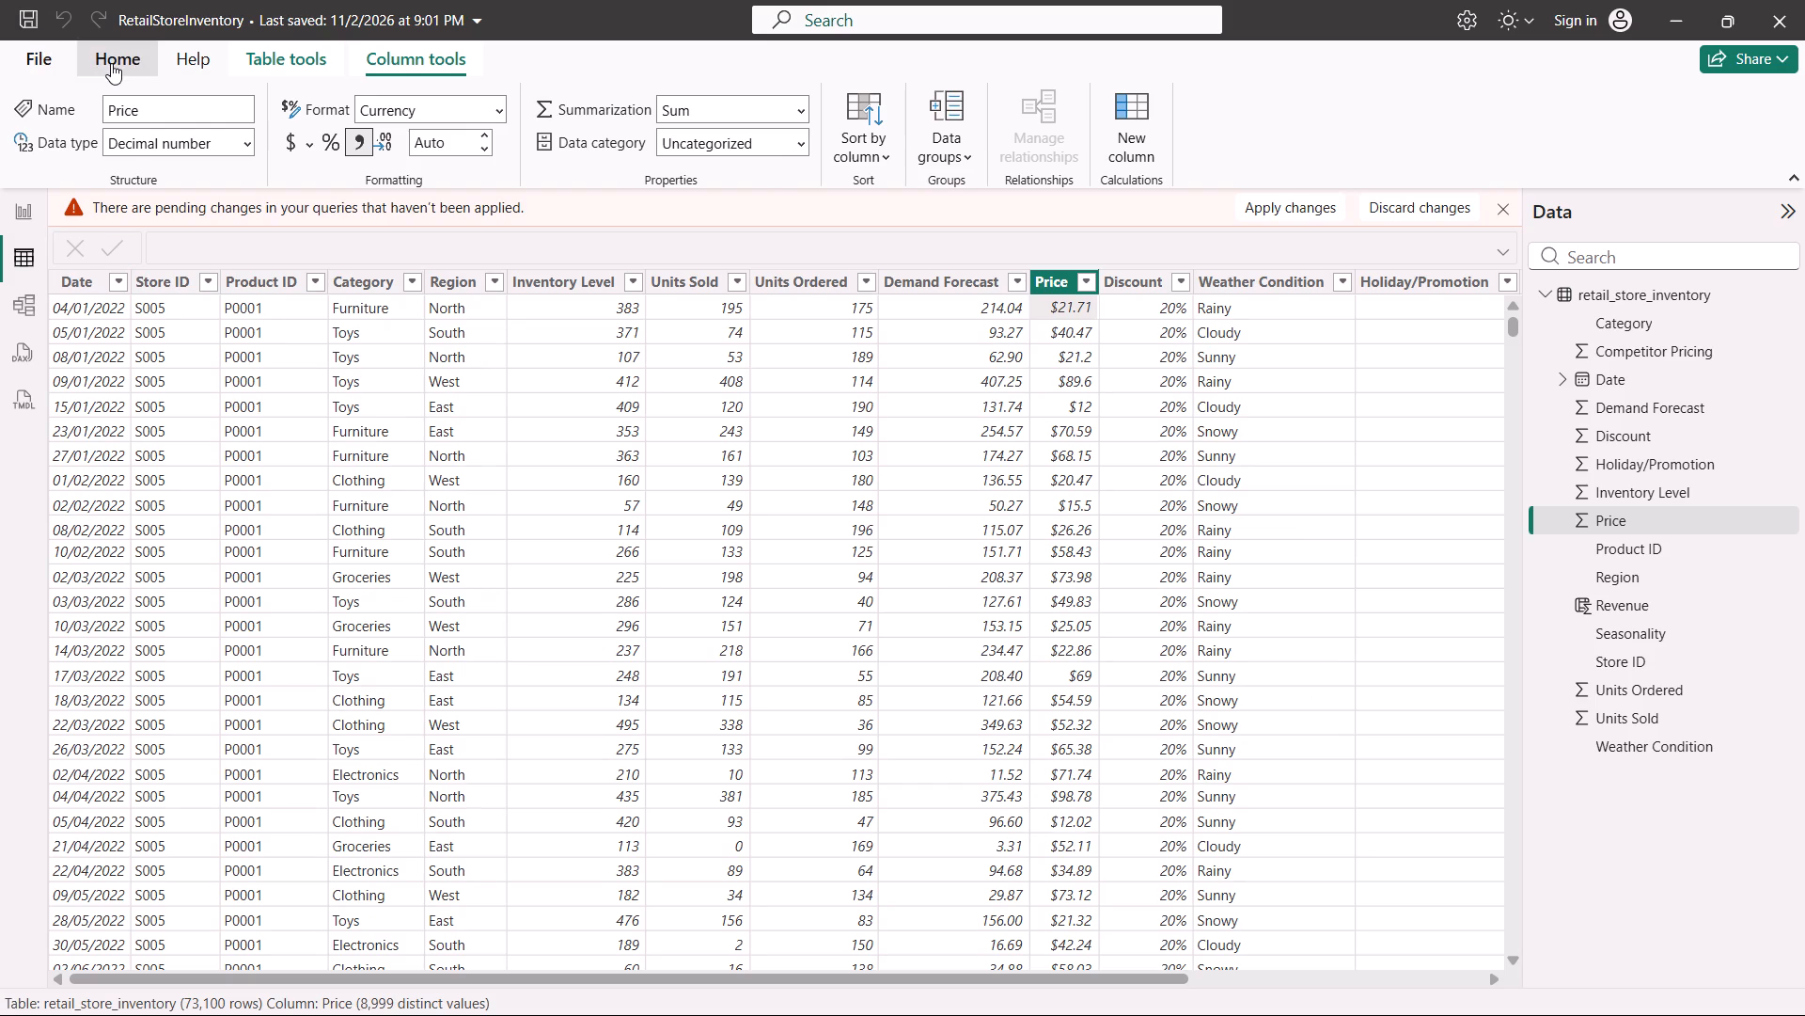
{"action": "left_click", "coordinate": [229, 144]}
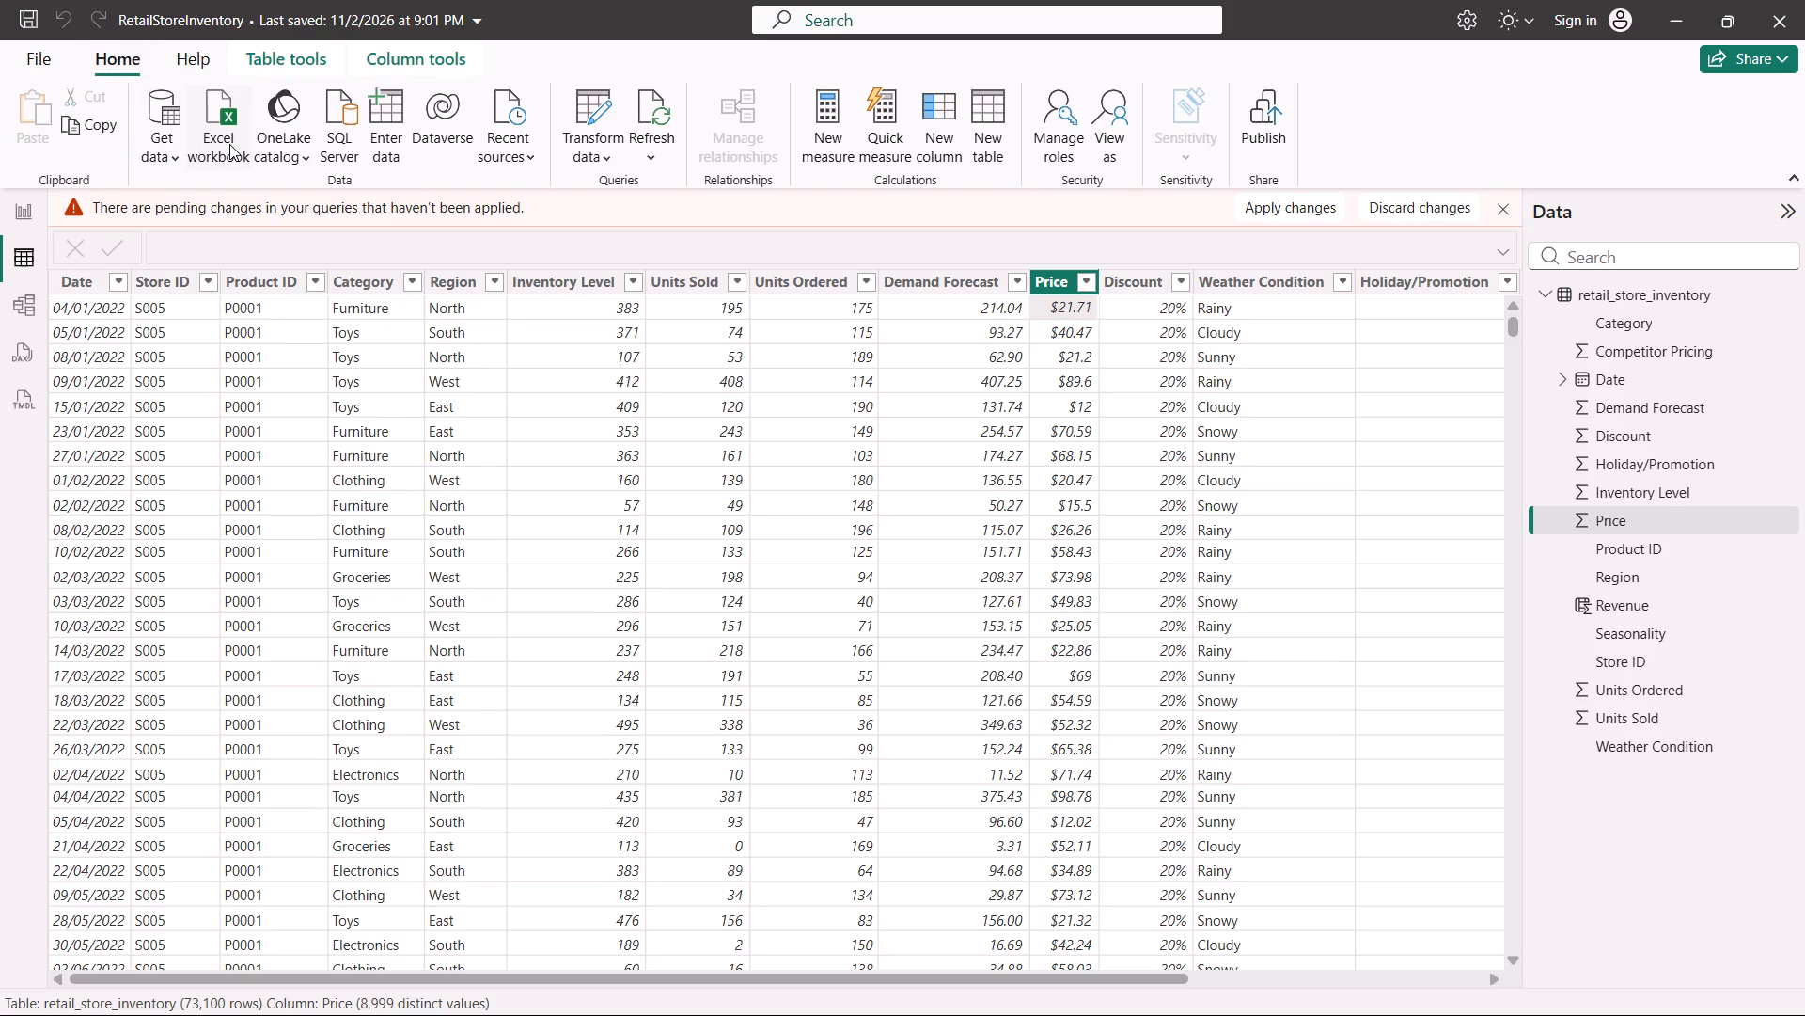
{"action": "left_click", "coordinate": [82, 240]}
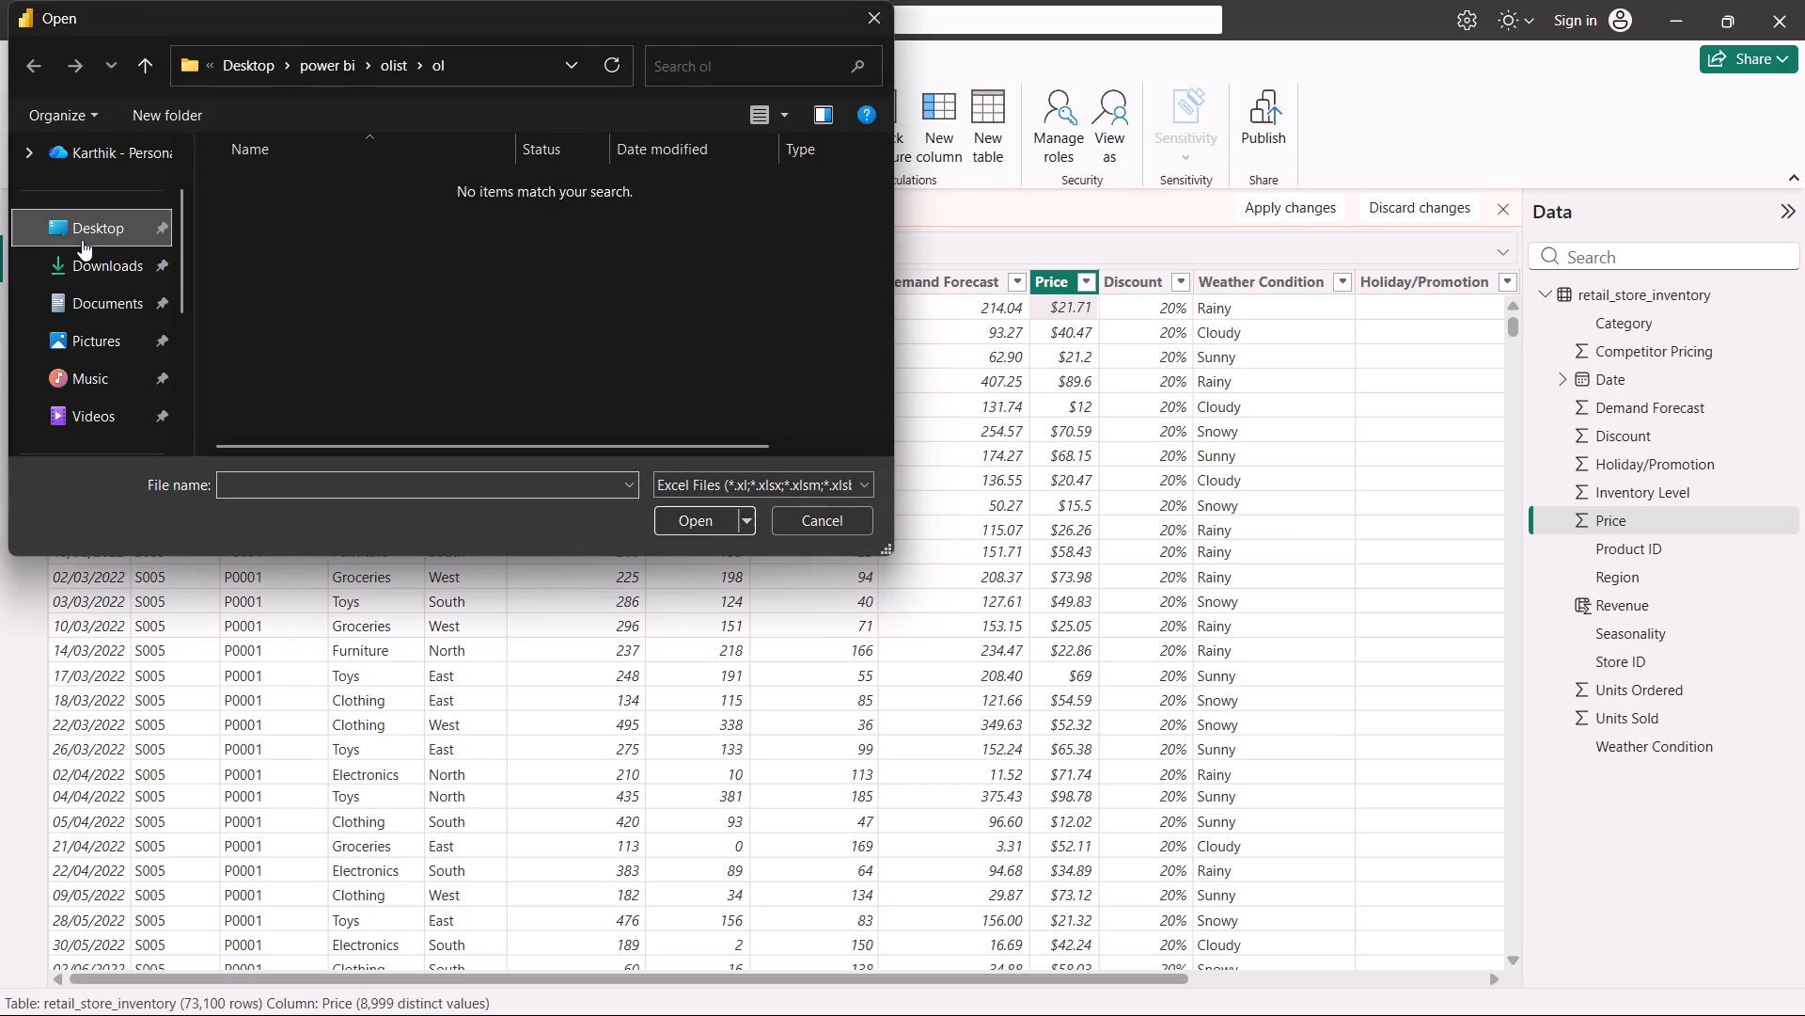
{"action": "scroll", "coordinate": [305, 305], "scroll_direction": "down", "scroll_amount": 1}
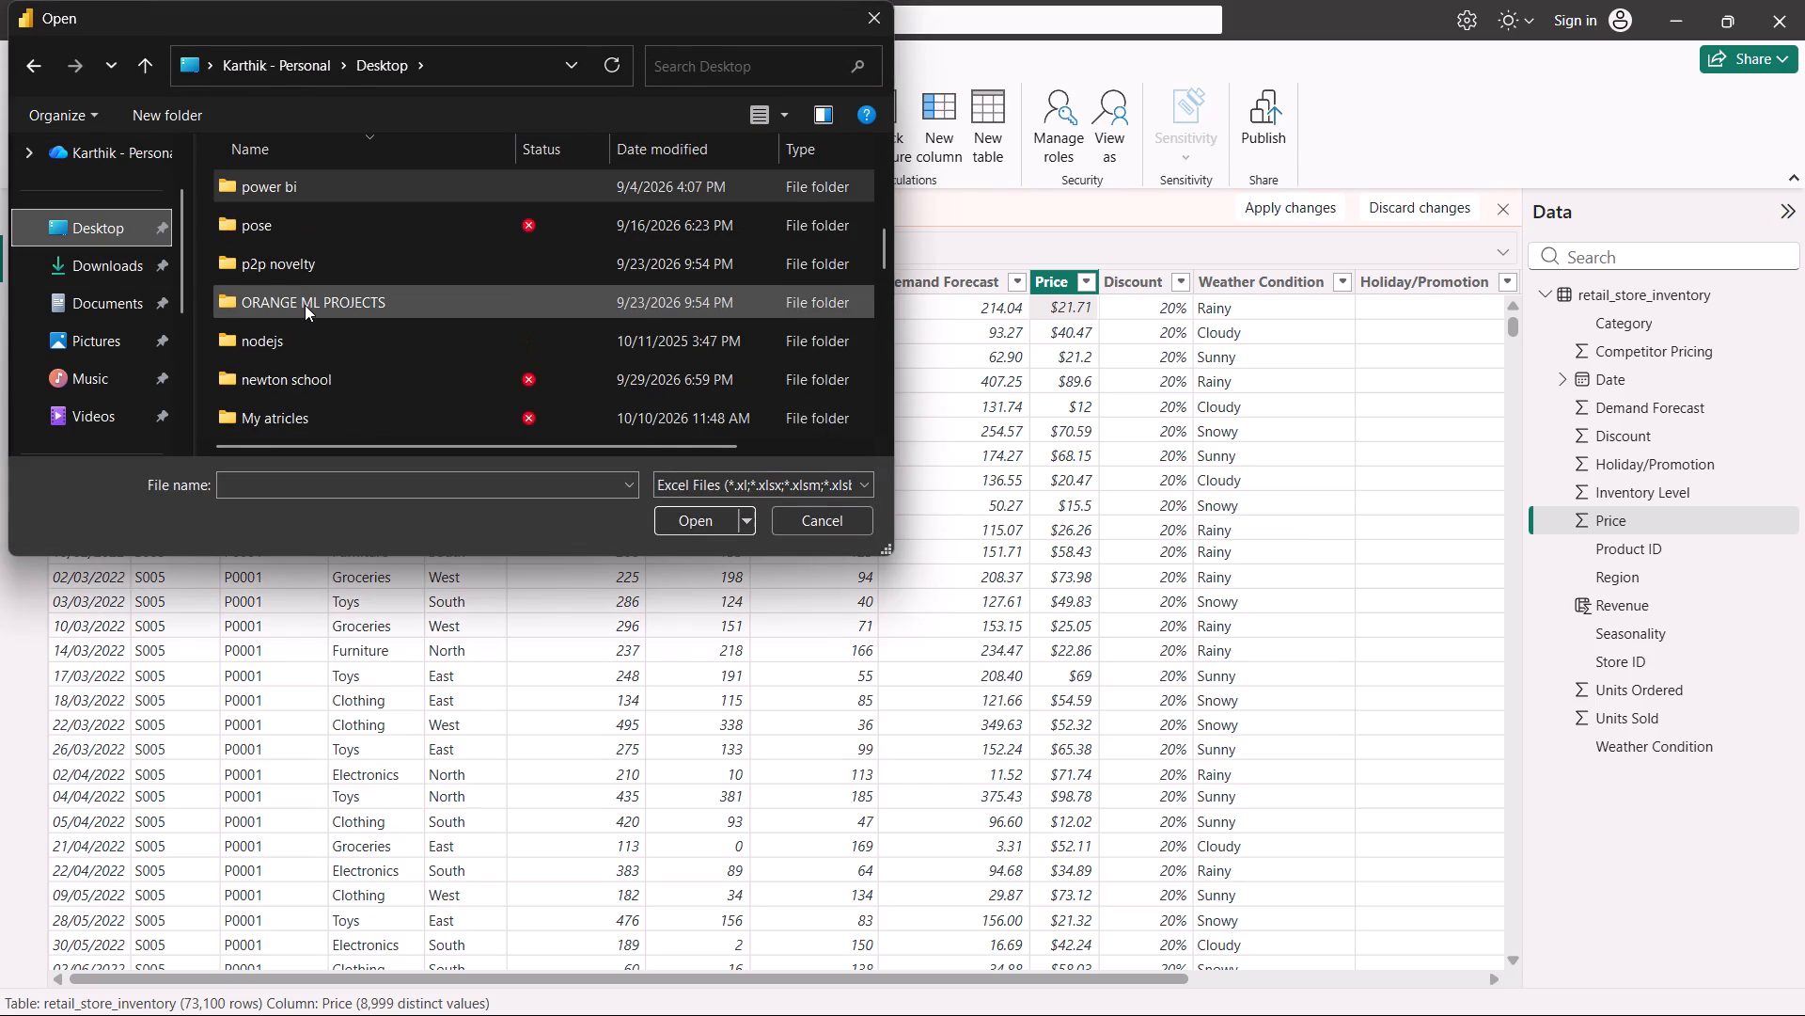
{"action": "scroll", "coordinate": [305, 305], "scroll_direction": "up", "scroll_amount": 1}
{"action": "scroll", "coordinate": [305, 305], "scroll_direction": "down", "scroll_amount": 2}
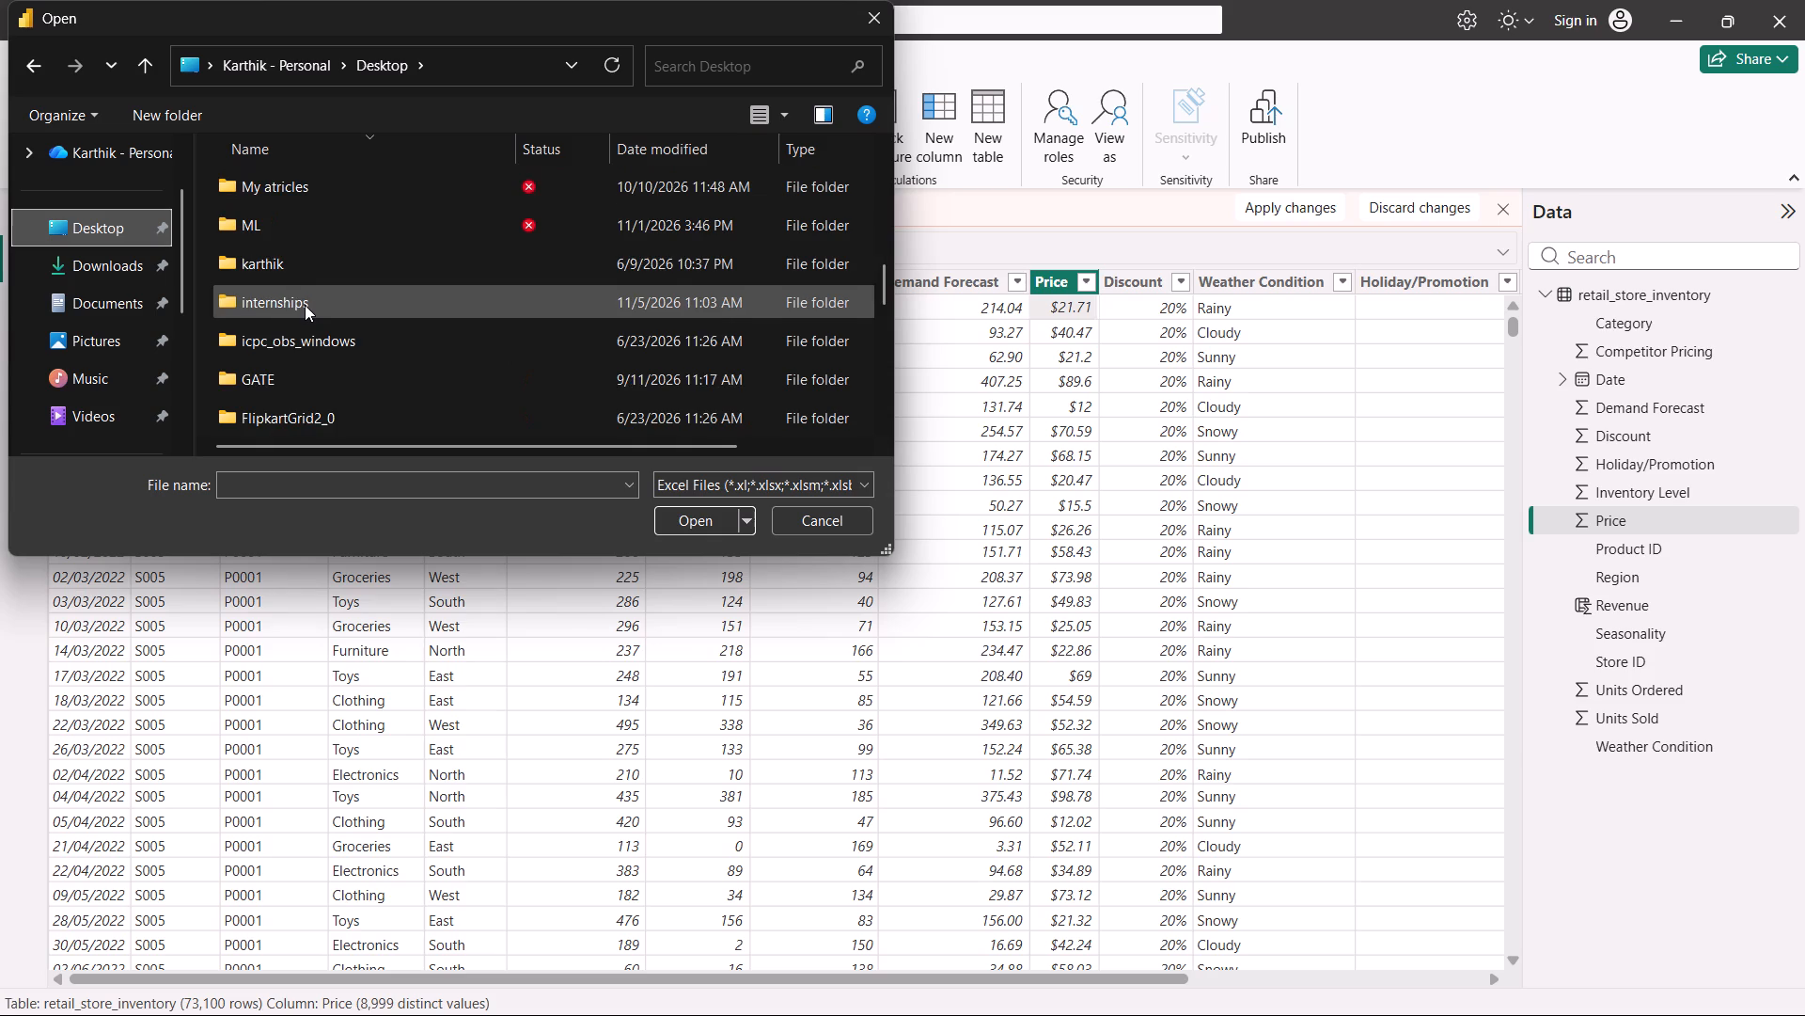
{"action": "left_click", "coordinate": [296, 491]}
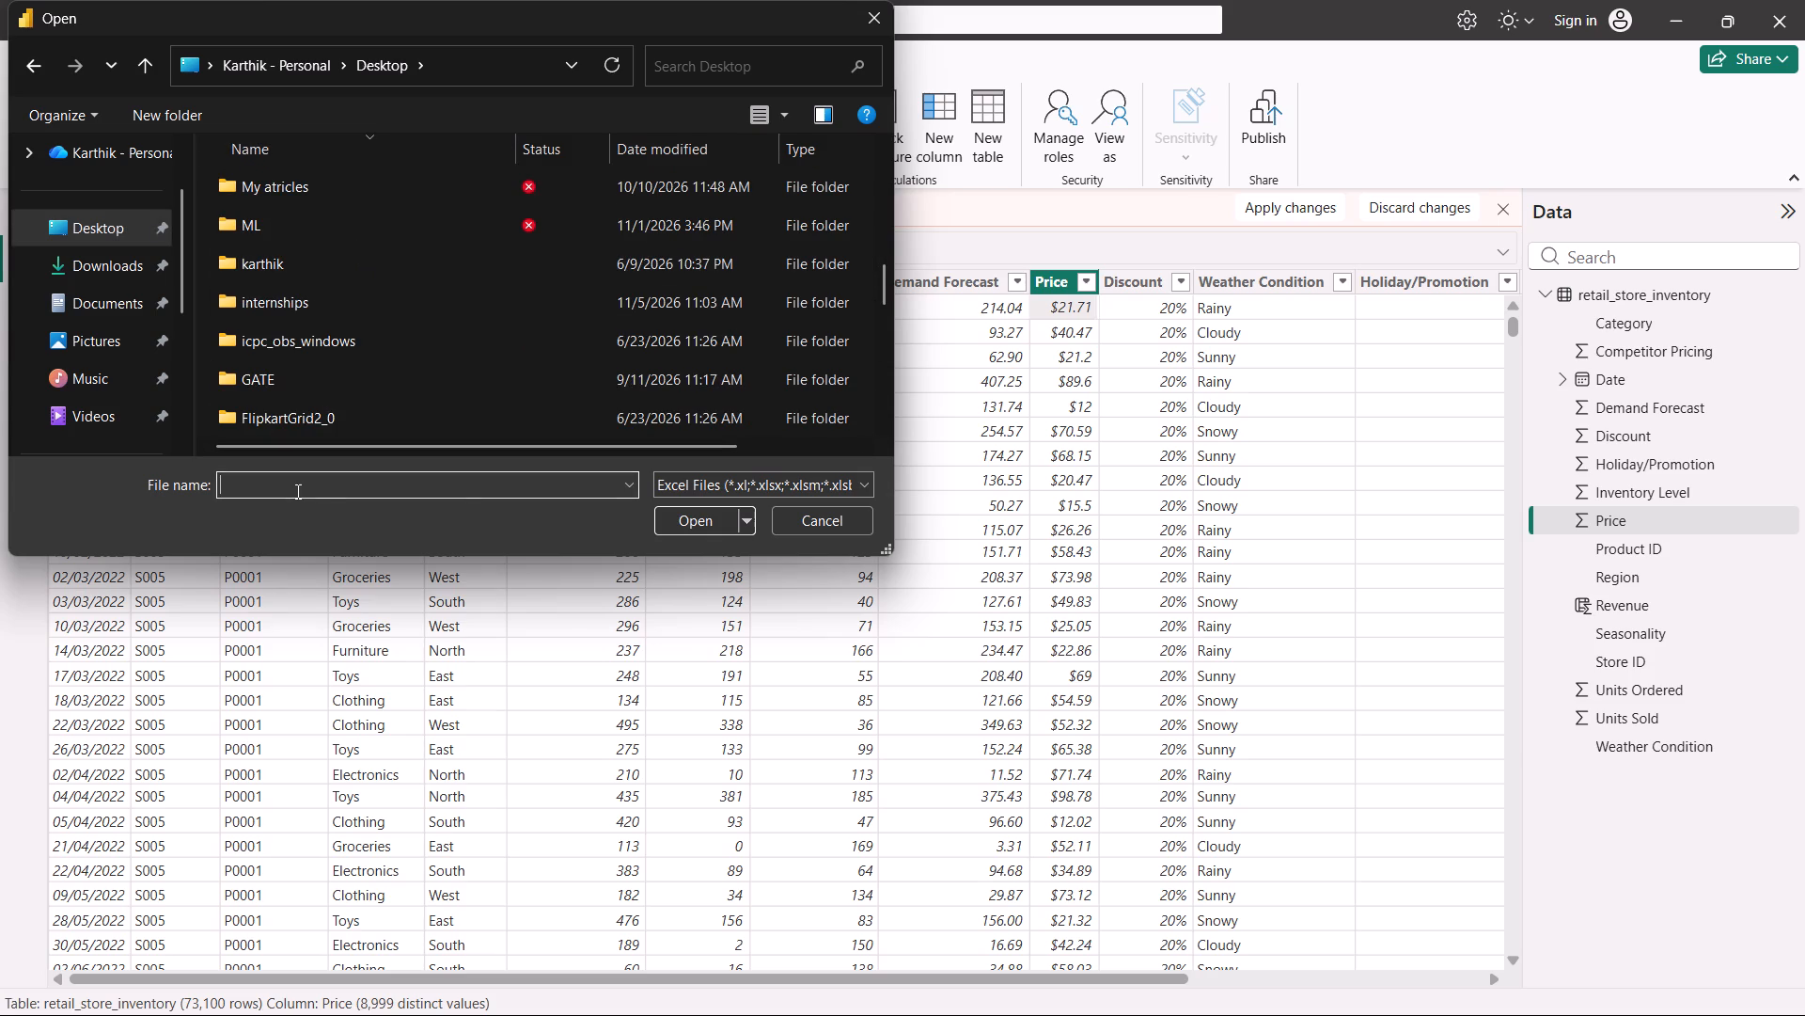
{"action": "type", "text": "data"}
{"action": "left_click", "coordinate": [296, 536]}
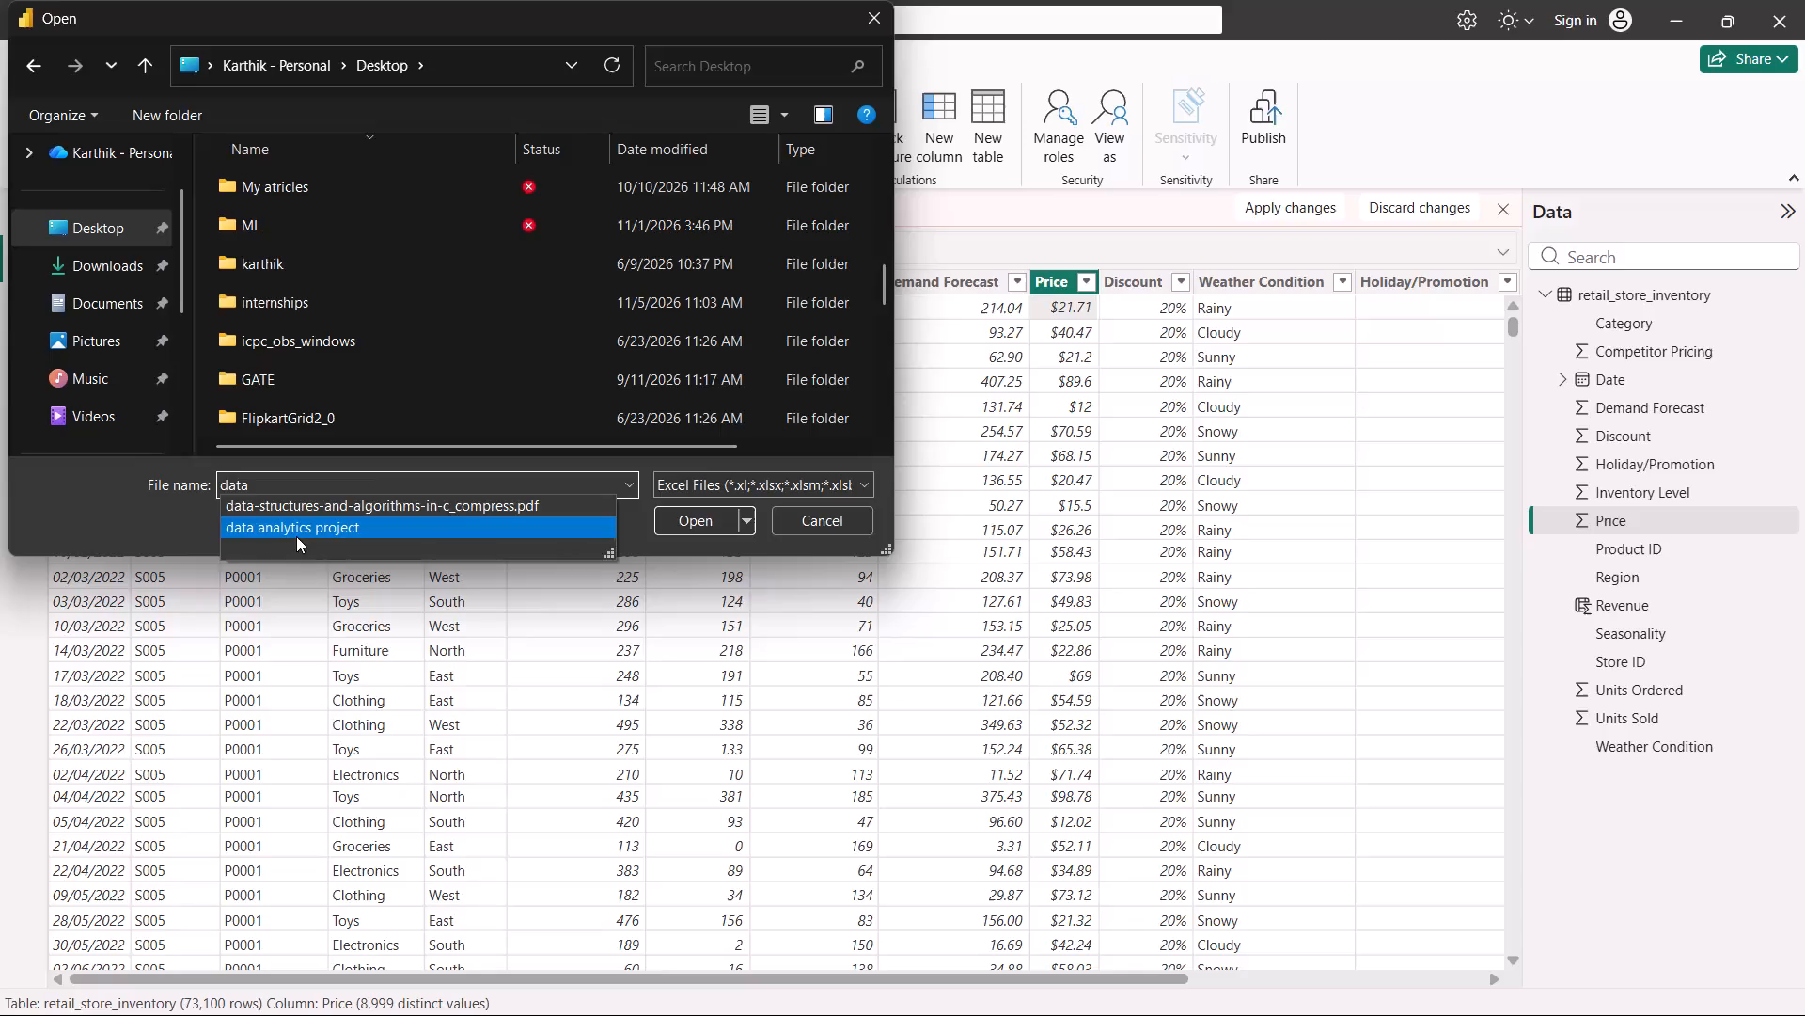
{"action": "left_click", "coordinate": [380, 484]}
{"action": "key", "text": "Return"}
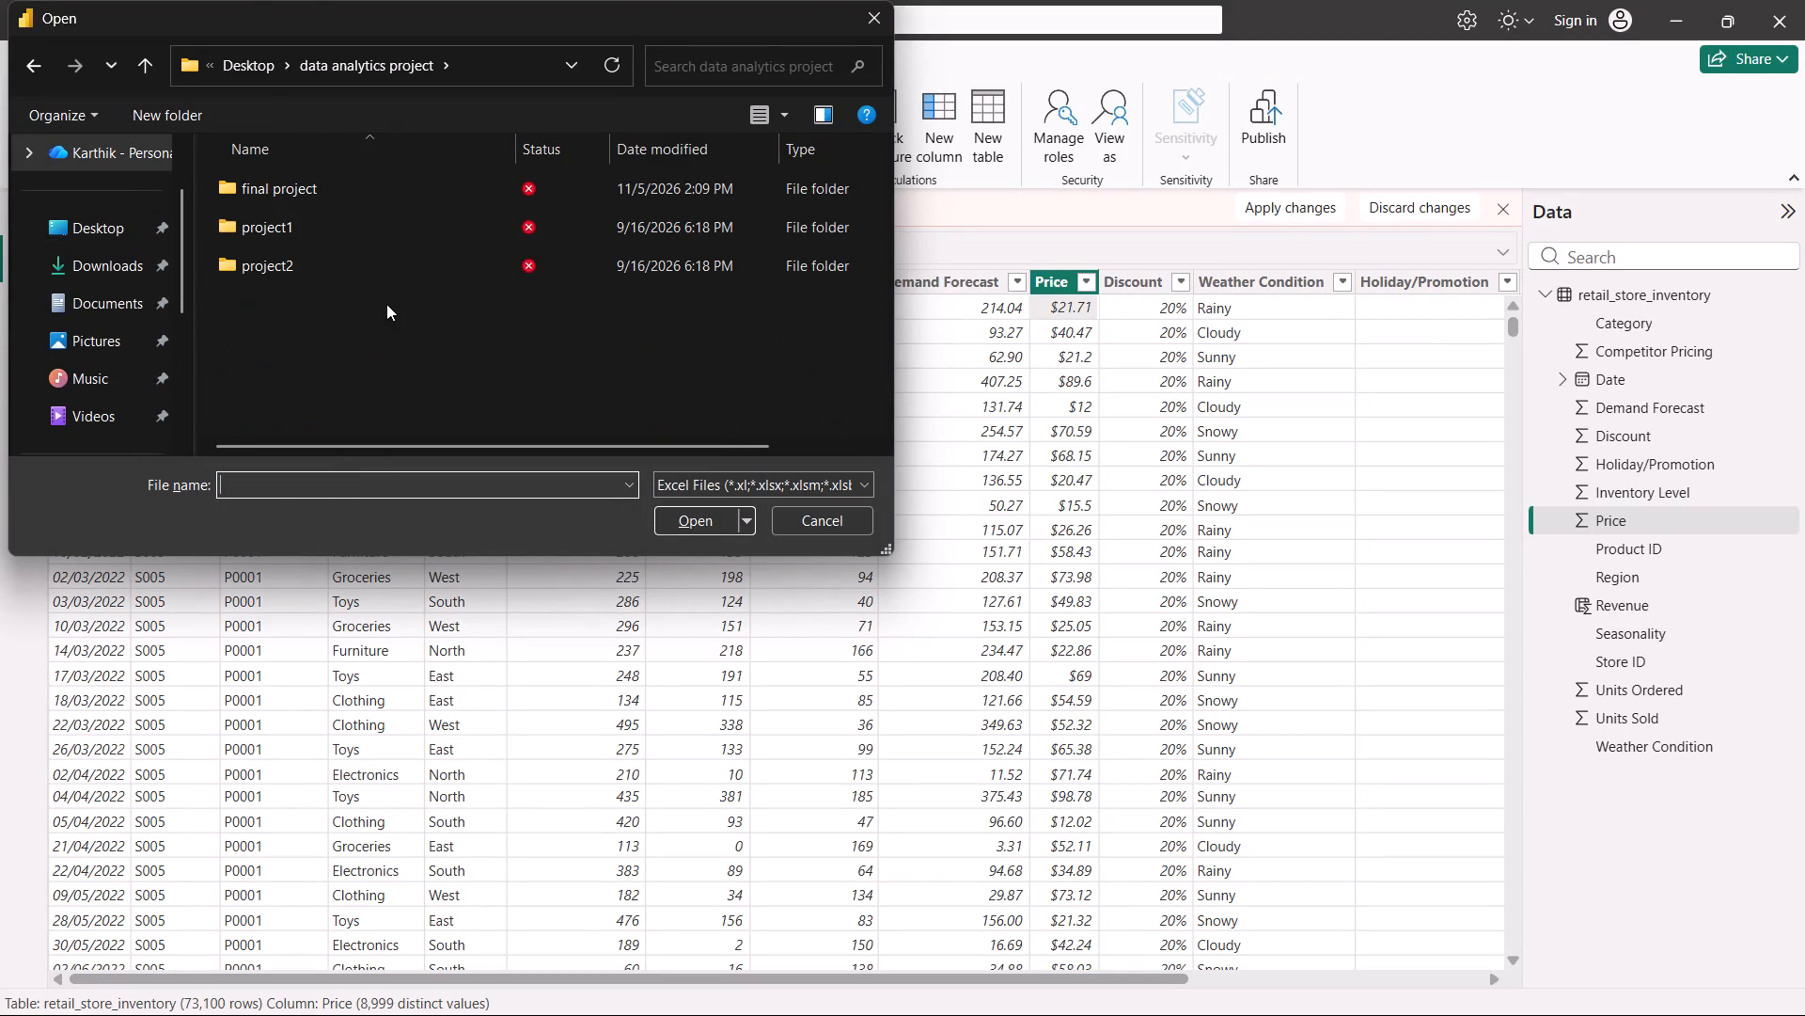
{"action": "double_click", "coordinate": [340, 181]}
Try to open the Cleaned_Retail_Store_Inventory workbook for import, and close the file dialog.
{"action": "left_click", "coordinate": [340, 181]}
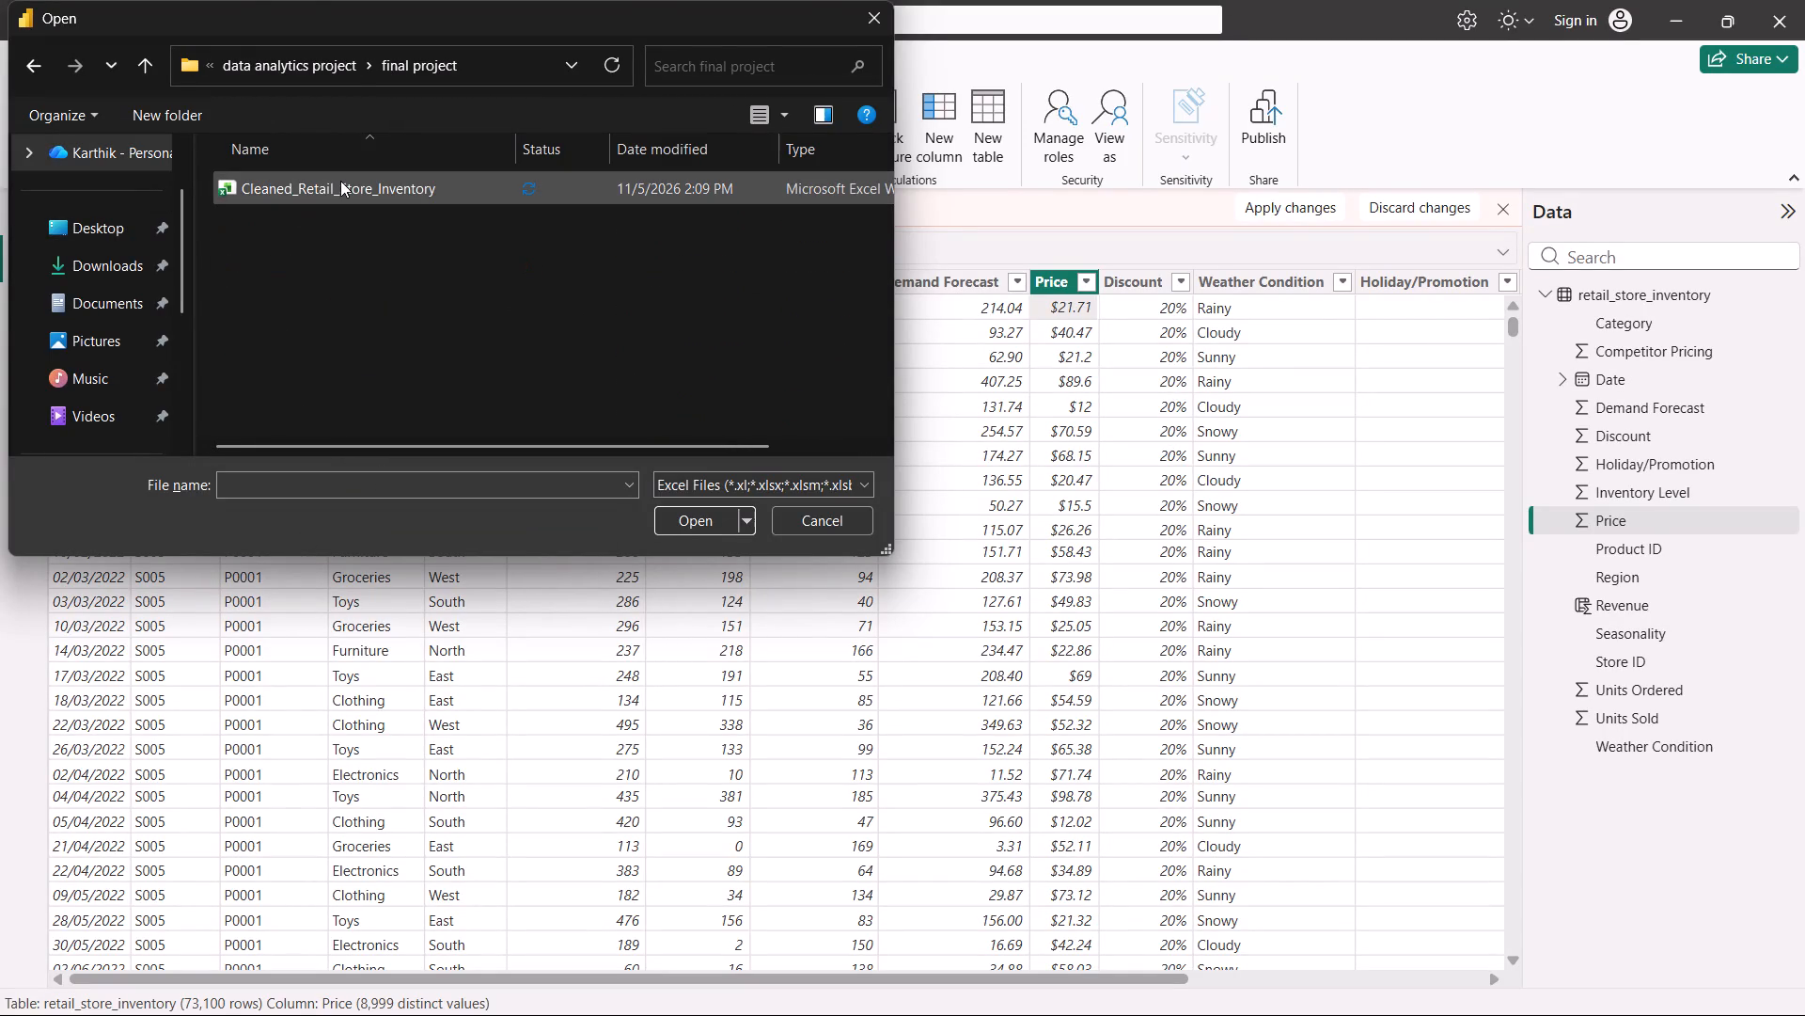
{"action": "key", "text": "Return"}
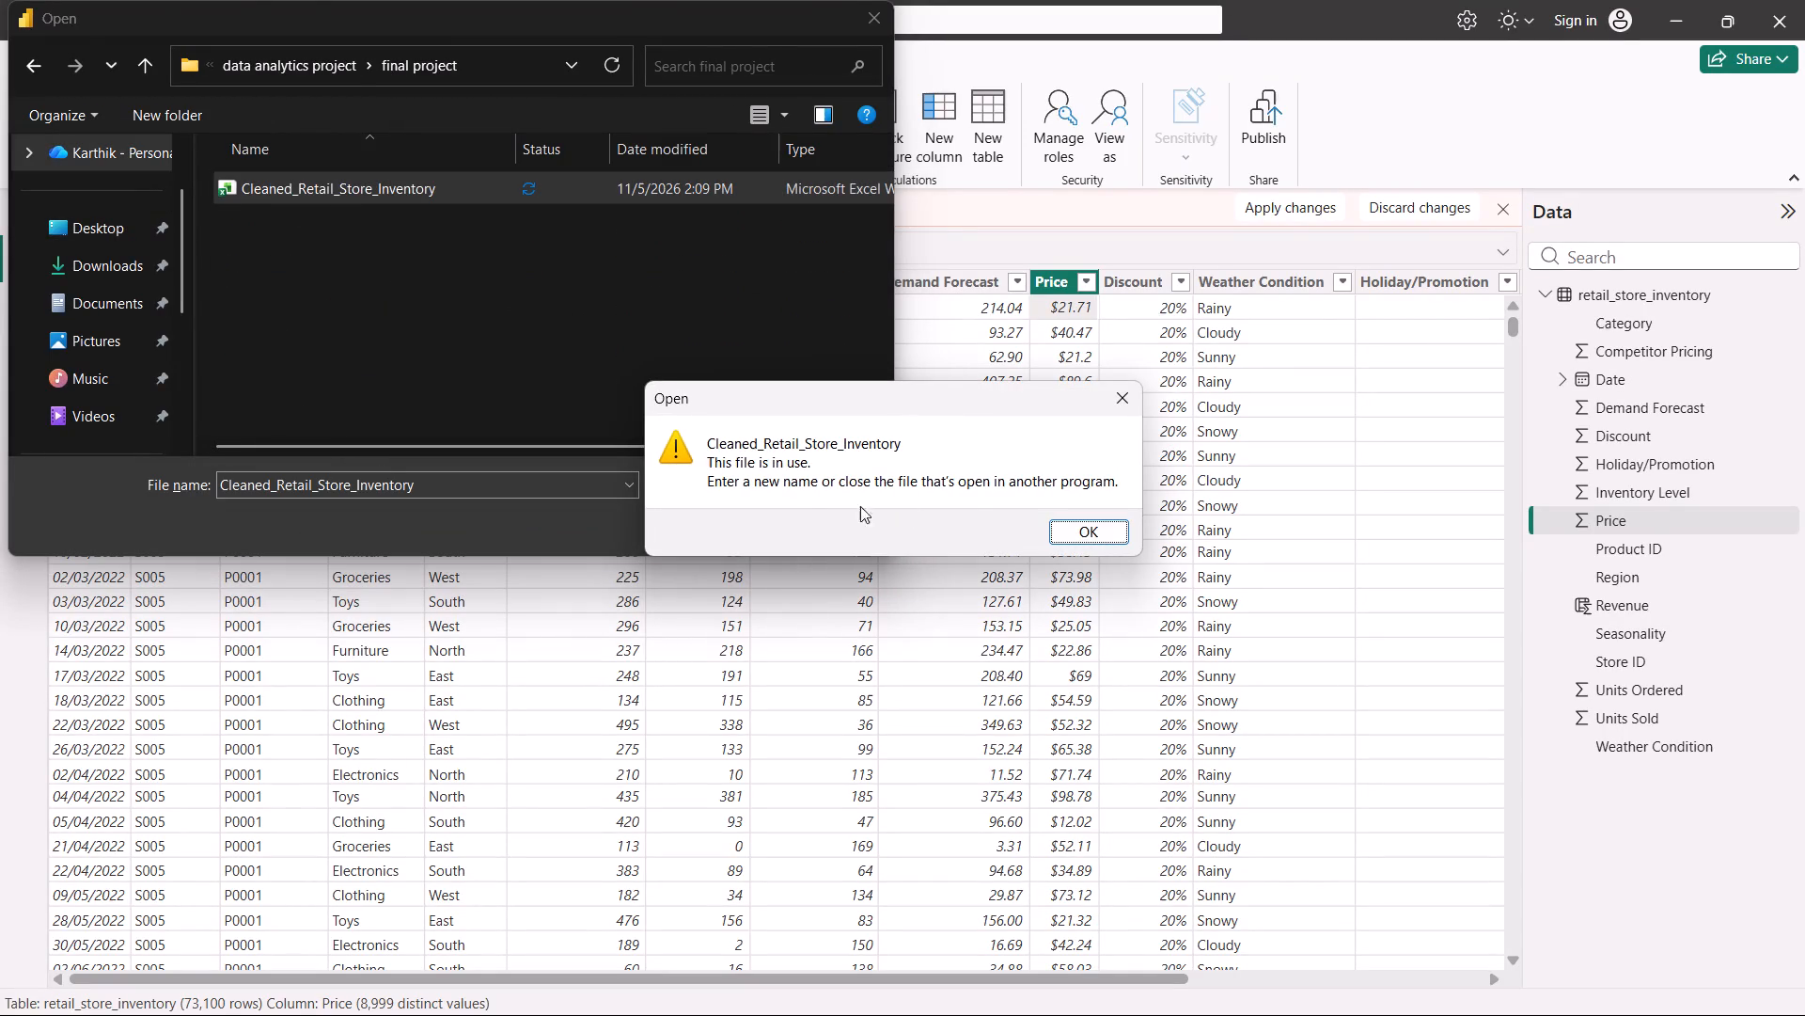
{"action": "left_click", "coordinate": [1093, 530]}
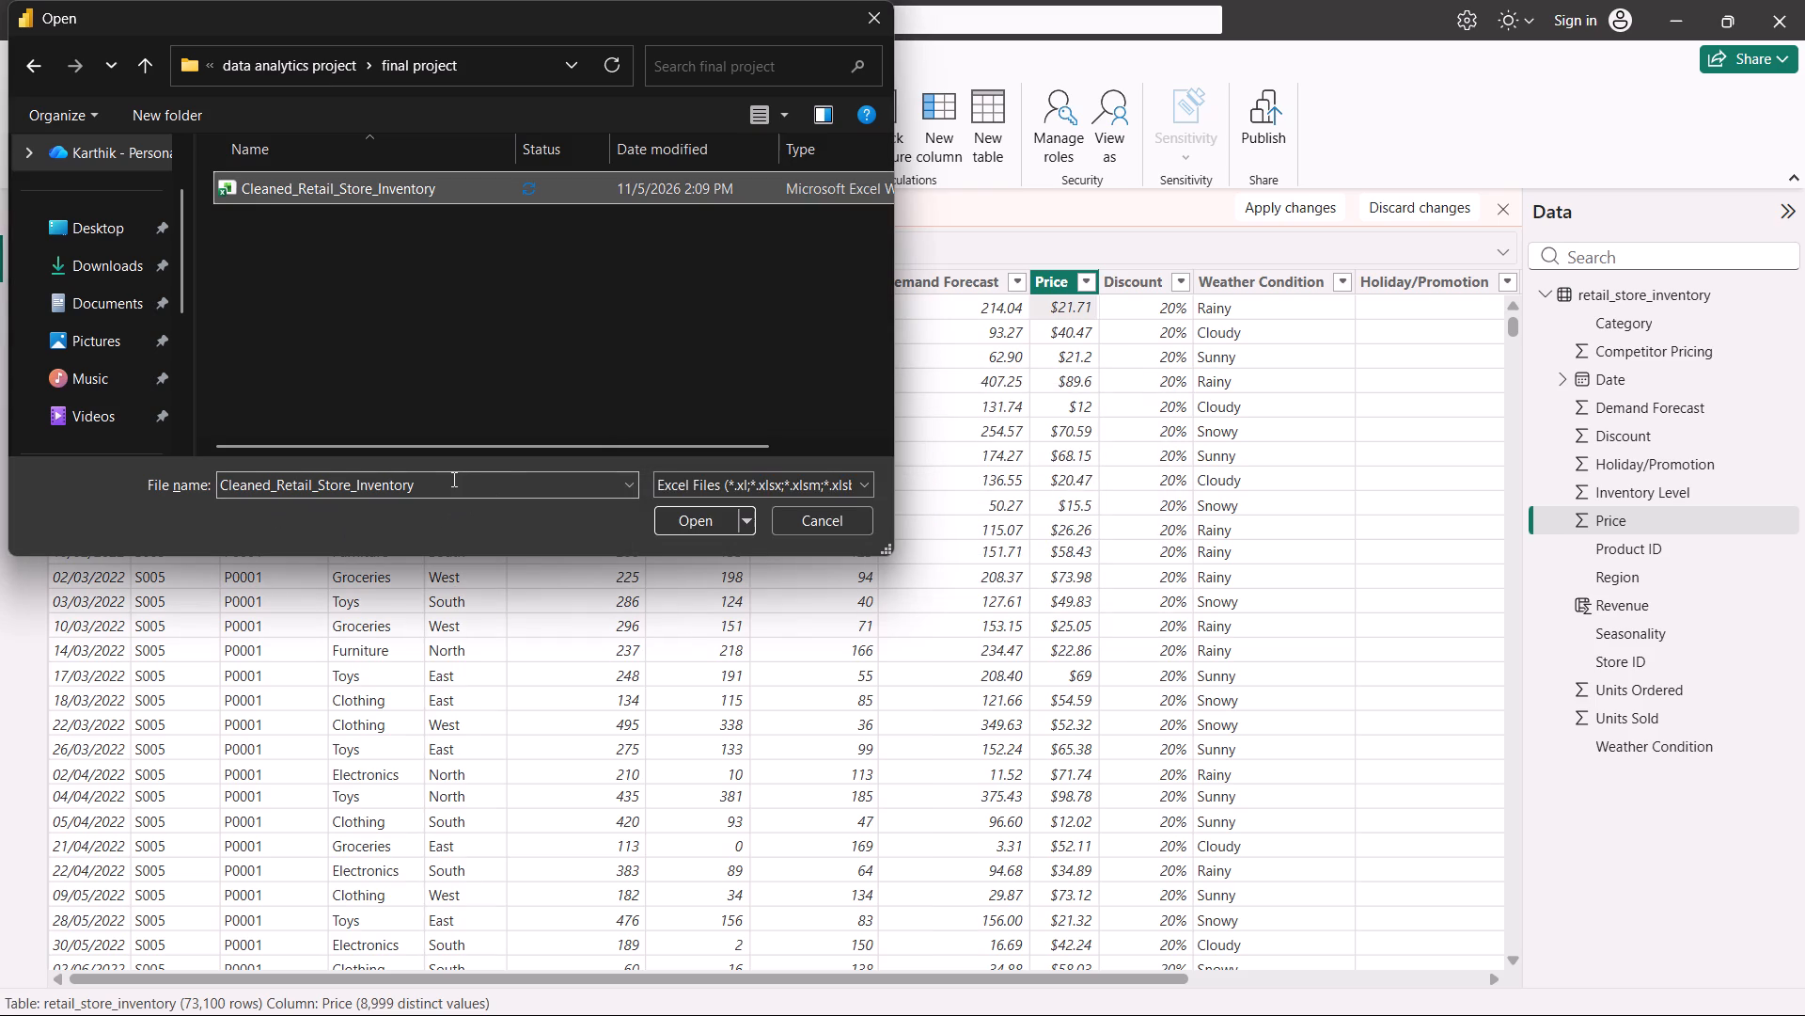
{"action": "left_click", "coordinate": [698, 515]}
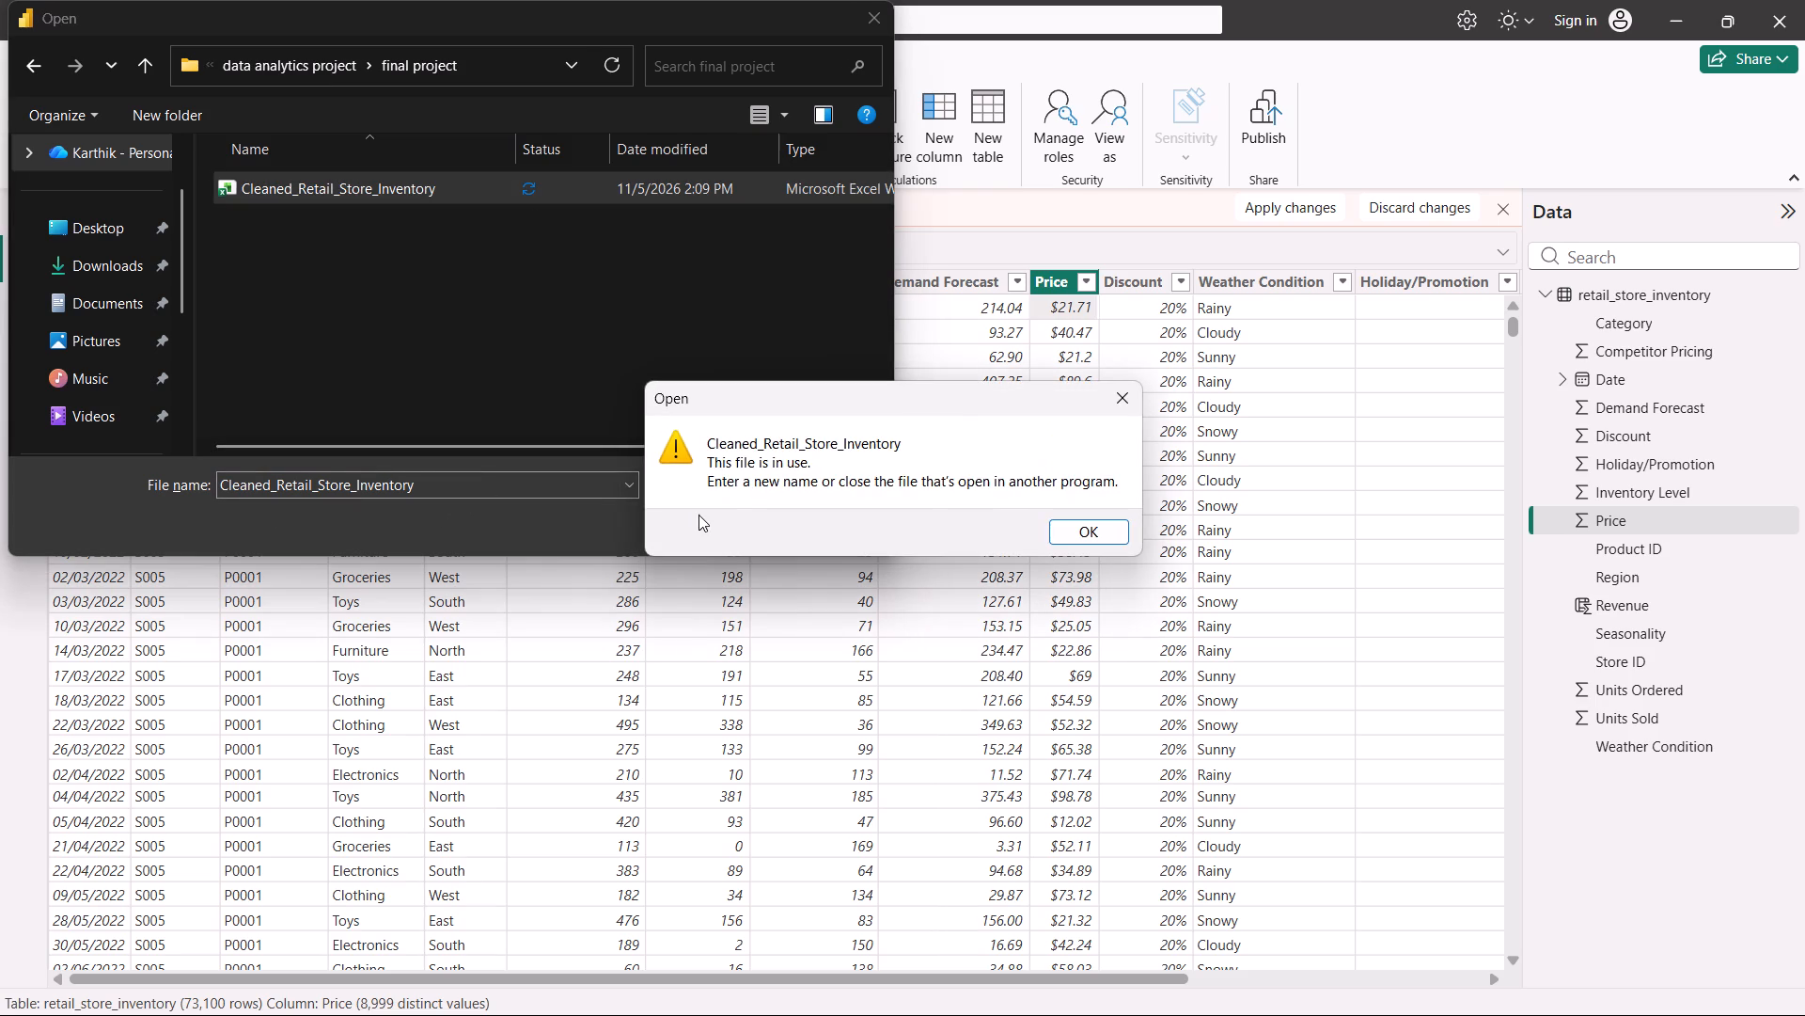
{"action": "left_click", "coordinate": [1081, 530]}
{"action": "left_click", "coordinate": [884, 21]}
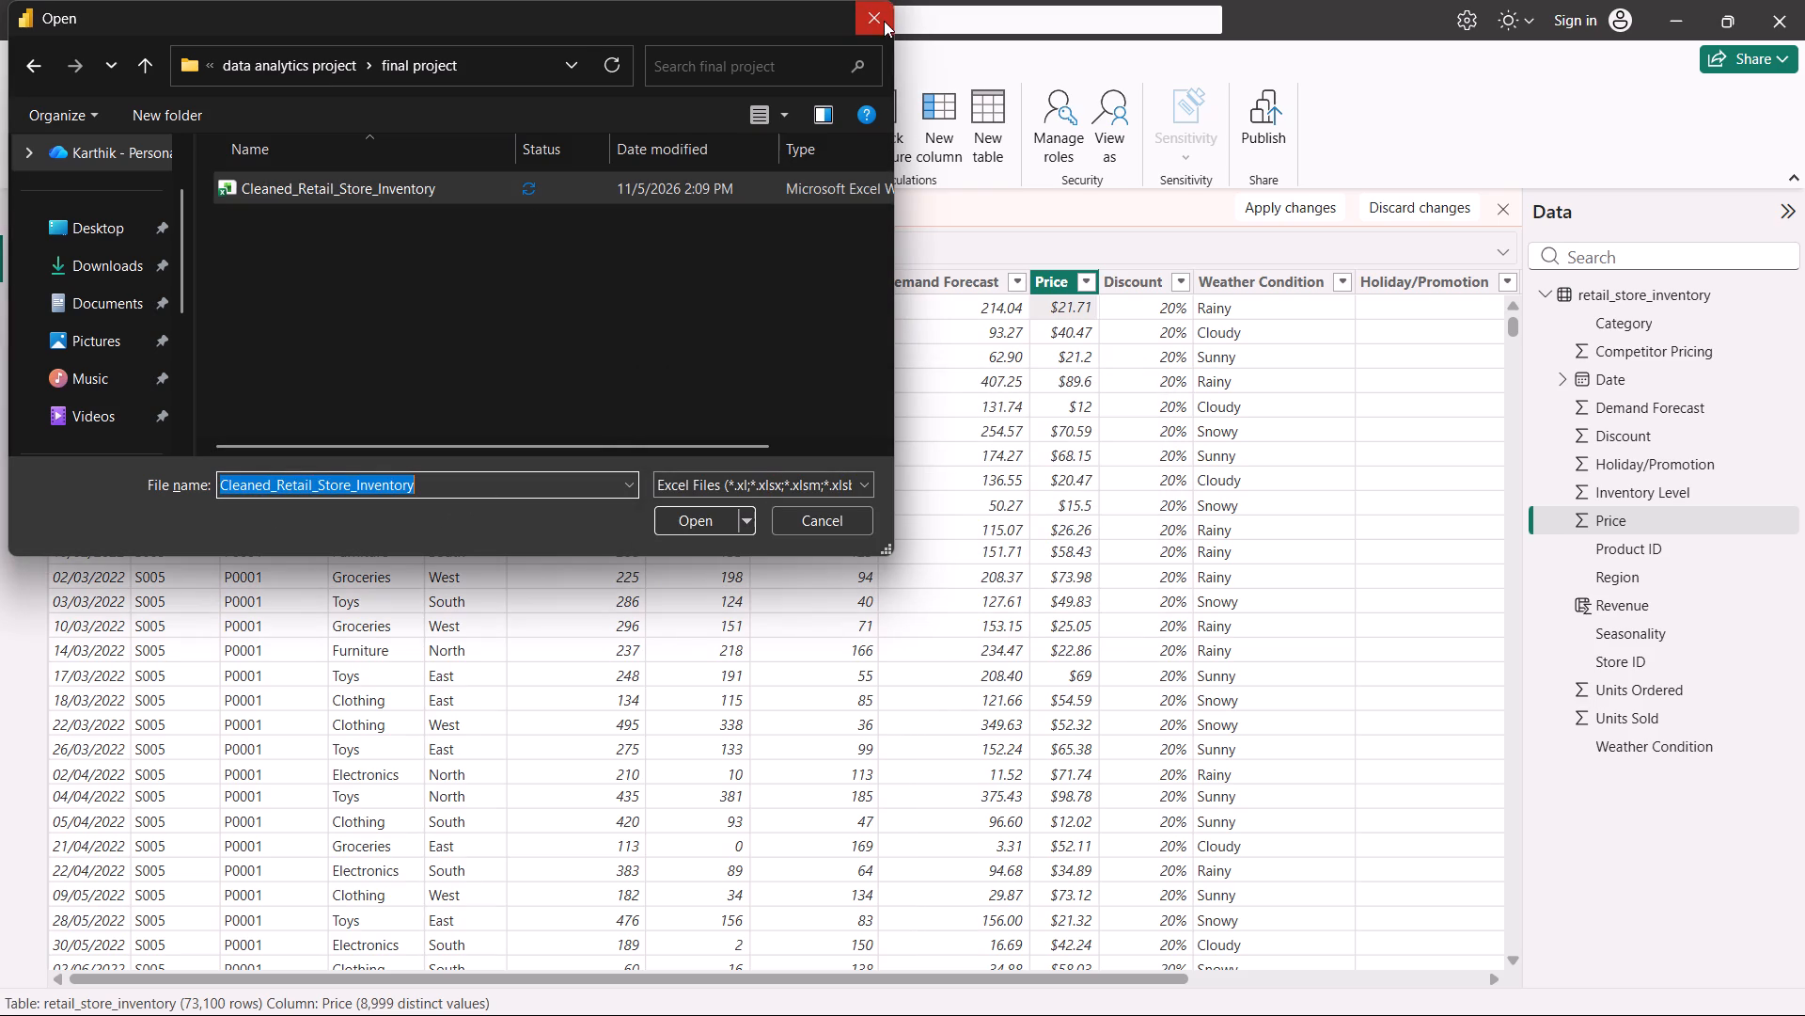
Switch to the Cleaned_Retail_Store_Inventory workbook in Excel and save it.
{"action": "left_click", "coordinate": [1269, 978]}
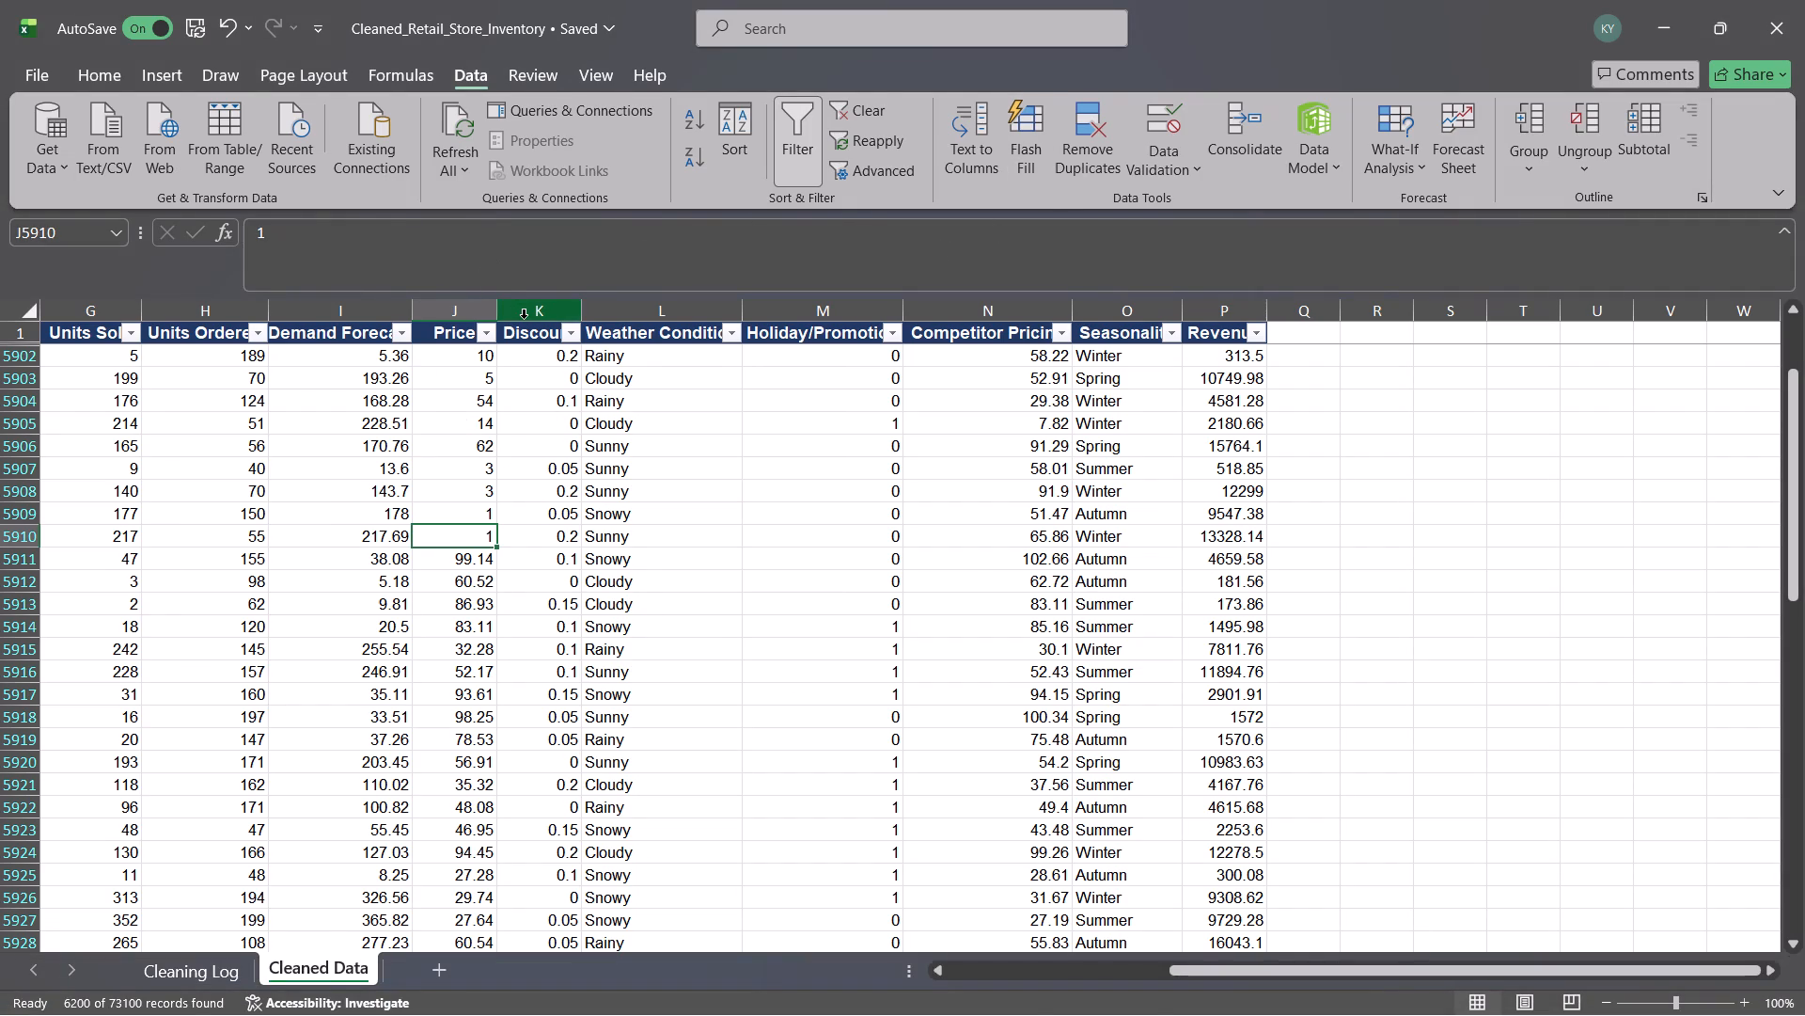
{"action": "key", "text": "ctrl+s"}
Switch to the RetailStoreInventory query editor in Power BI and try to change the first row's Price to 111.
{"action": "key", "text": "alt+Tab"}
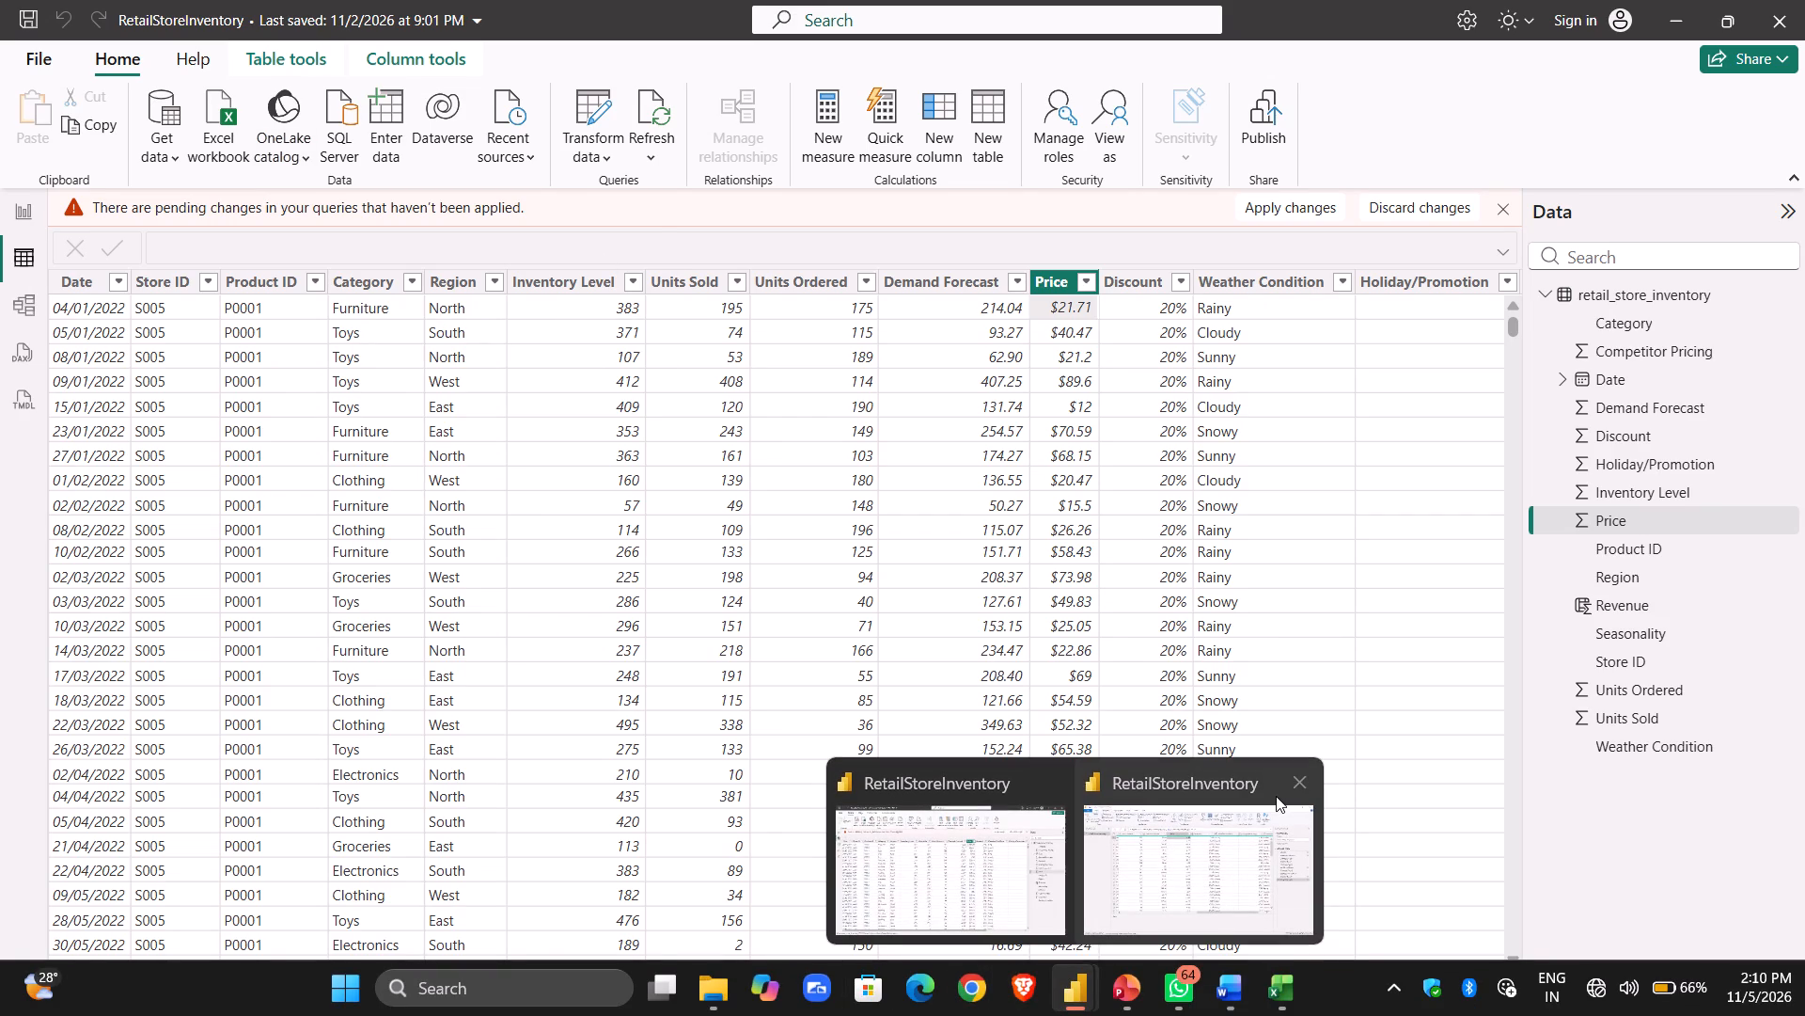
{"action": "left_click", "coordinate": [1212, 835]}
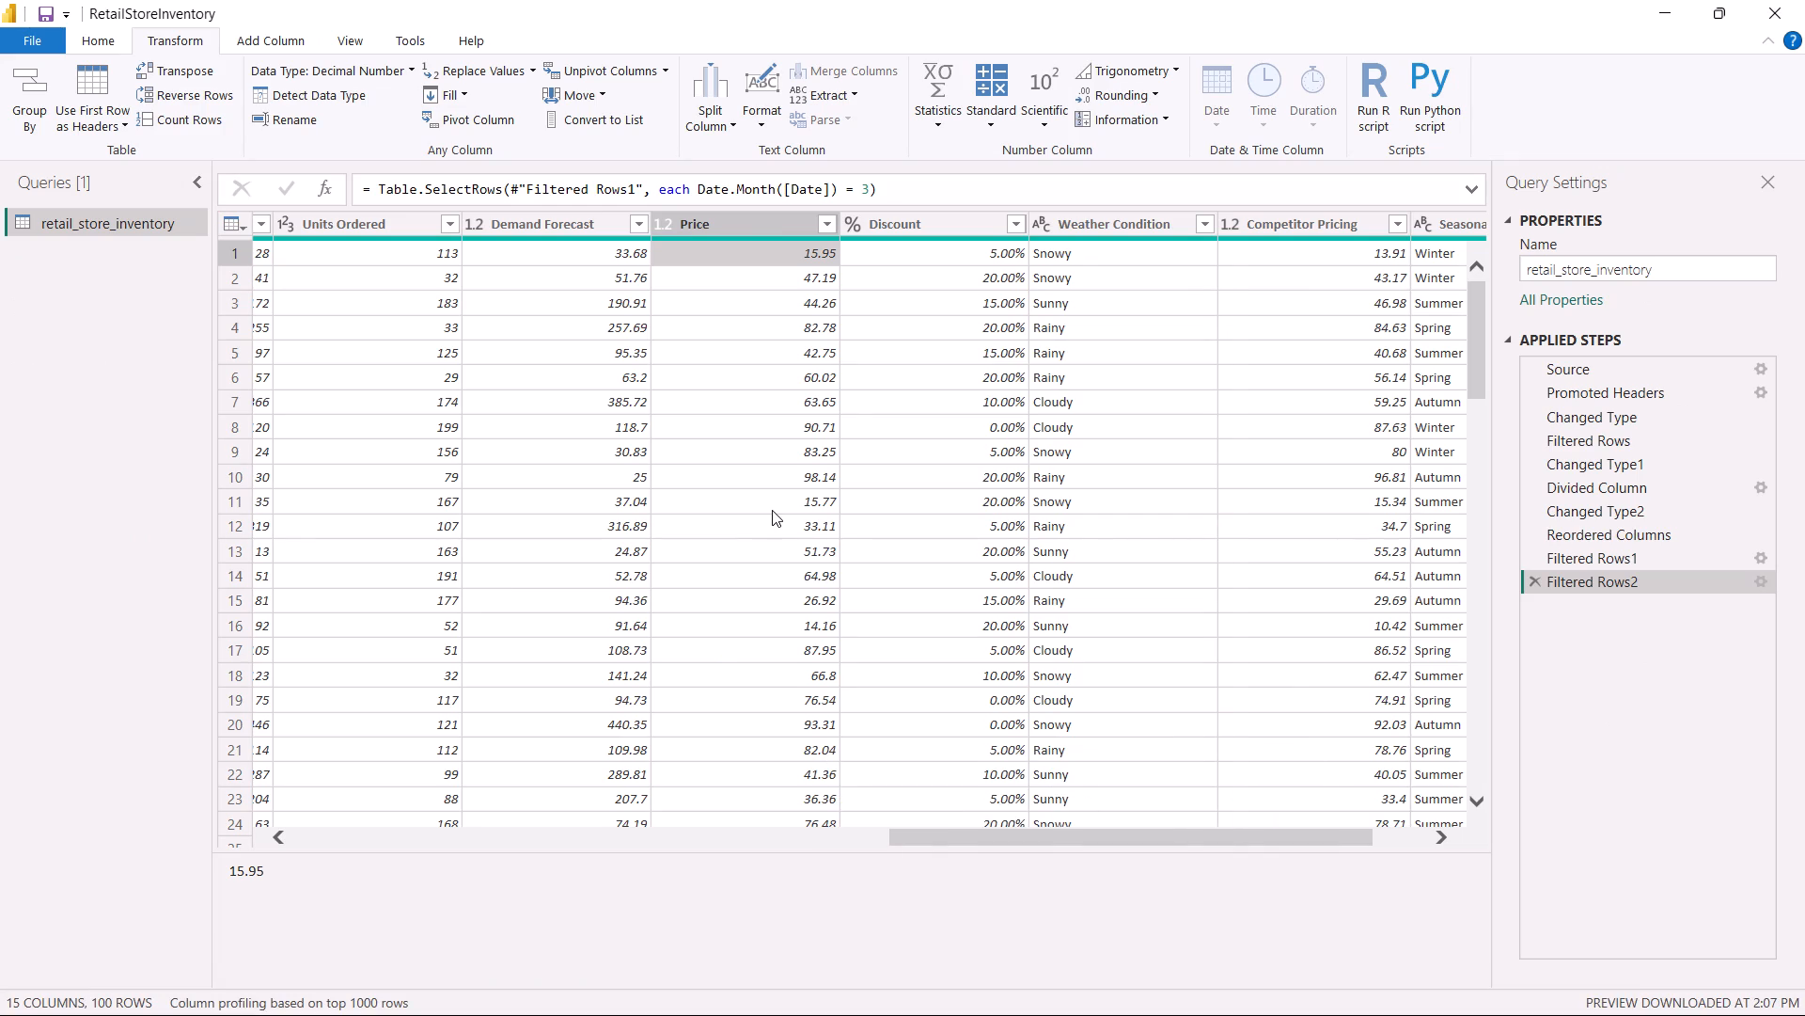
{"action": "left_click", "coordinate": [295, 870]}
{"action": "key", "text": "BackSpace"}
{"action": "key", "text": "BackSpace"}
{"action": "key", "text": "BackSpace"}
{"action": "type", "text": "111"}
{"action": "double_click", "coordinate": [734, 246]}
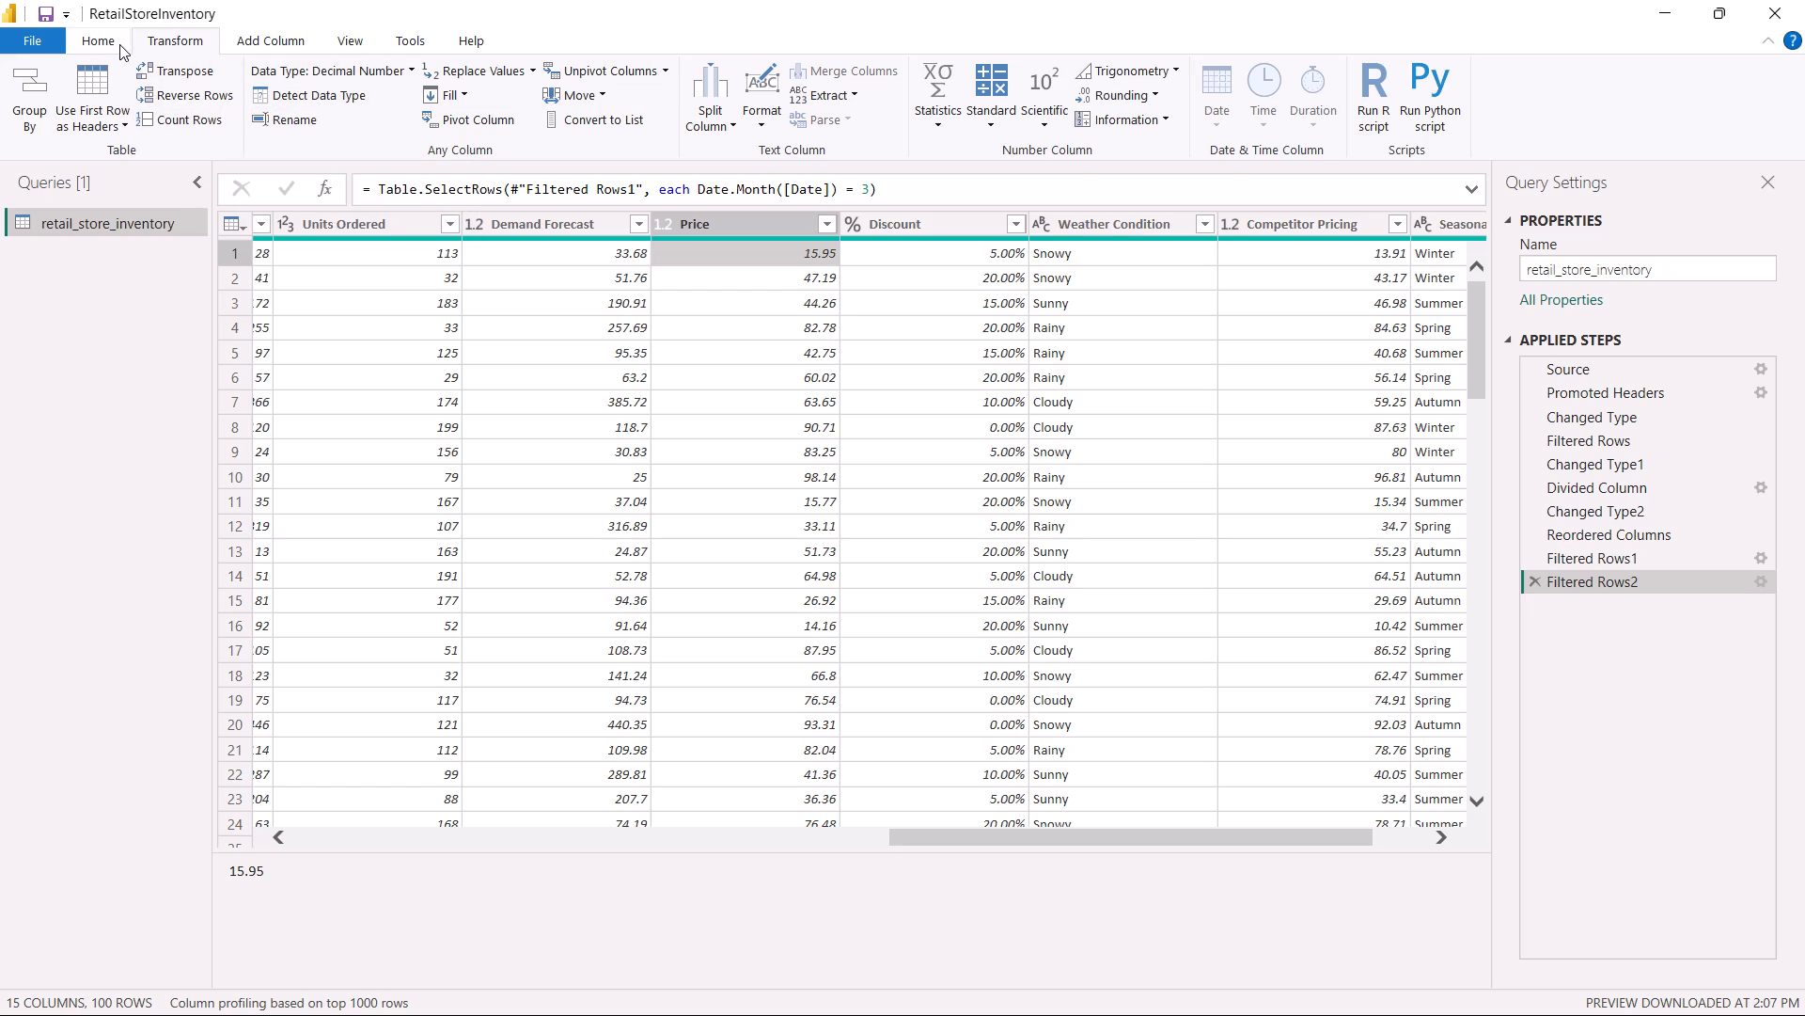
Start a custom column in the retail_store_inventory query and name it new_price.
{"action": "left_click", "coordinate": [282, 42]}
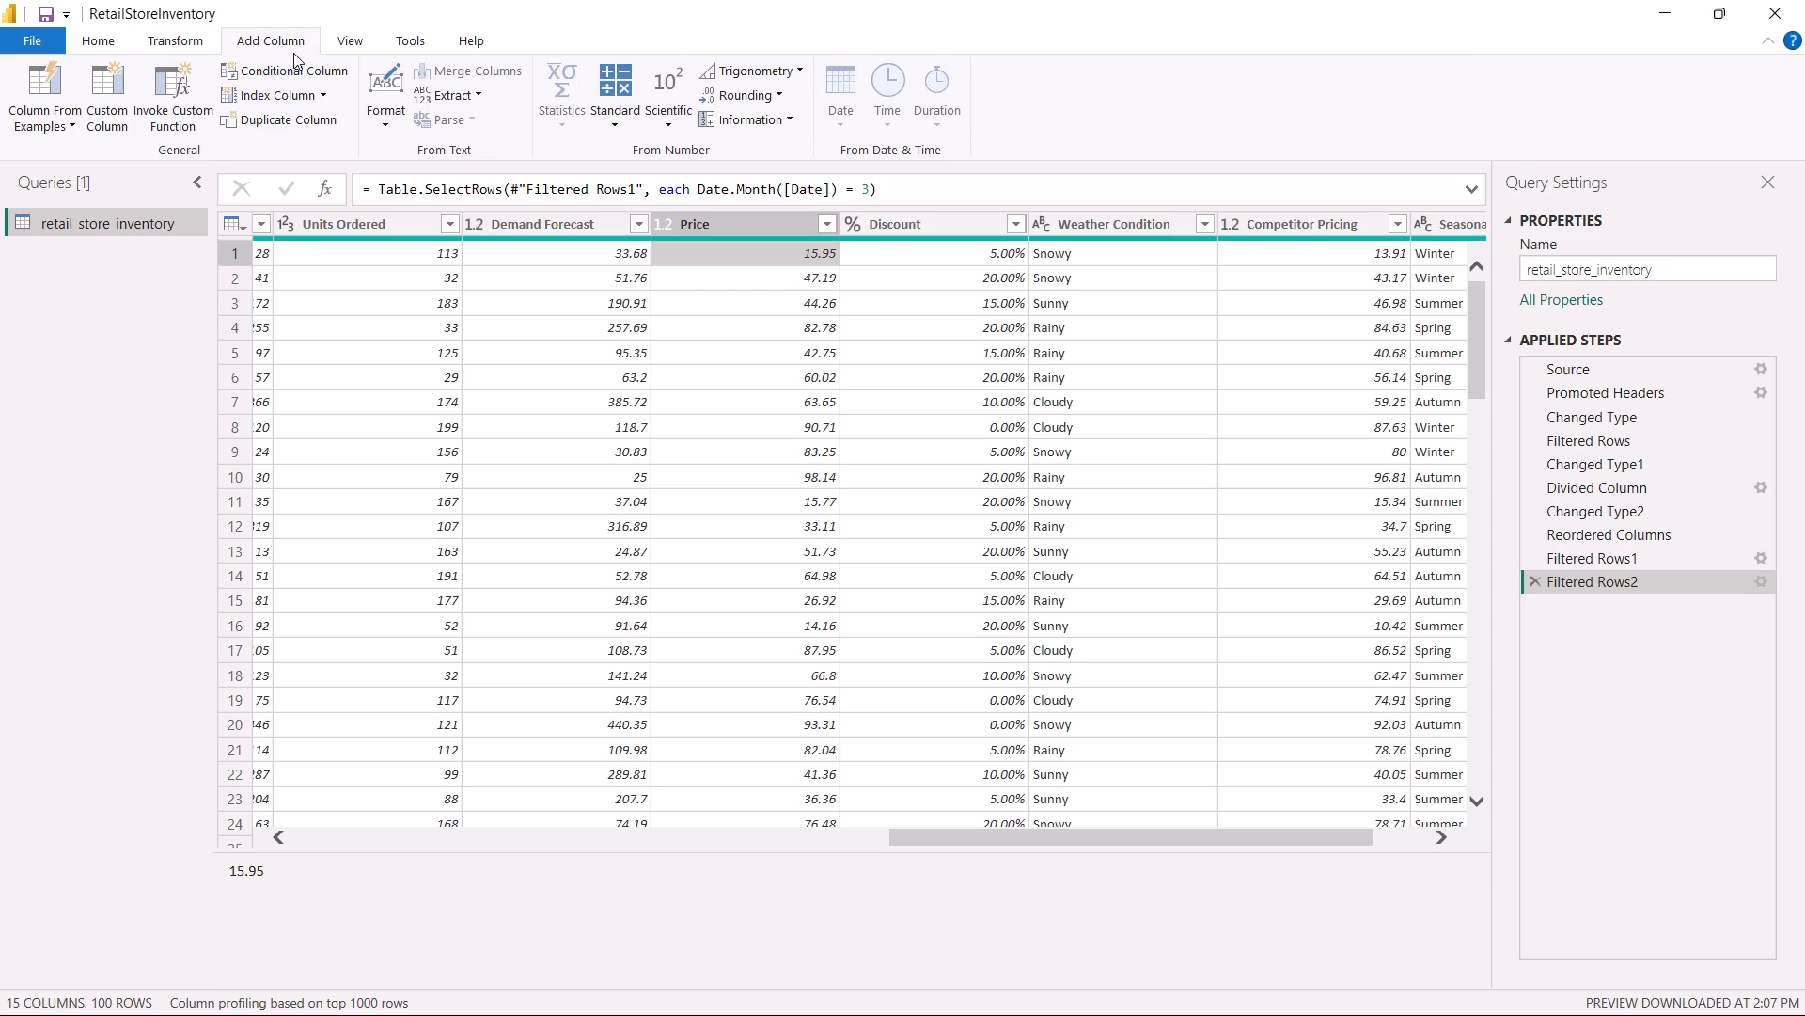
{"action": "left_click", "coordinate": [96, 118]}
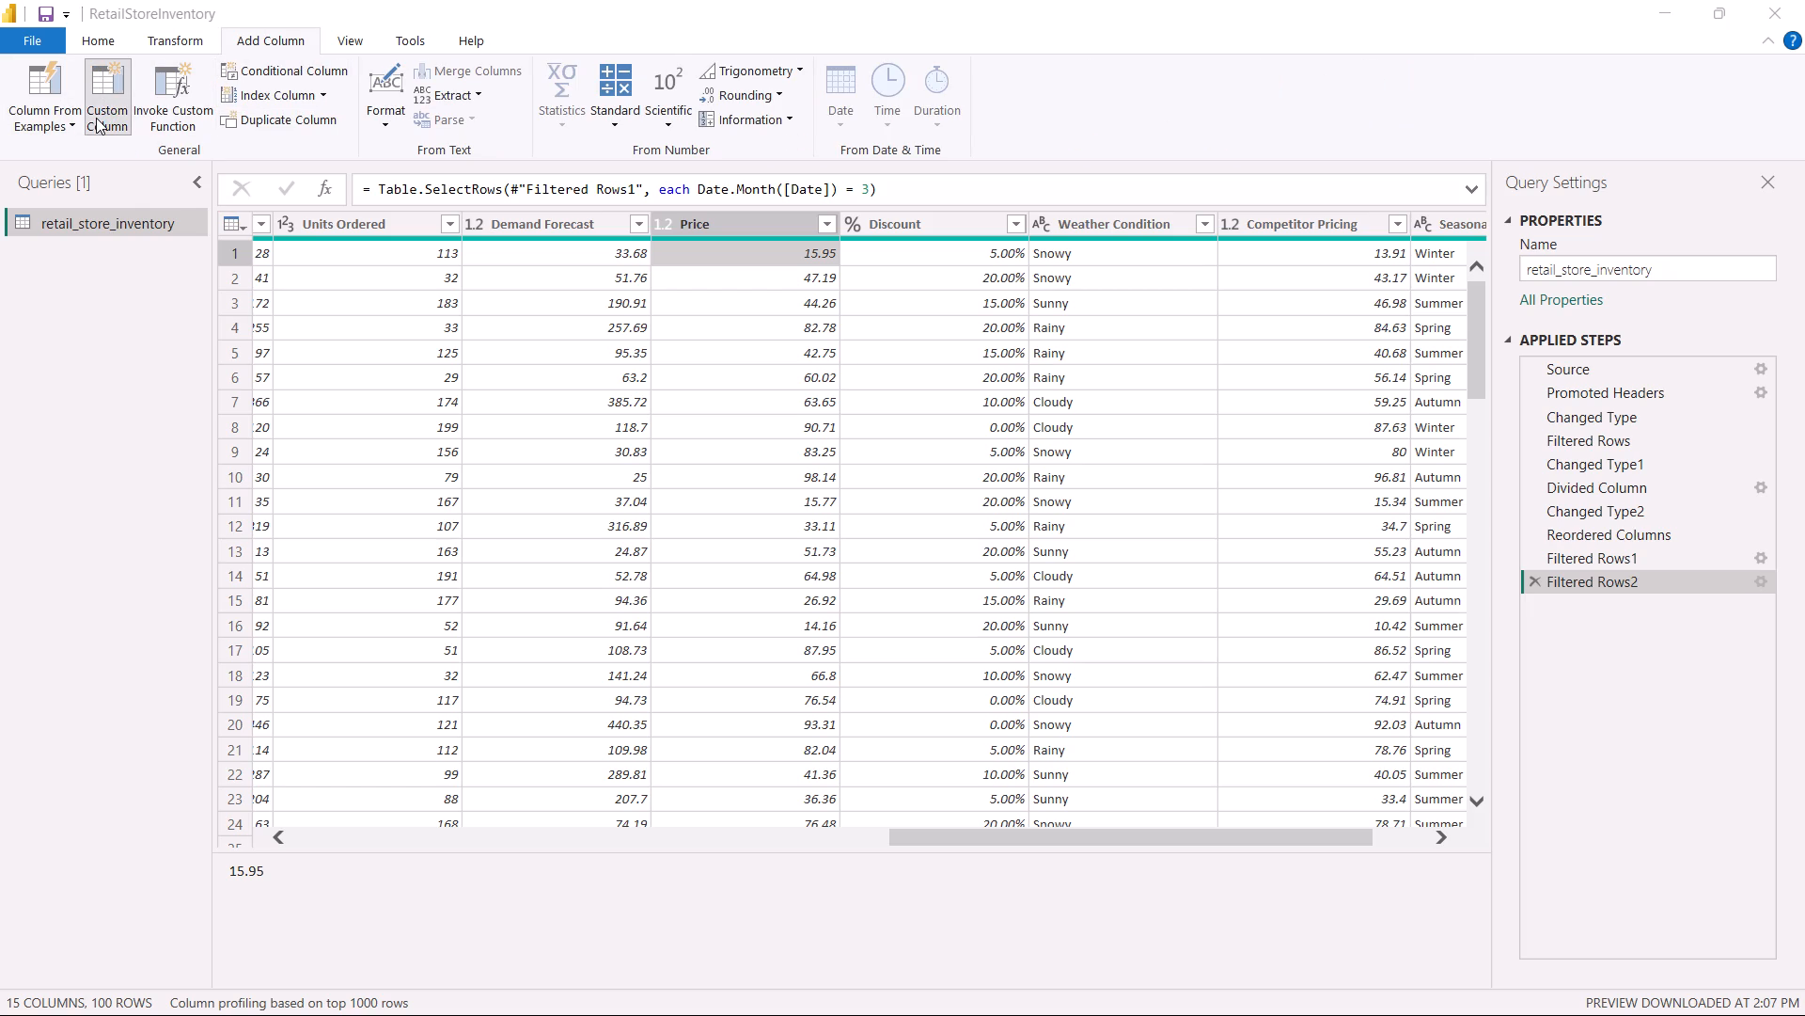
{"action": "left_click", "coordinate": [114, 103]}
{"action": "scroll", "coordinate": [357, 469], "scroll_direction": "right", "scroll_amount": 1}
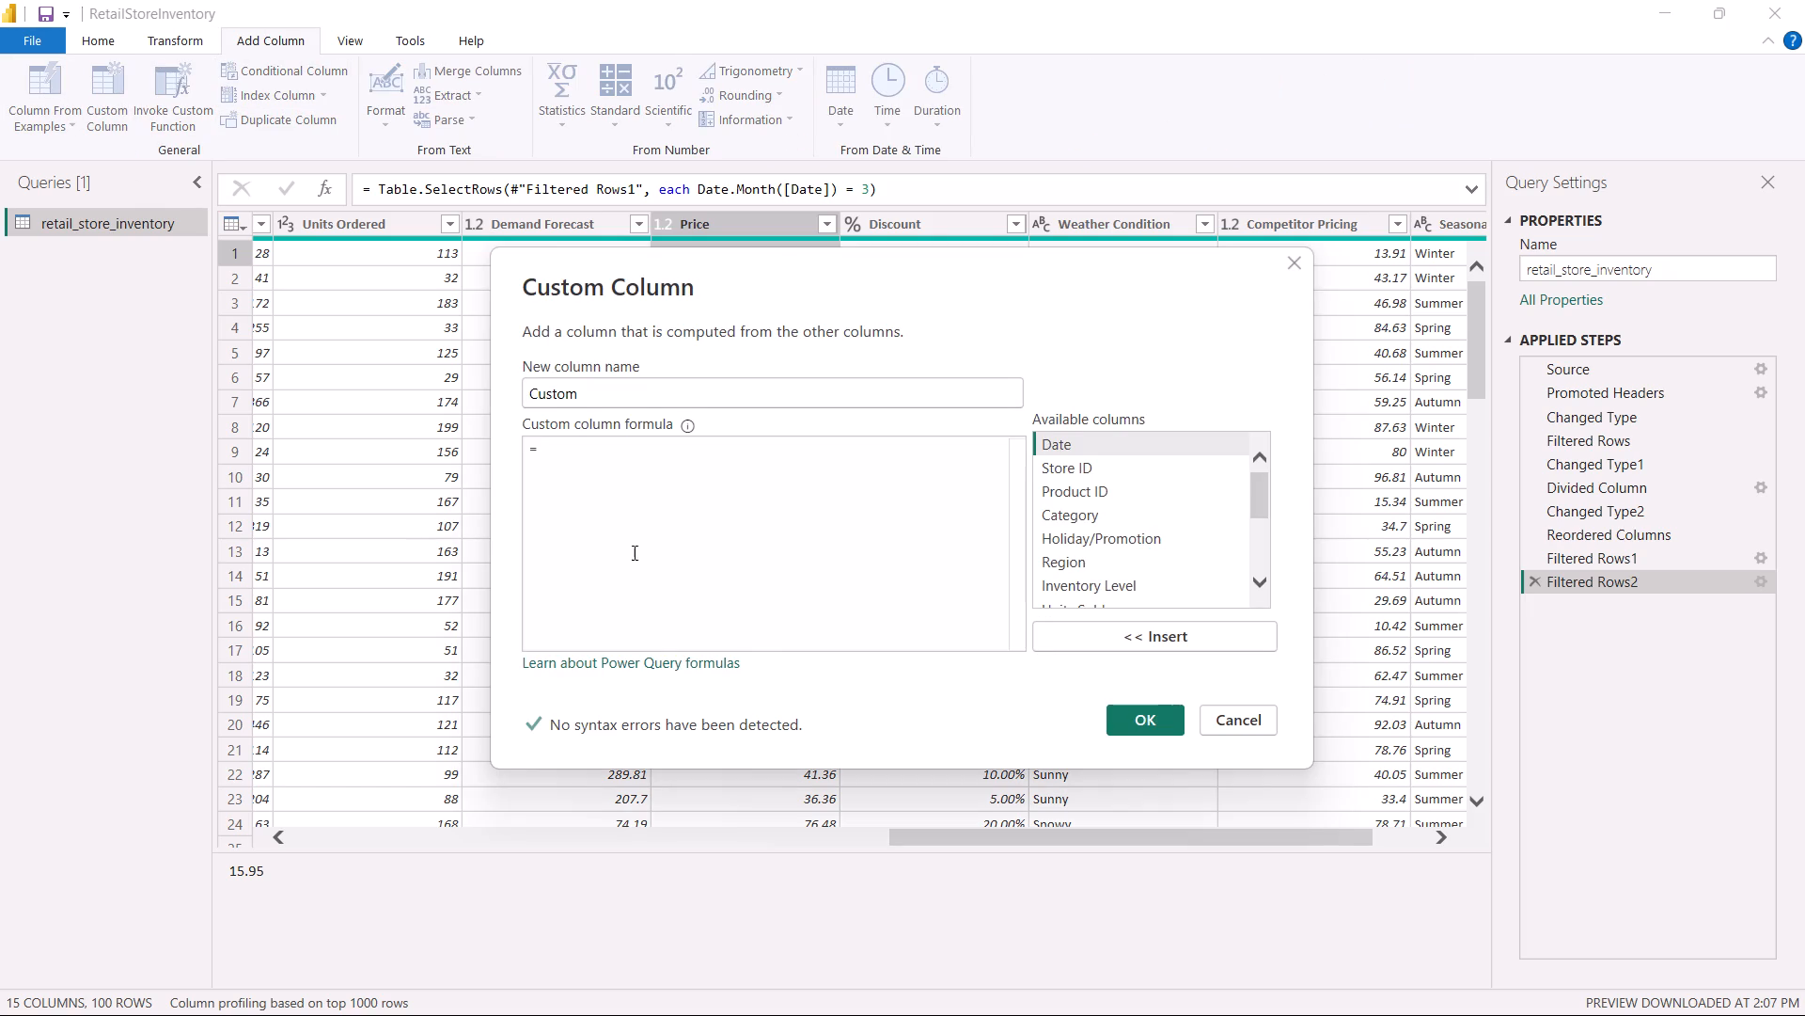
{"action": "scroll", "coordinate": [633, 549], "scroll_direction": "right", "scroll_amount": 1}
{"action": "key", "text": "p"}
{"action": "key", "text": "BackSpace"}
{"action": "key", "text": "BackSpace"}
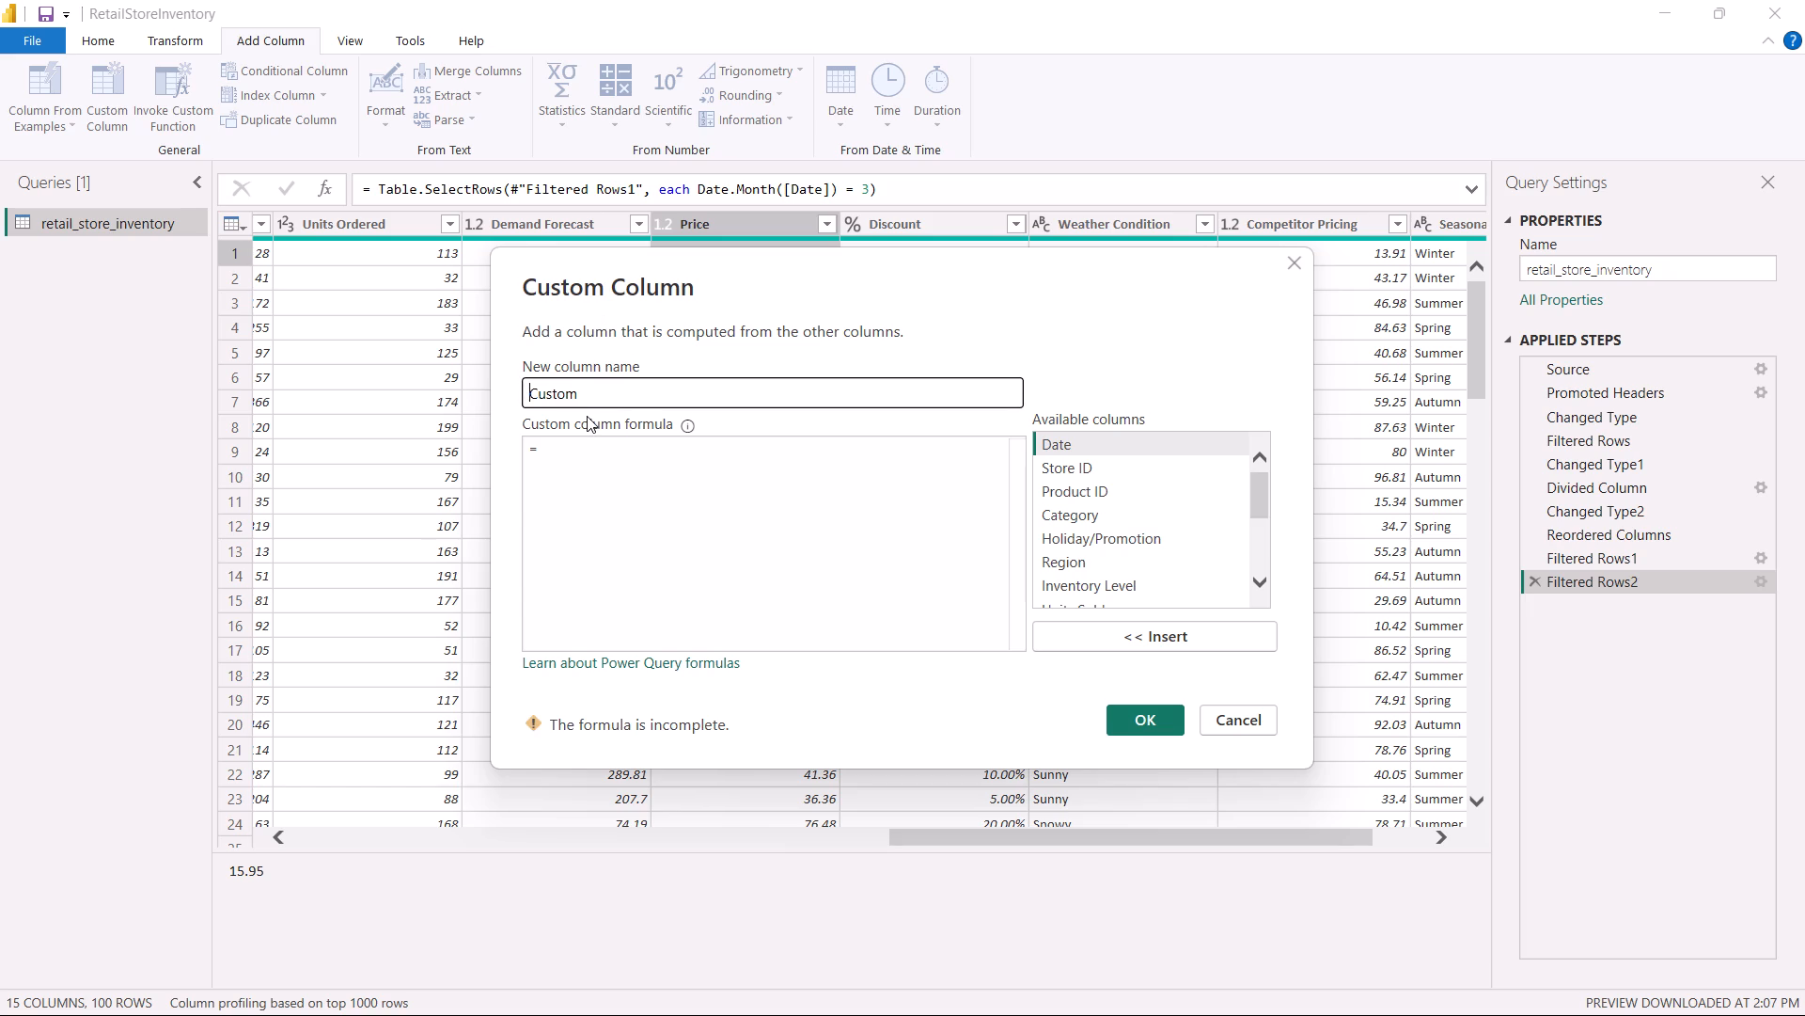
{"action": "key", "text": "Right"}
{"action": "key", "text": "Right"}
{"action": "key", "text": "Right"}
{"action": "key", "text": "Right"}
{"action": "key", "text": "Right"}
{"action": "key", "text": "Right"}
{"action": "key", "text": "BackSpace"}
{"action": "key", "text": "BackSpace"}
{"action": "key", "text": "BackSpace"}
{"action": "key", "text": "BackSpace"}
{"action": "key", "text": "BackSpace"}
{"action": "key", "text": "BackSpace"}
{"action": "type", "text": "new"}
{"action": "type", "text": "_price"}
{"action": "key", "text": "Return"}
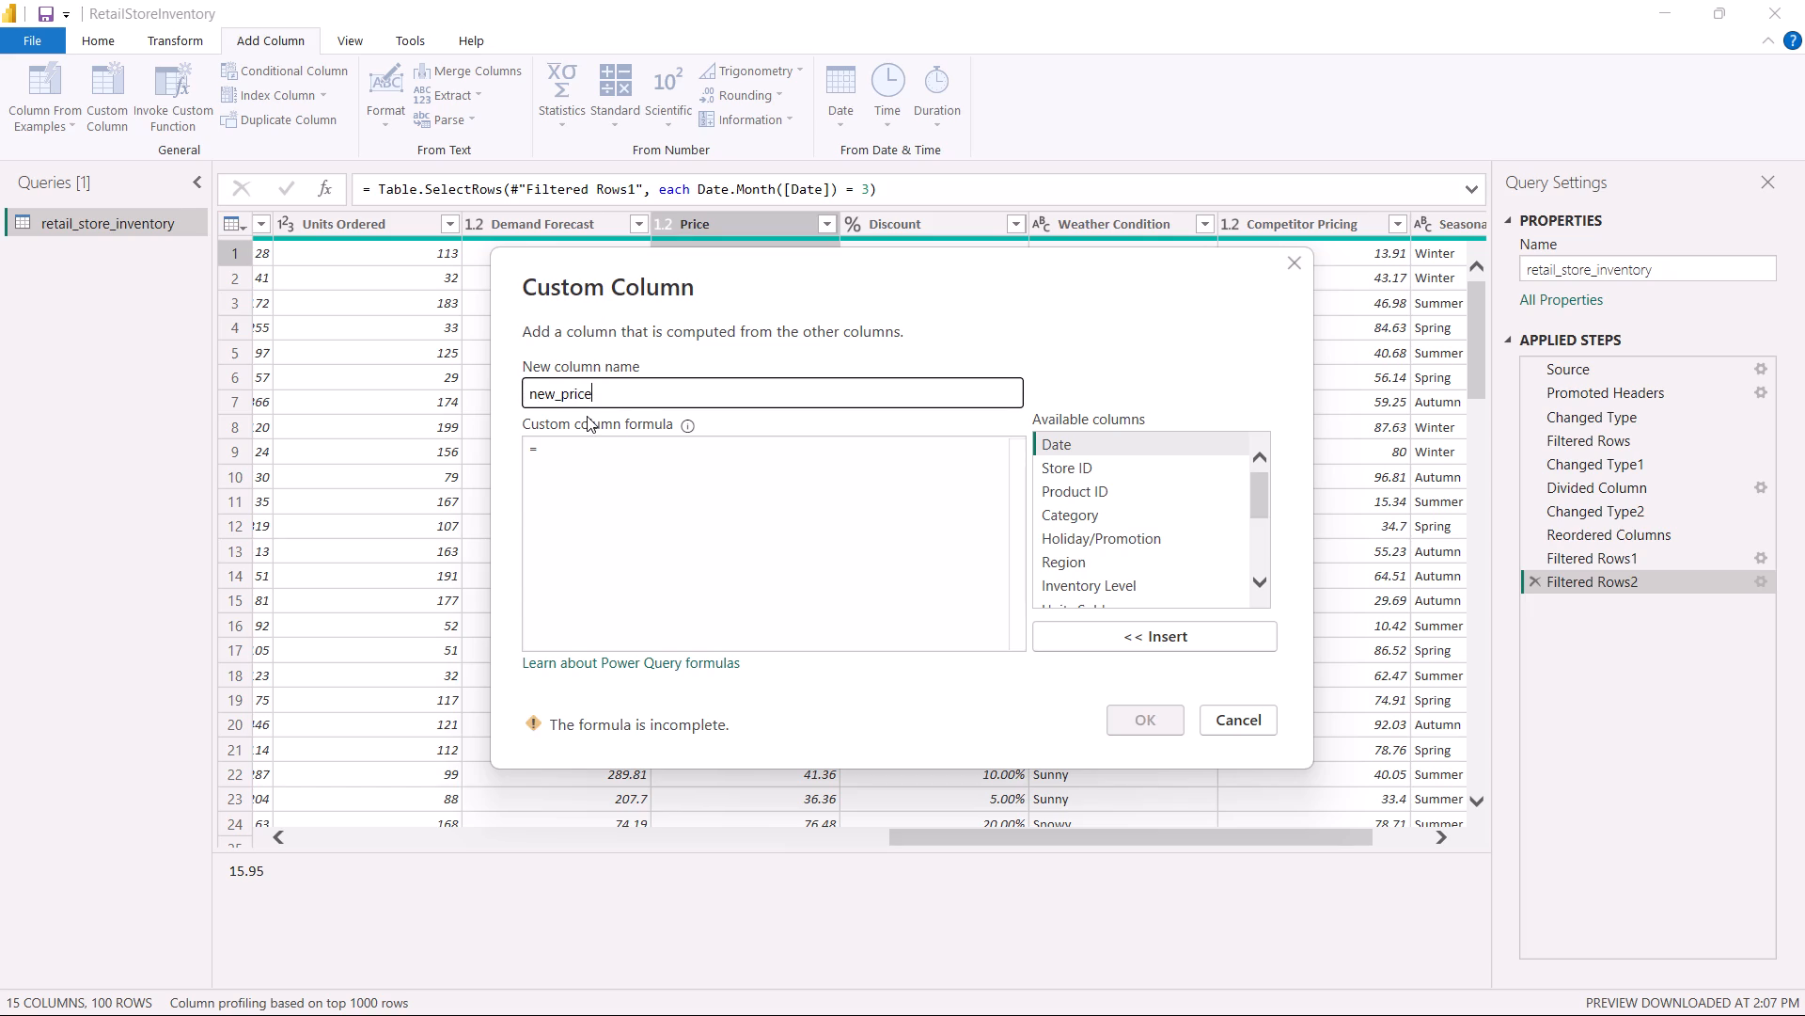
Set the new_price formula to the Price column, = [Price], and add the column to the query.
{"action": "left_click", "coordinate": [597, 454]}
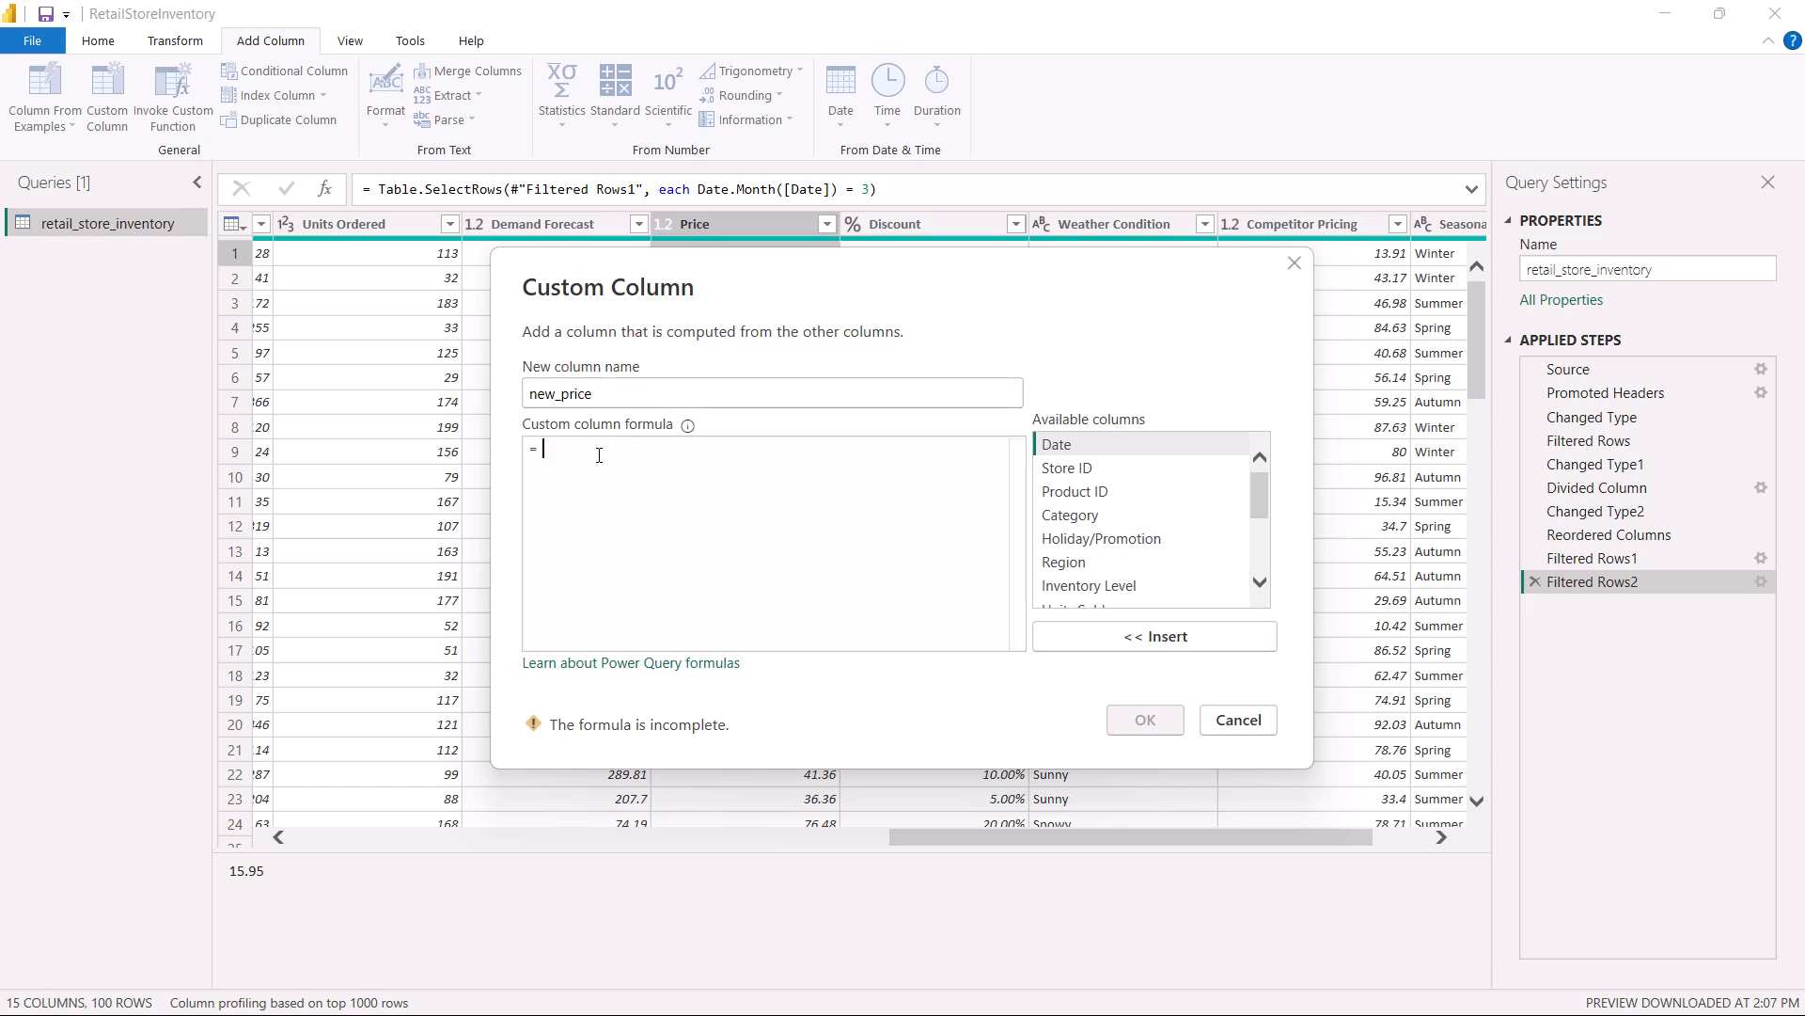
{"action": "scroll", "coordinate": [1107, 514], "scroll_direction": "down", "scroll_amount": 1}
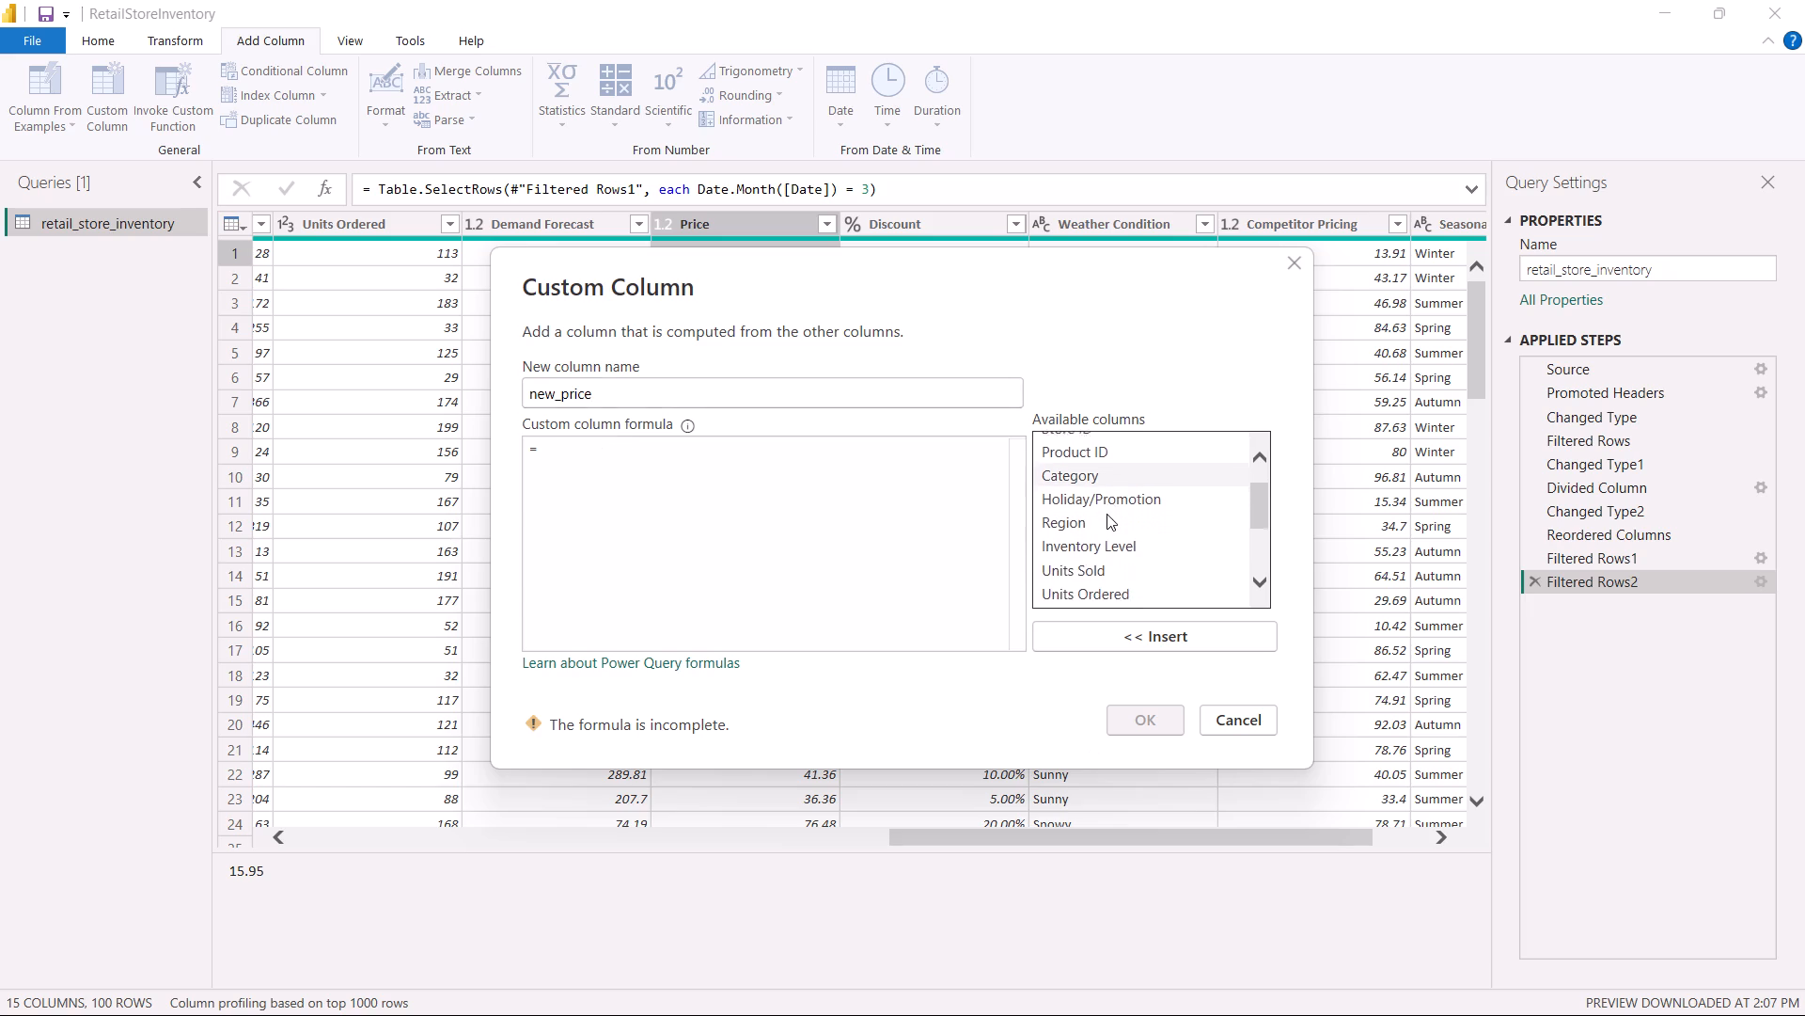
{"action": "scroll", "coordinate": [1107, 514], "scroll_direction": "down", "scroll_amount": 2}
{"action": "left_click", "coordinate": [1086, 514]}
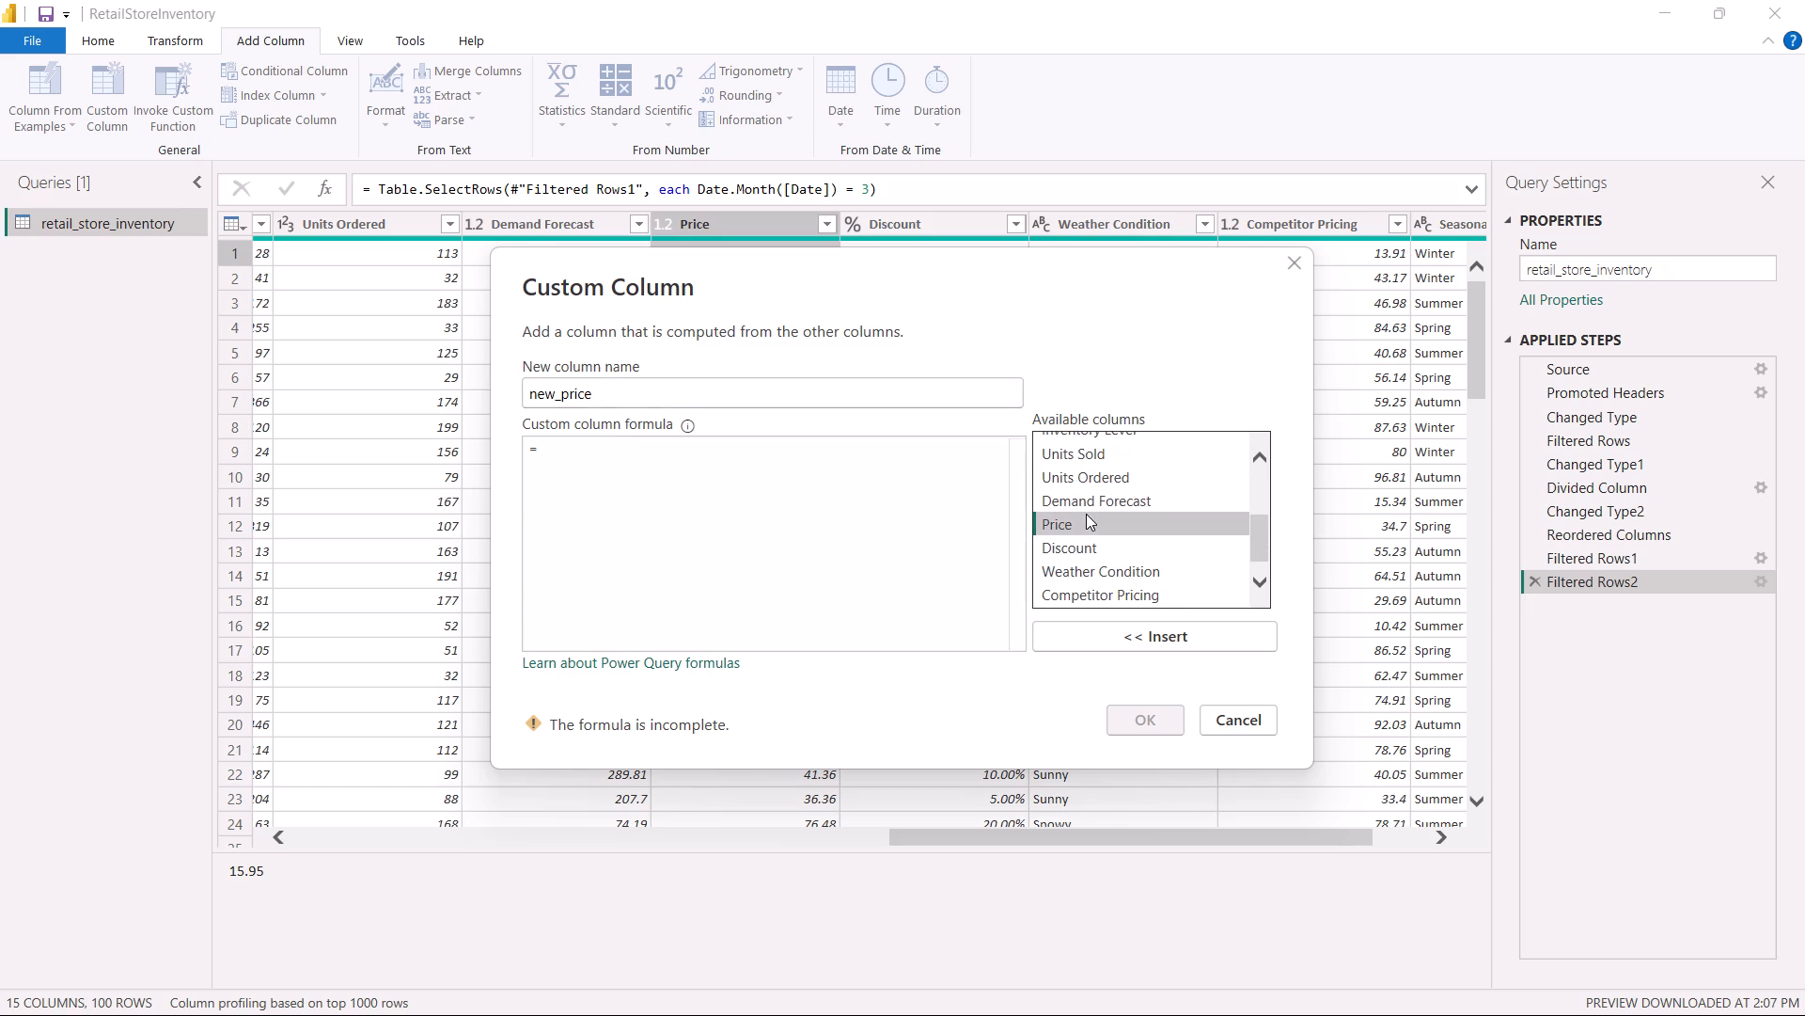
{"action": "left_click", "coordinate": [1192, 632]}
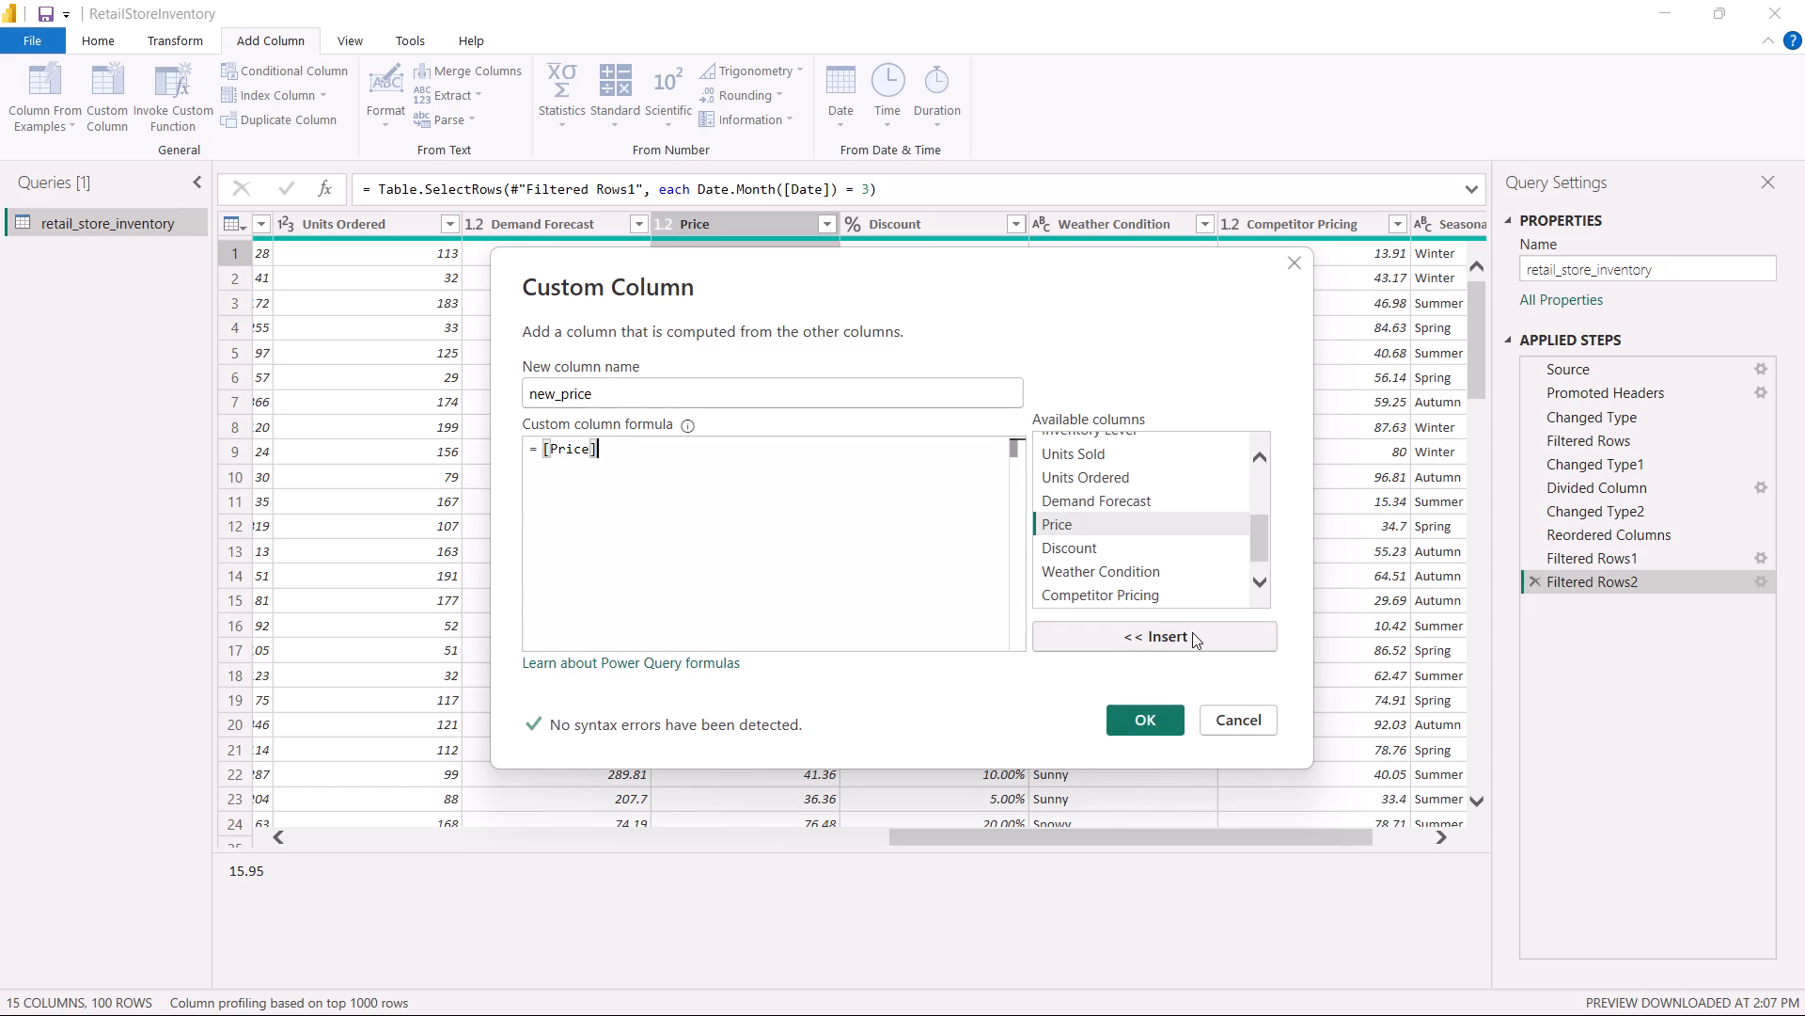
{"action": "left_click", "coordinate": [1148, 722]}
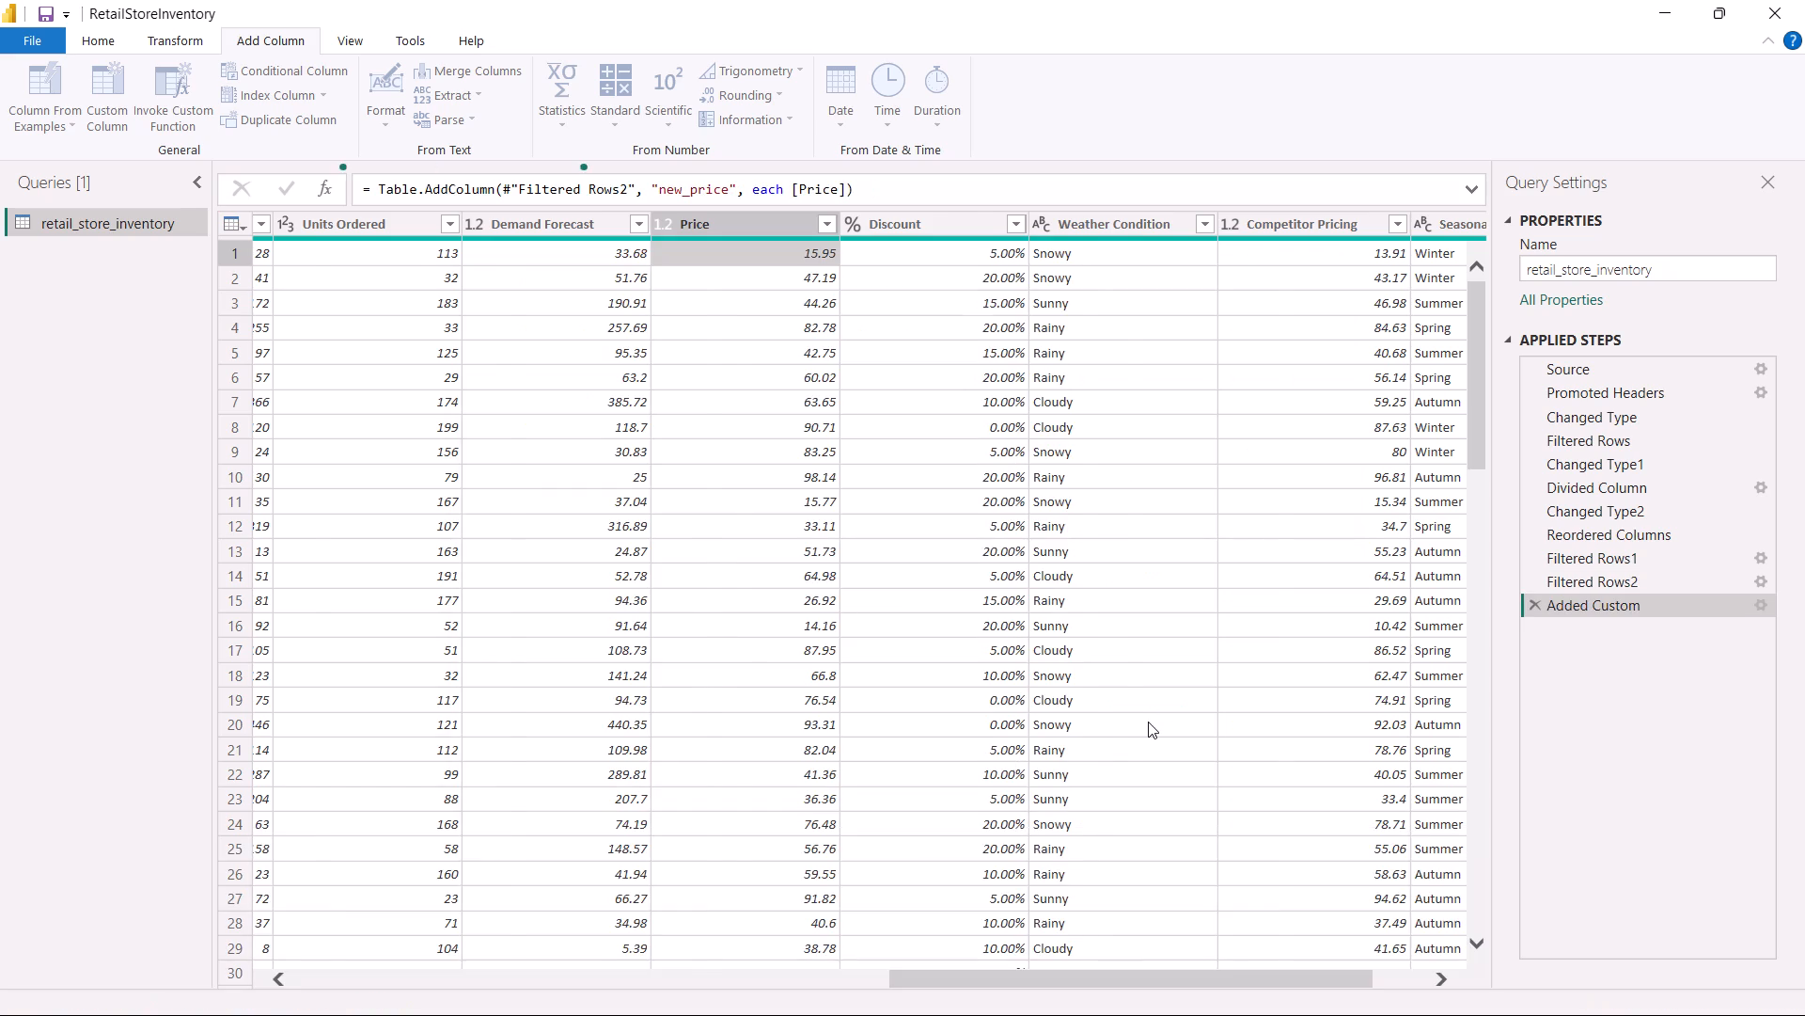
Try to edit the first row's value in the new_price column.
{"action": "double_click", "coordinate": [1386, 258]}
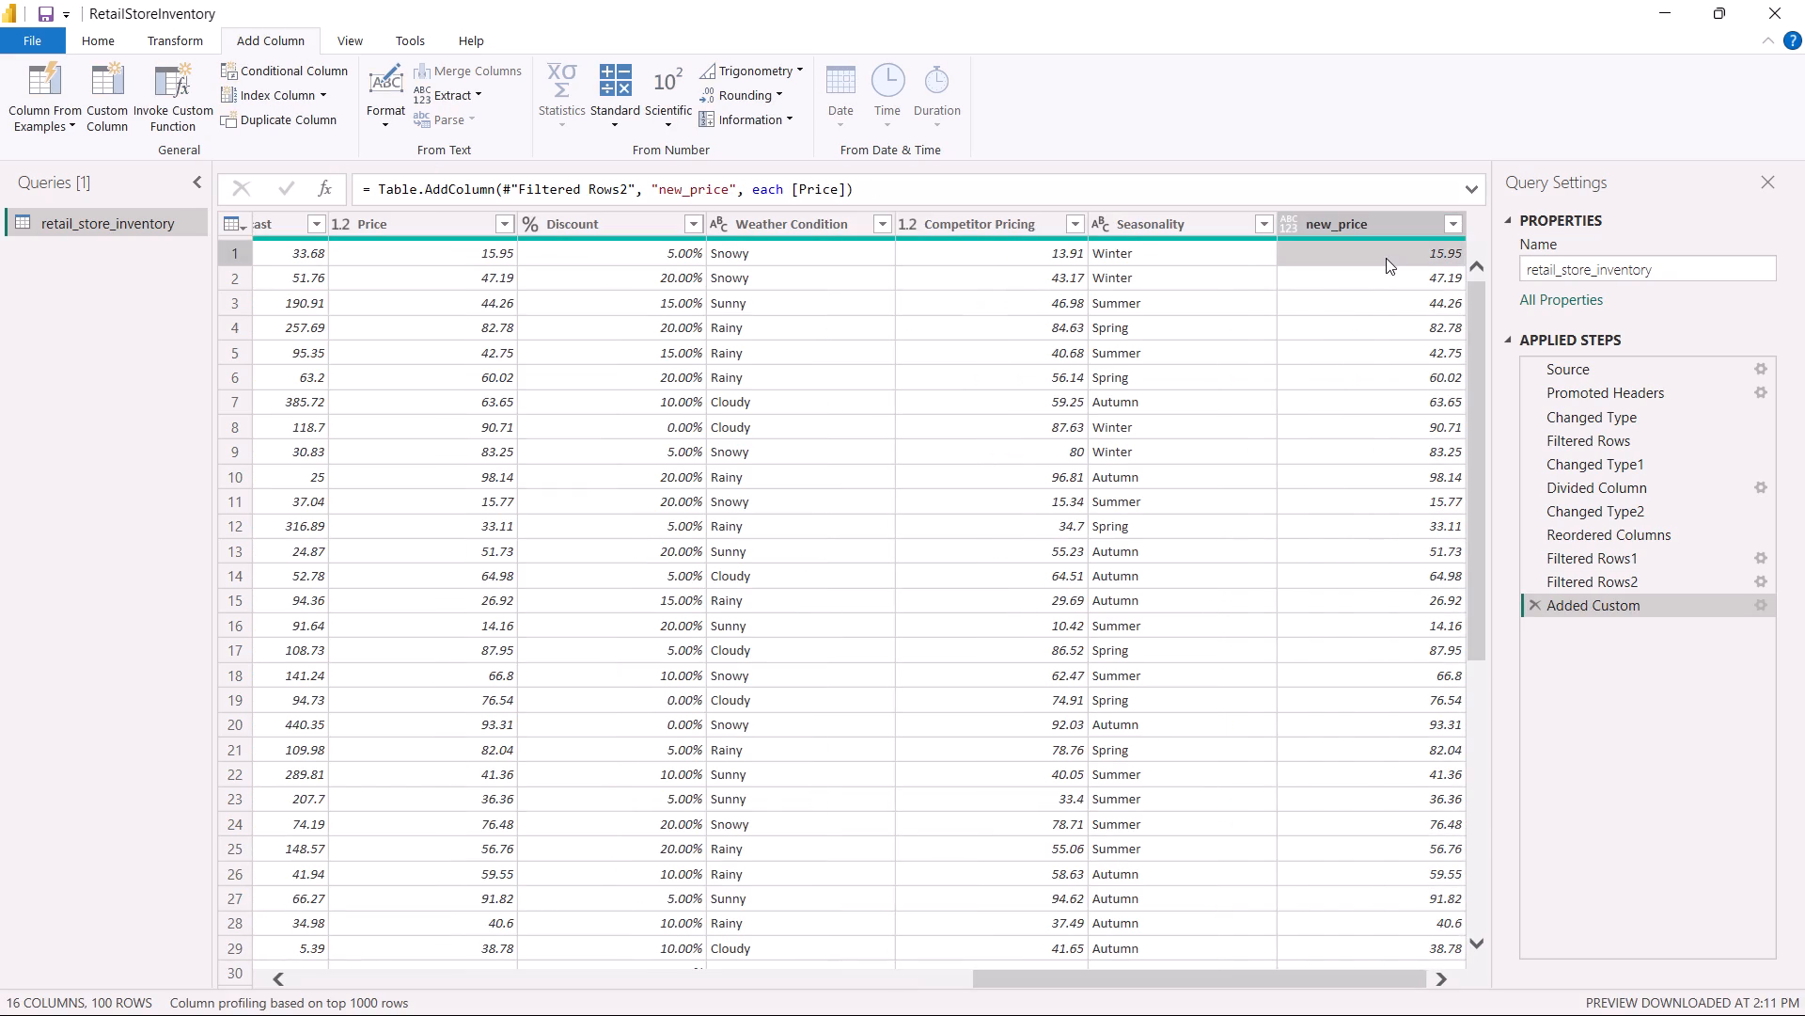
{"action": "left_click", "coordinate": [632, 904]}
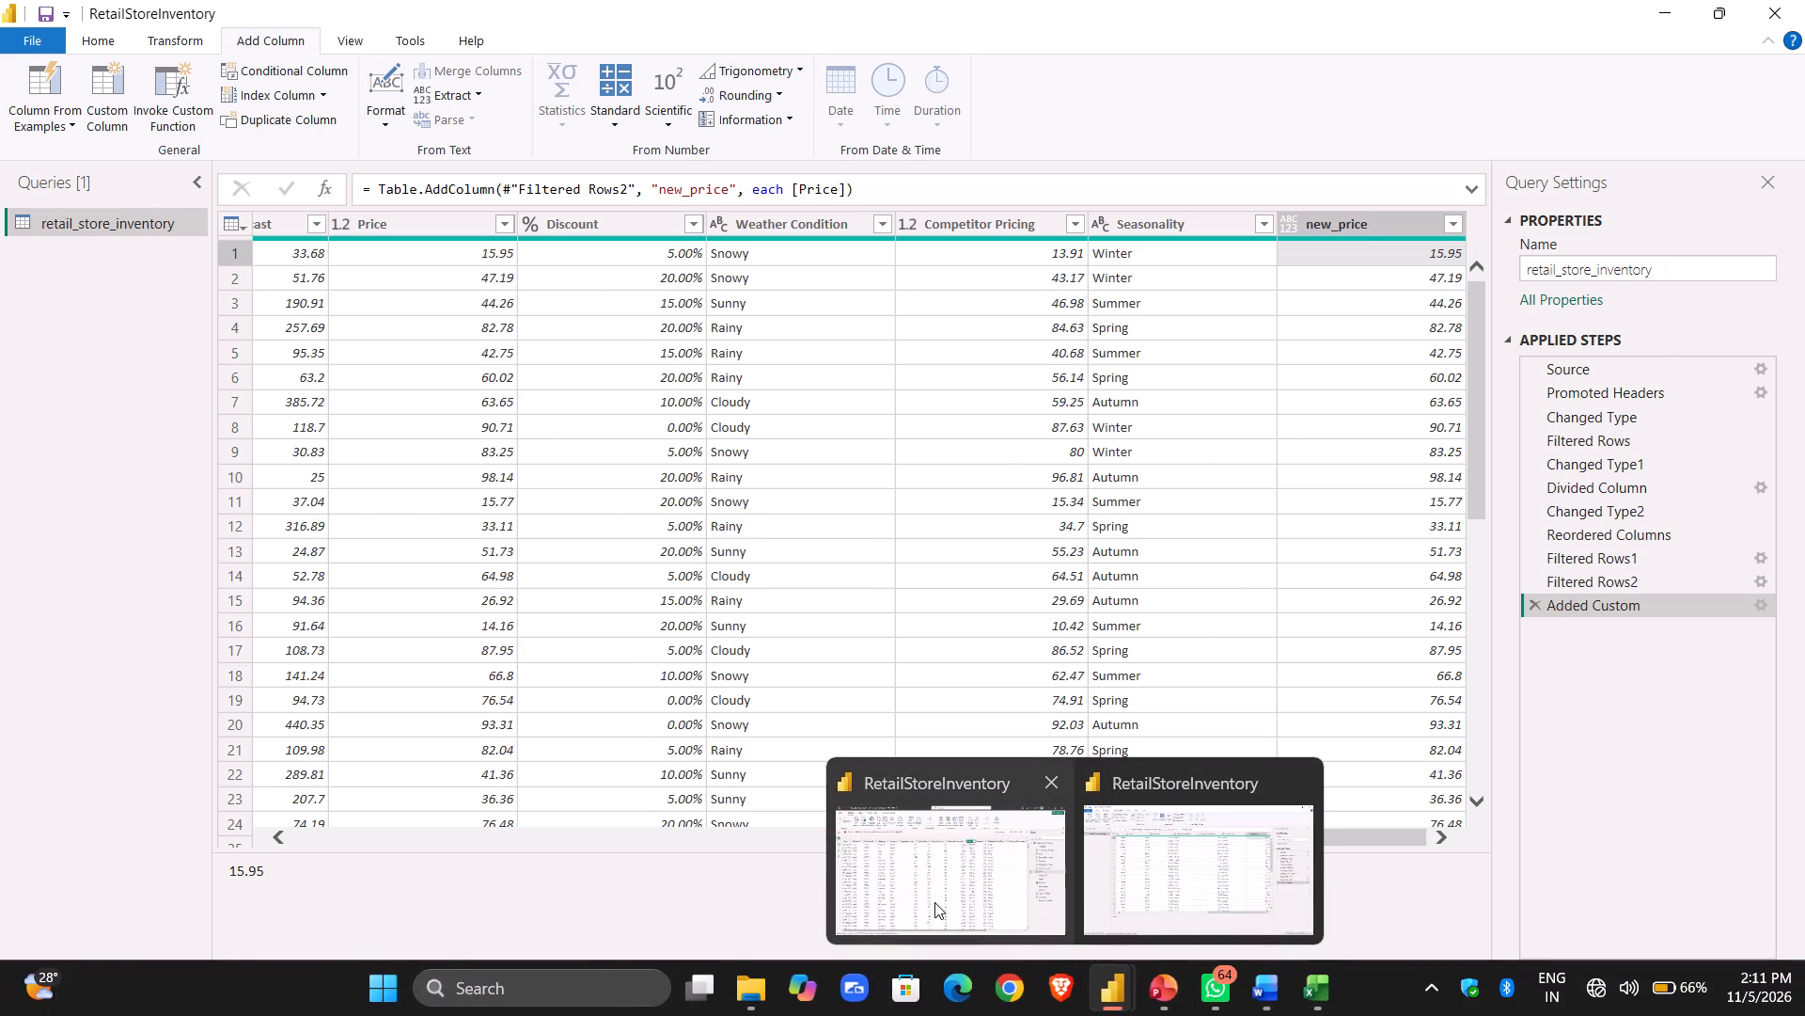
Switch back to the Cleaned_Retail_Store_Inventory workbook in Excel and review the edited Price rows.
{"action": "left_click", "coordinate": [926, 875]}
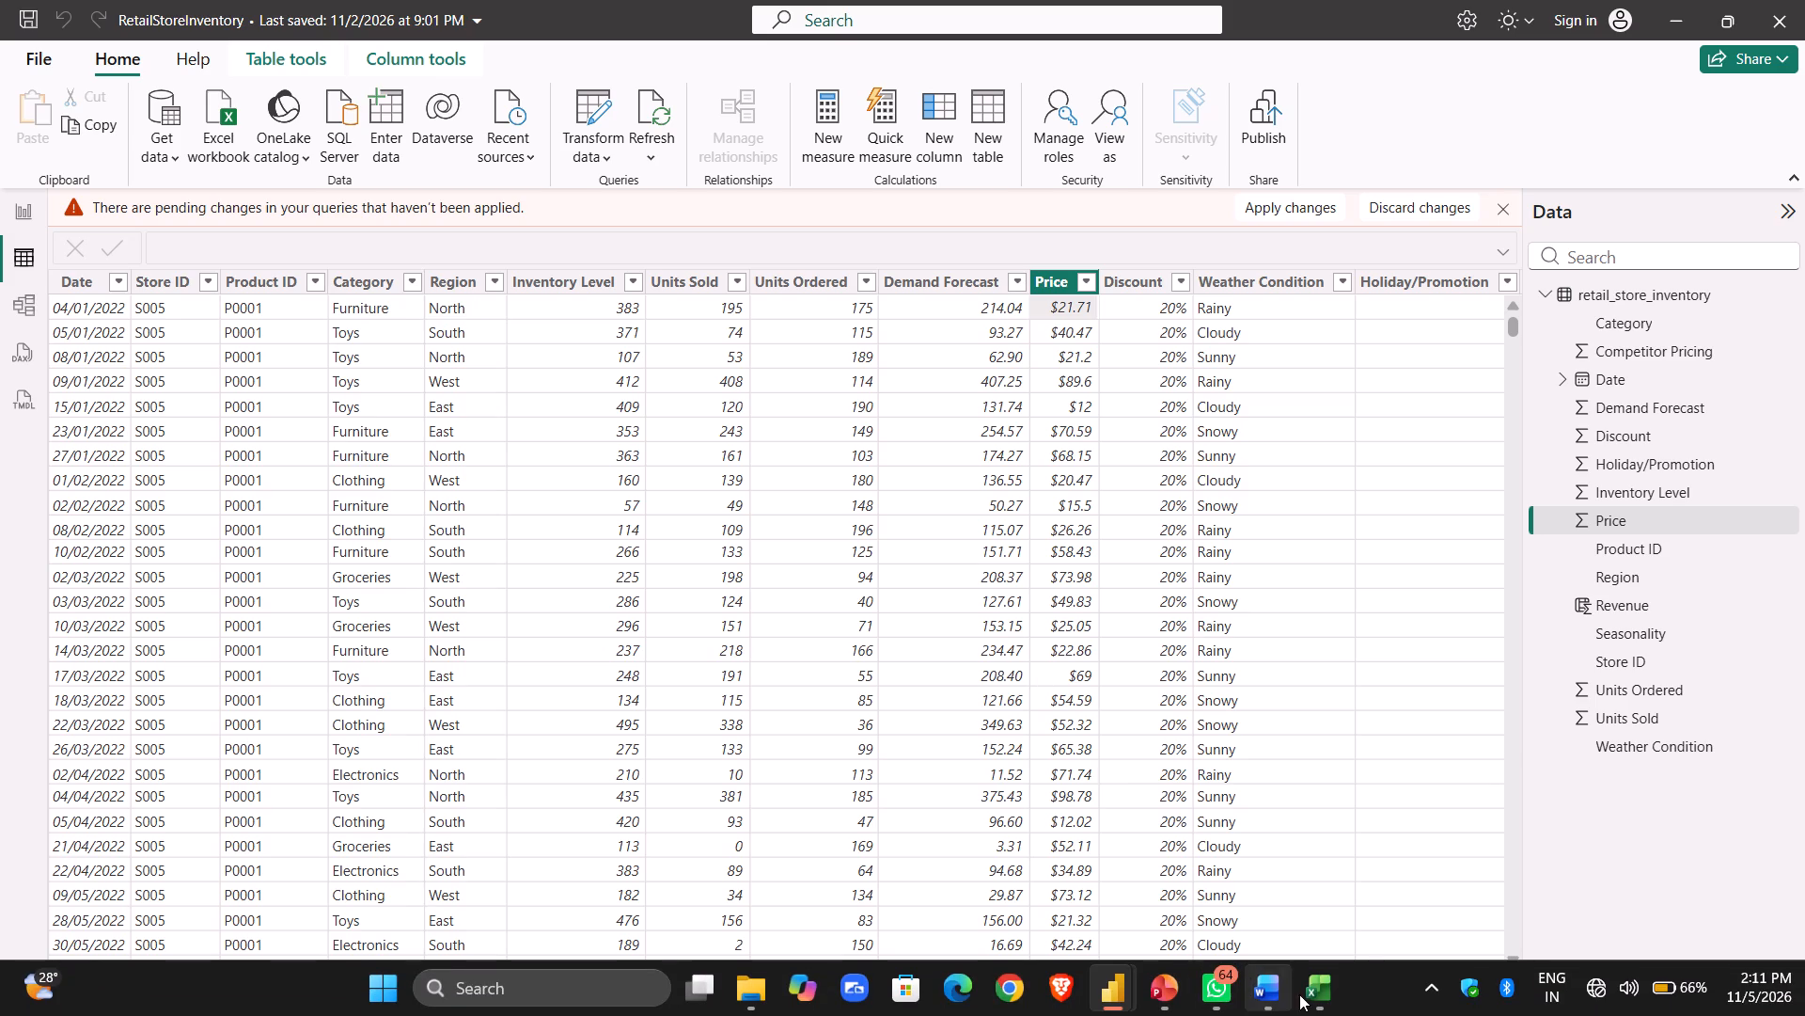
{"action": "left_click", "coordinate": [1310, 994]}
{"action": "scroll", "coordinate": [808, 577], "scroll_direction": "right", "scroll_amount": 1}
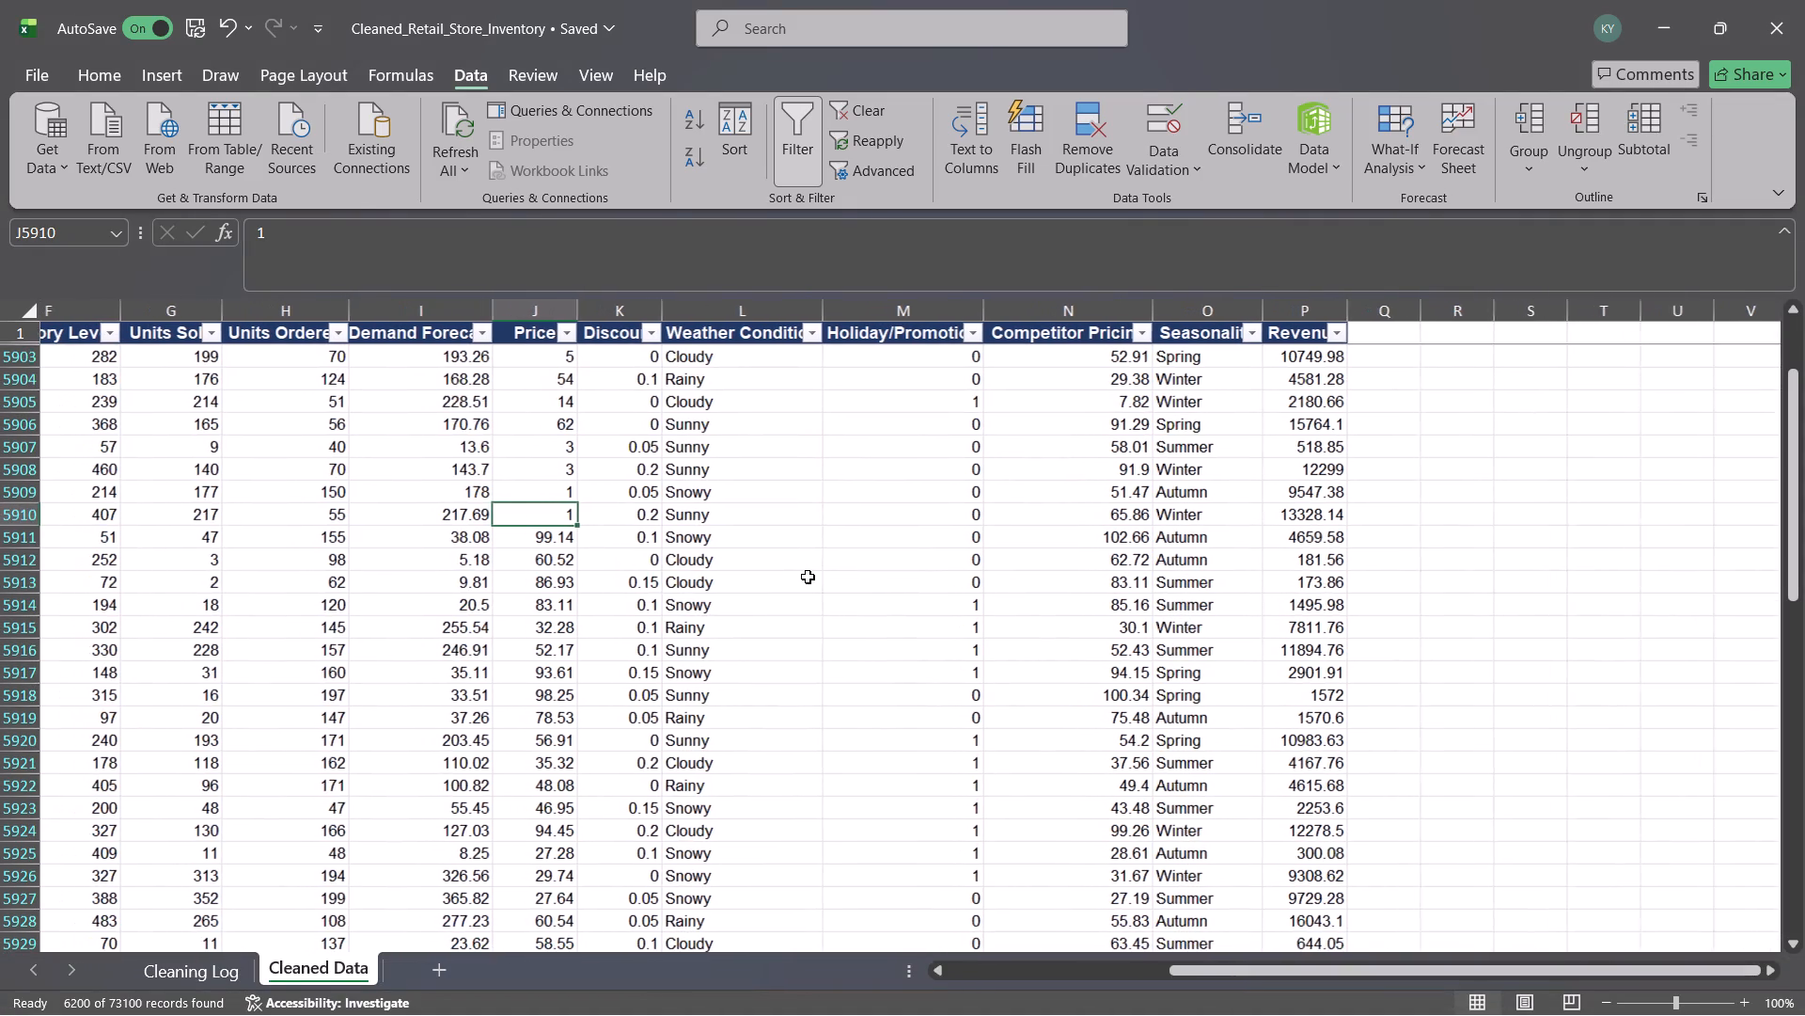
{"action": "scroll", "coordinate": [667, 581], "scroll_direction": "up", "scroll_amount": 1}
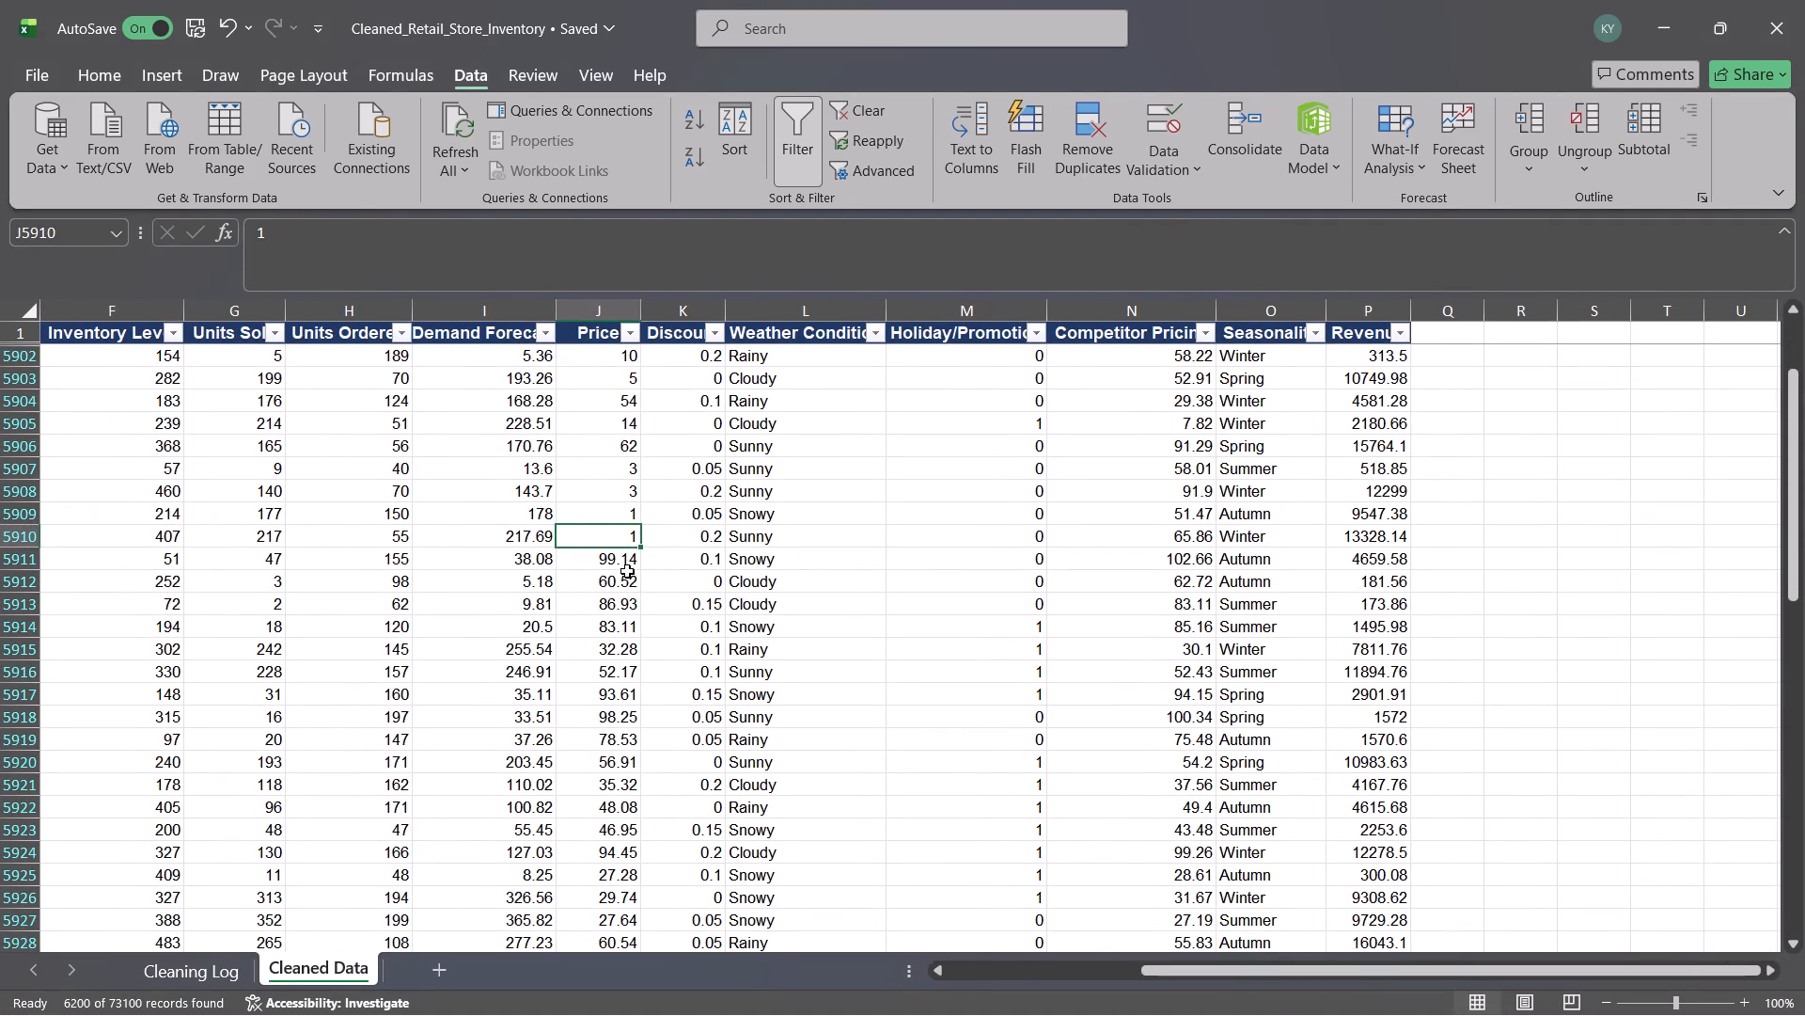
Save the workbook with the edited prices and switch to the RetailStoreInventory report in Power BI Desktop.
{"action": "key", "text": "ctrl+s"}
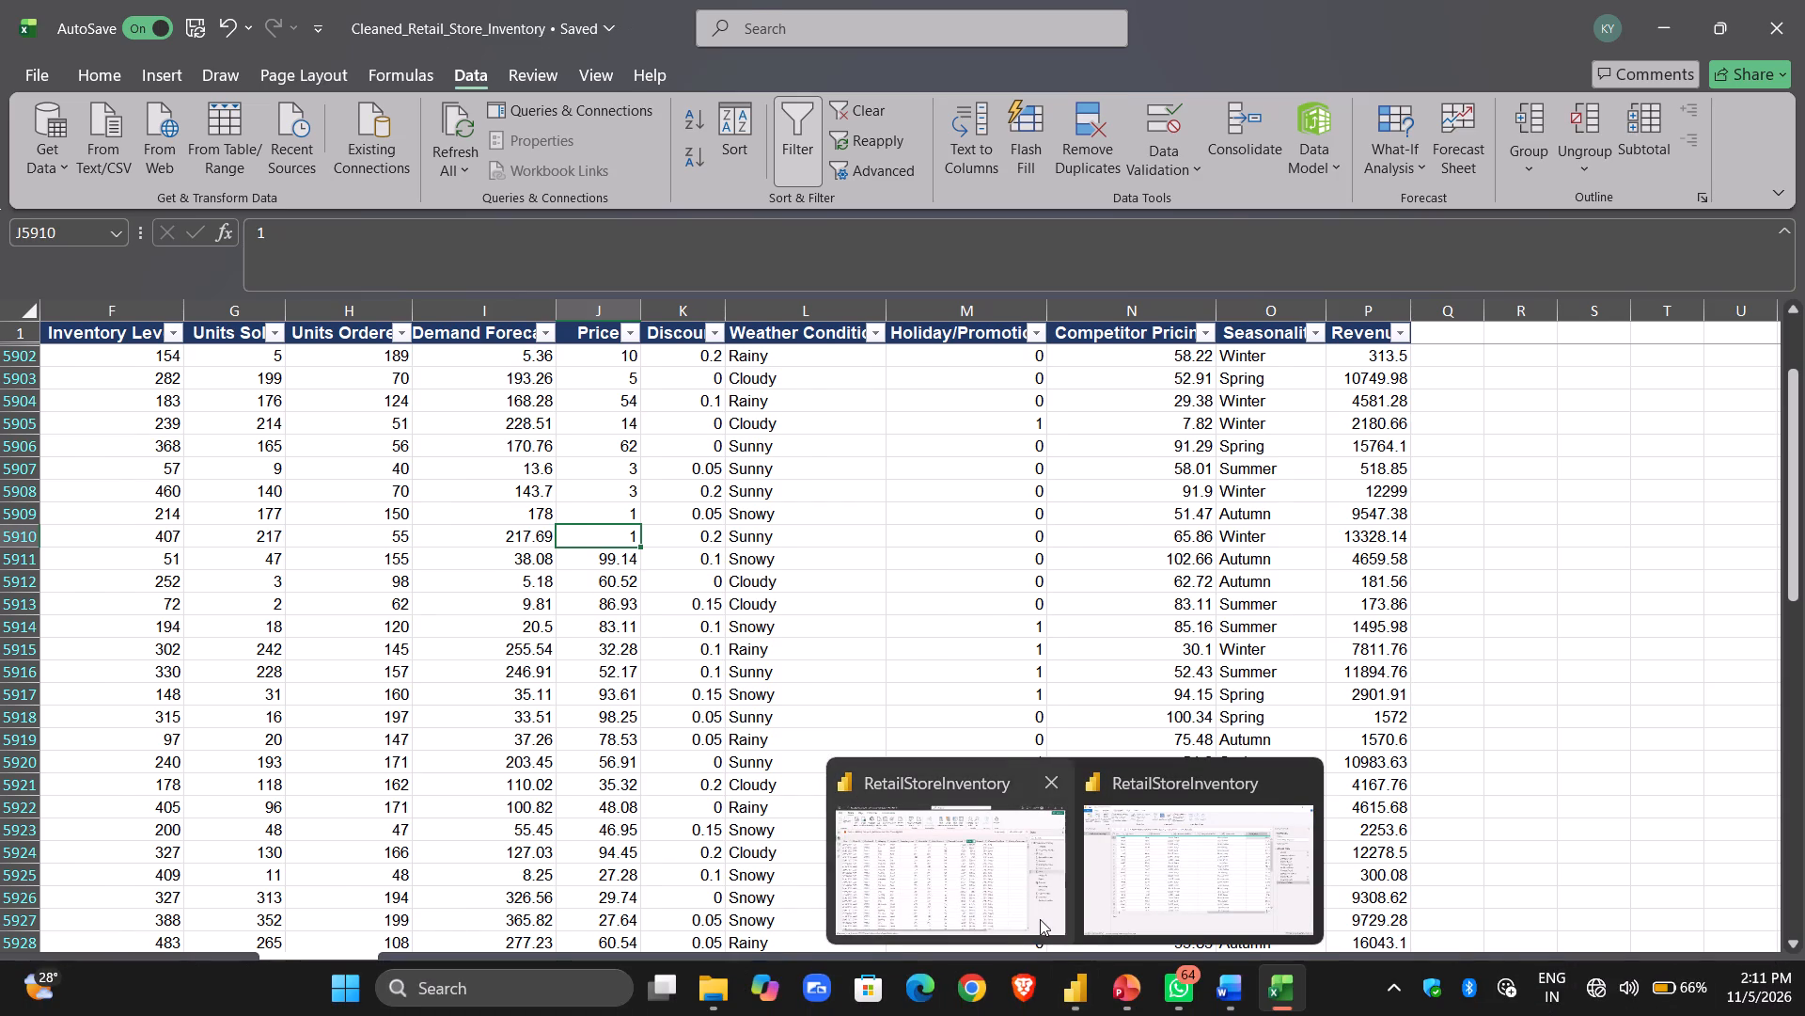
{"action": "left_click", "coordinate": [1040, 919]}
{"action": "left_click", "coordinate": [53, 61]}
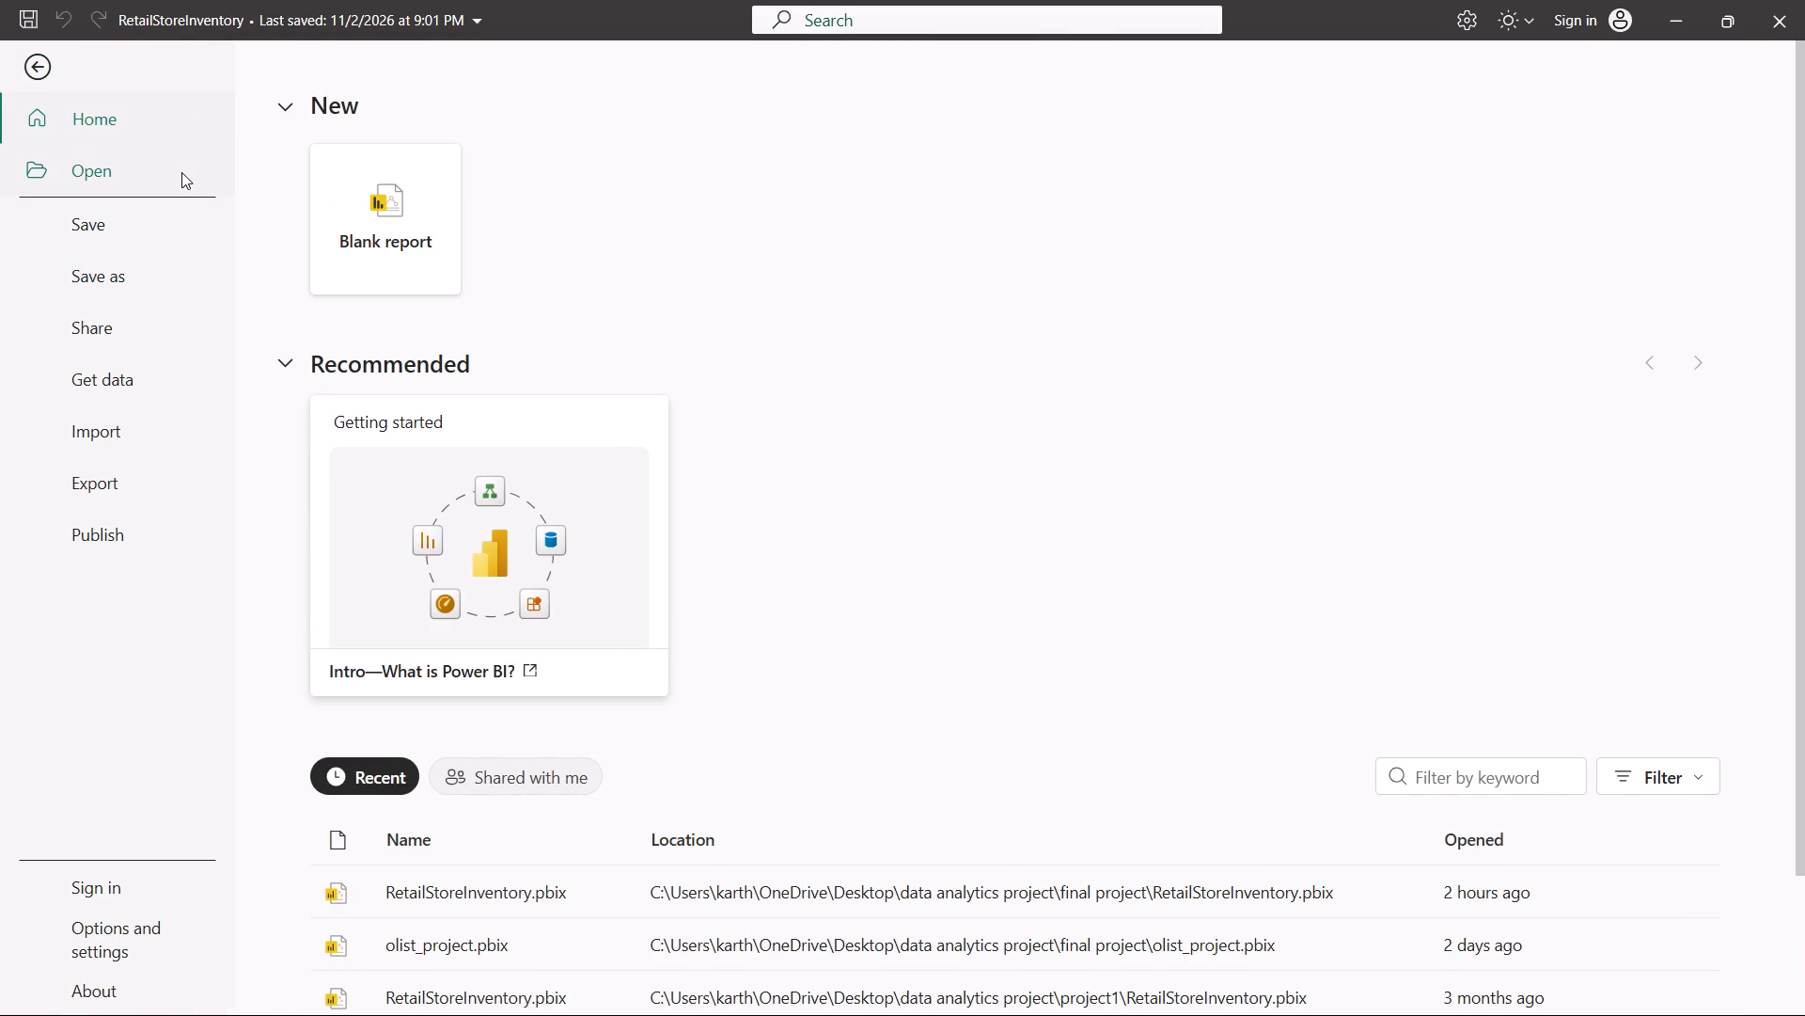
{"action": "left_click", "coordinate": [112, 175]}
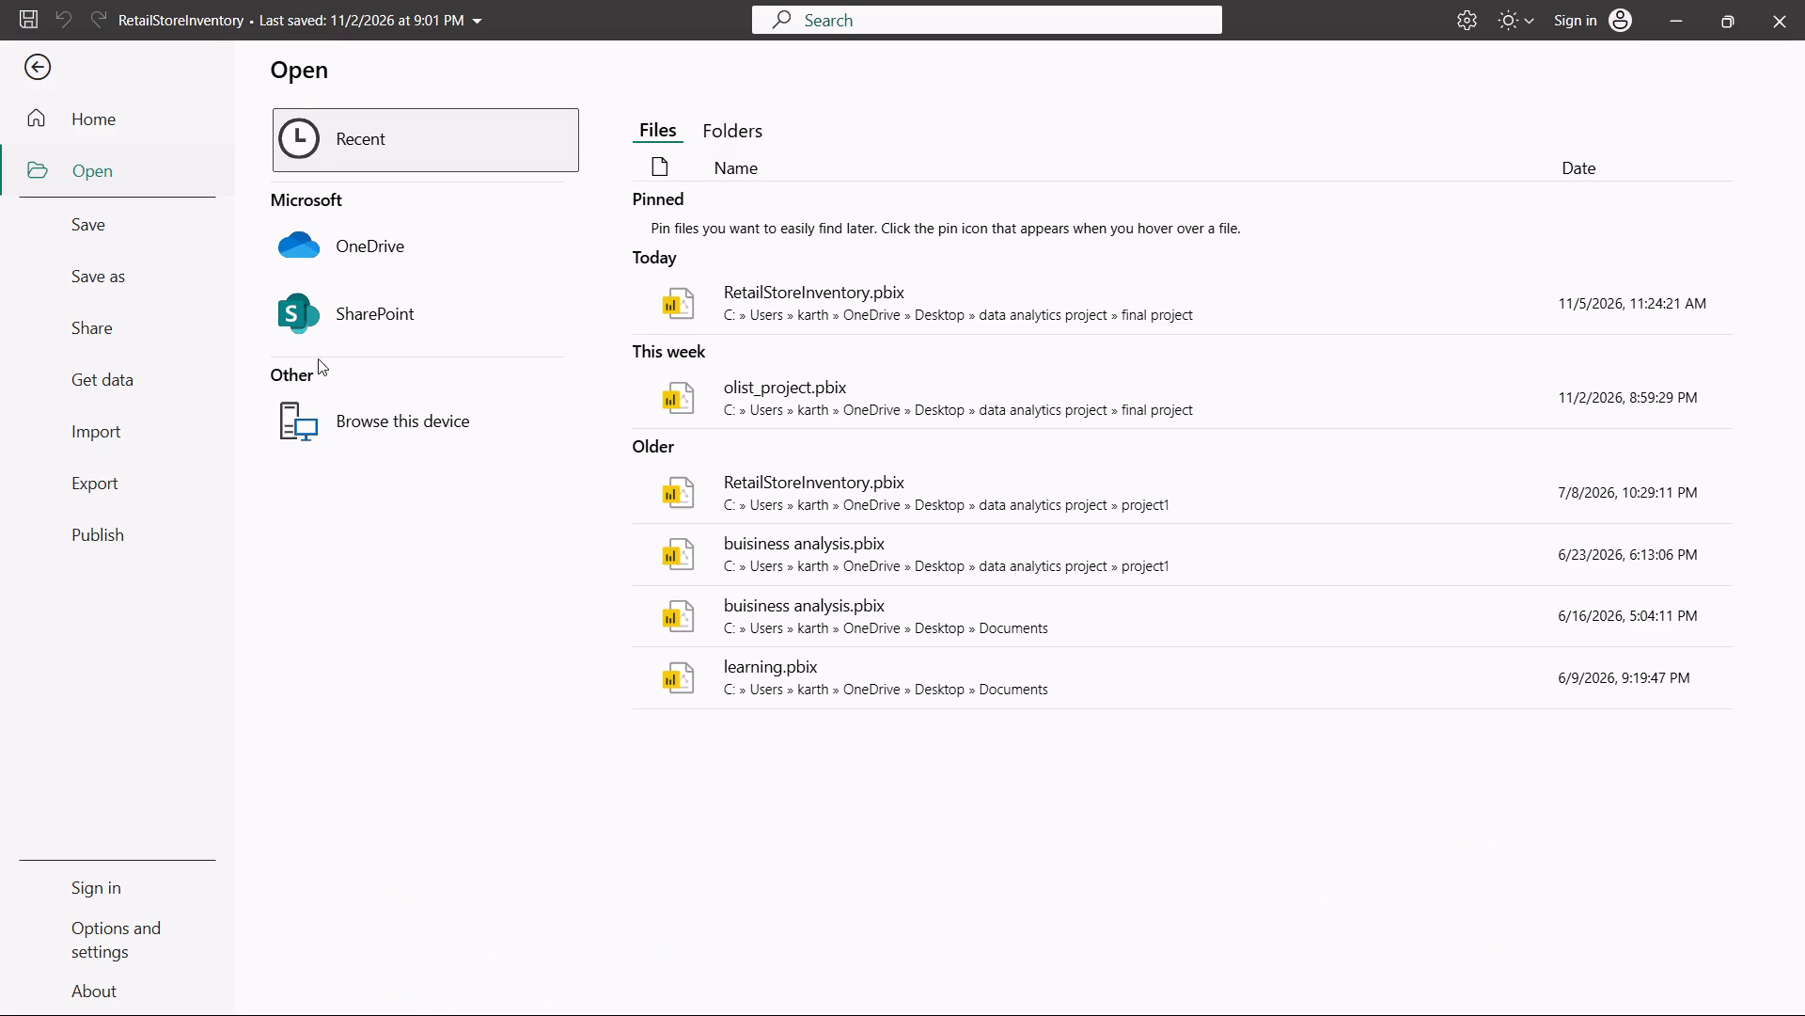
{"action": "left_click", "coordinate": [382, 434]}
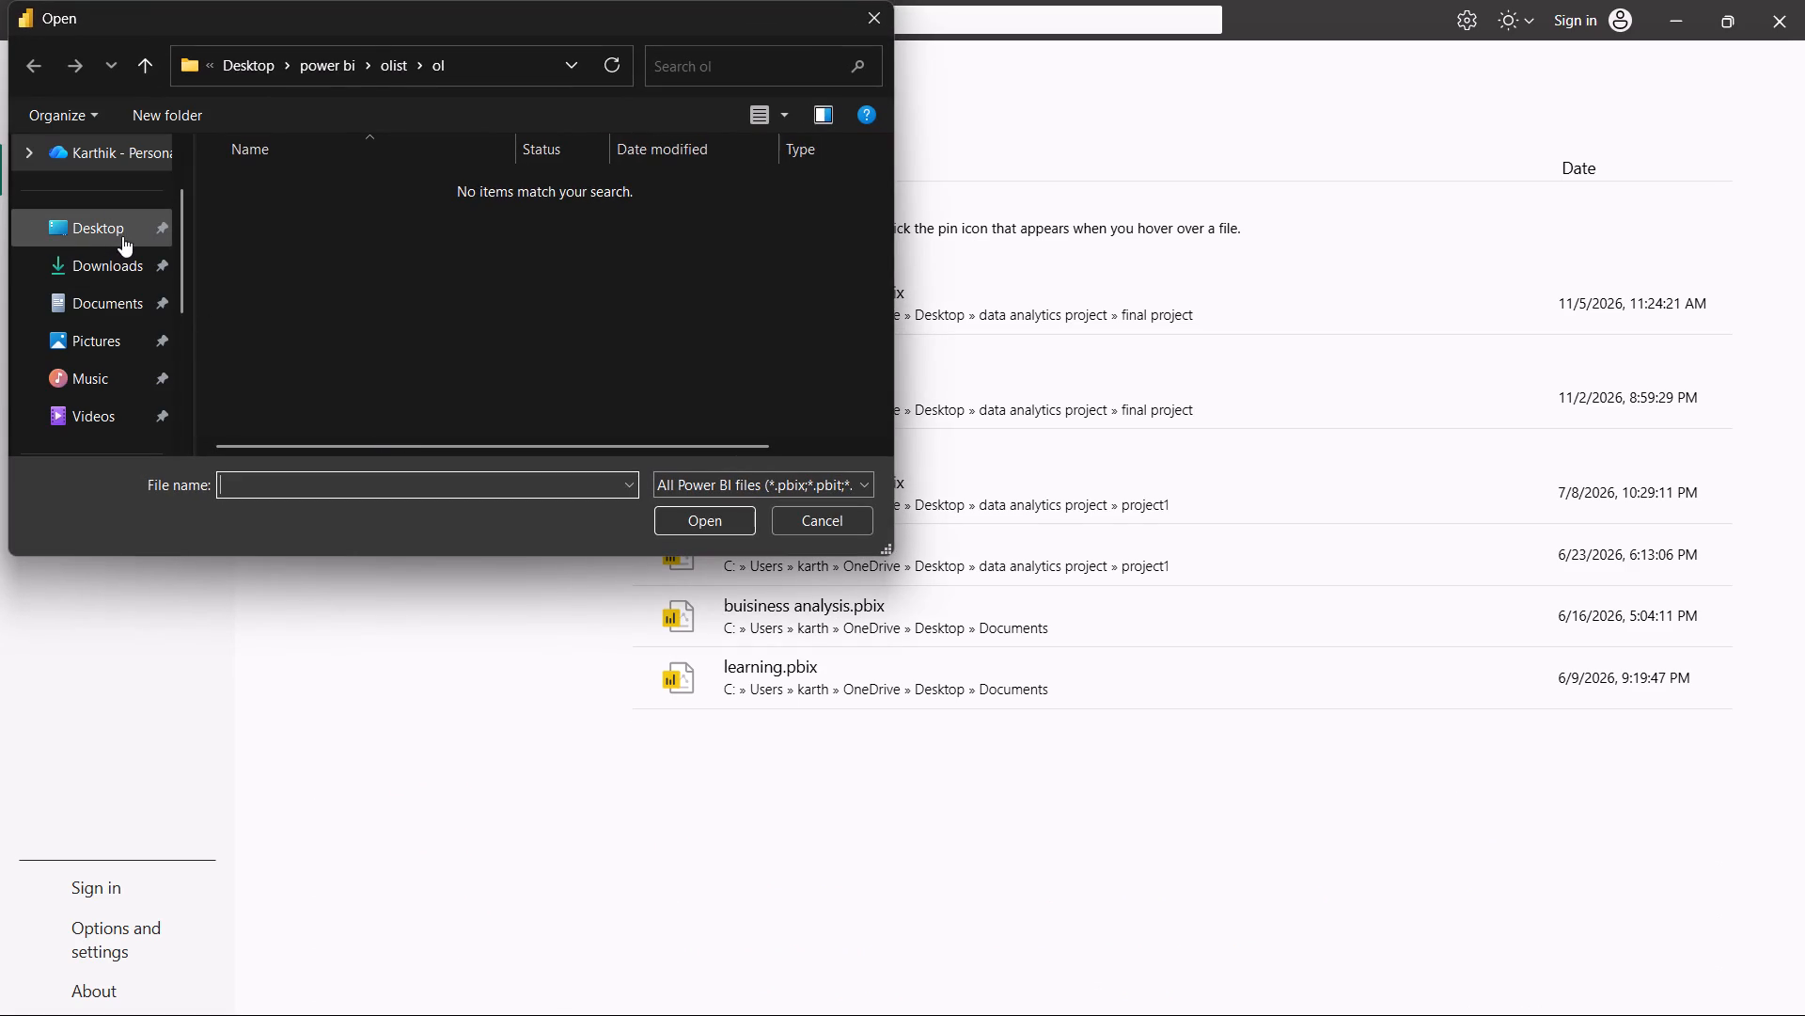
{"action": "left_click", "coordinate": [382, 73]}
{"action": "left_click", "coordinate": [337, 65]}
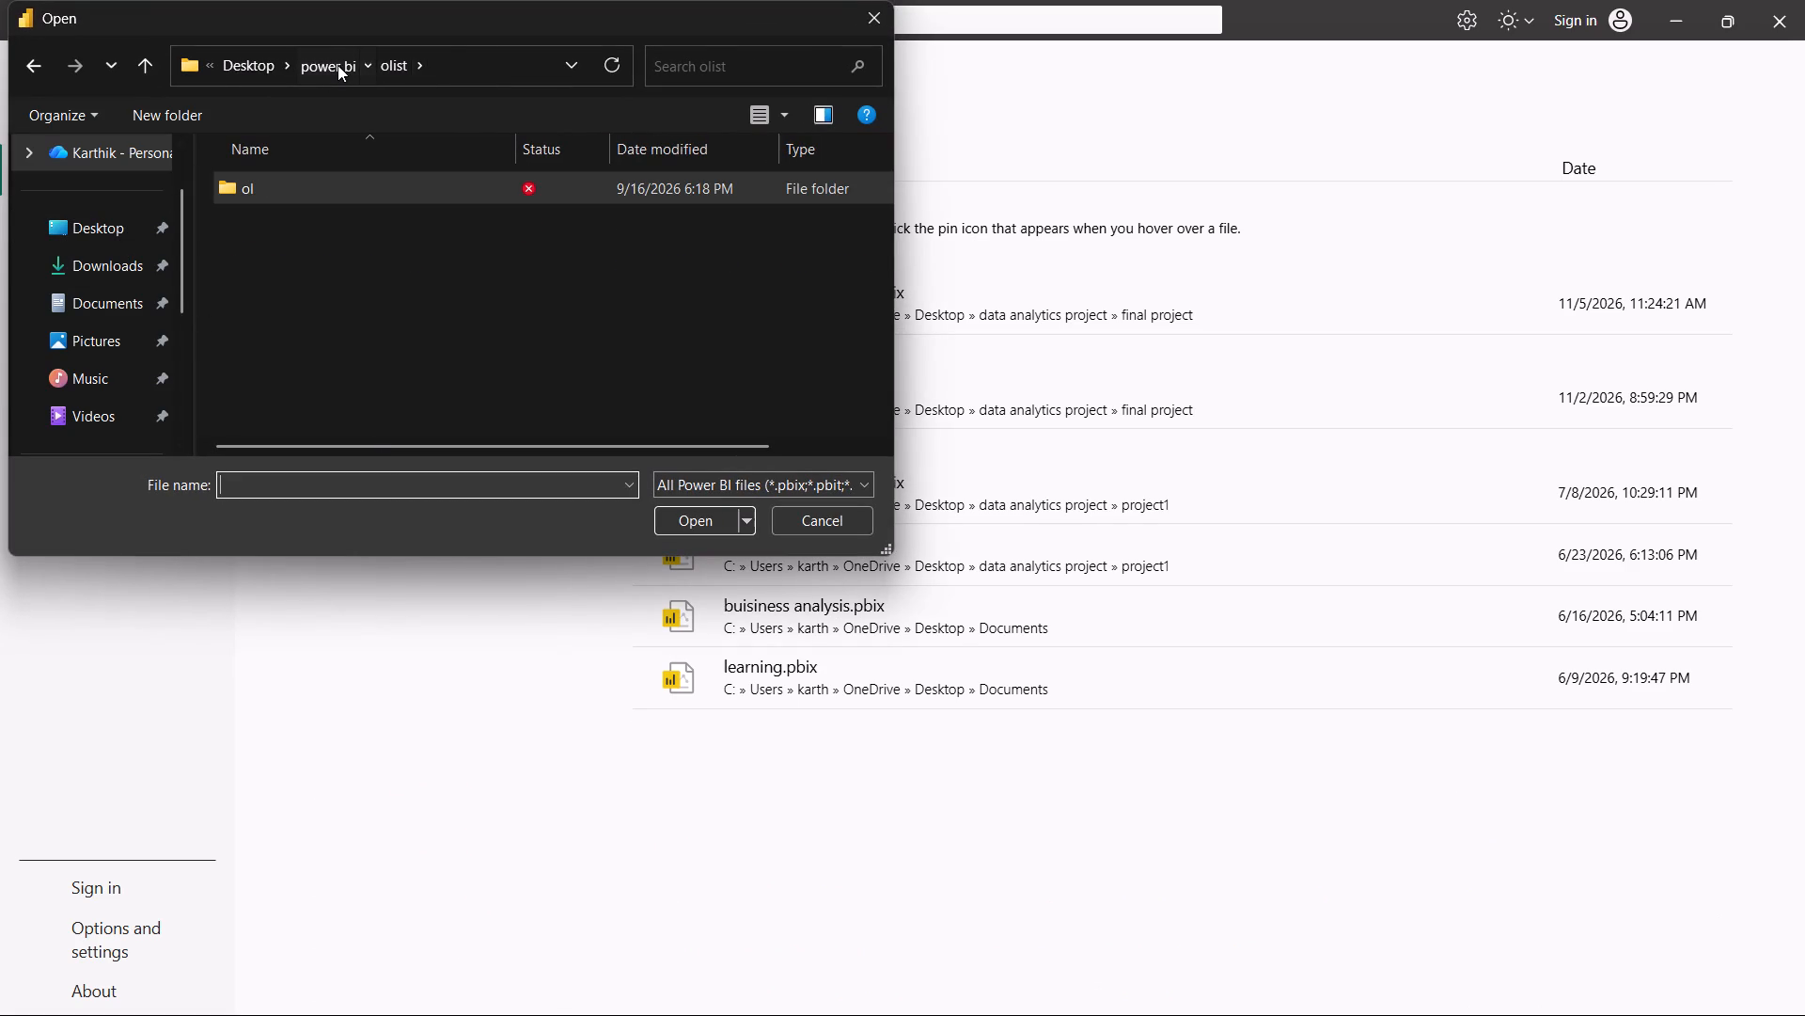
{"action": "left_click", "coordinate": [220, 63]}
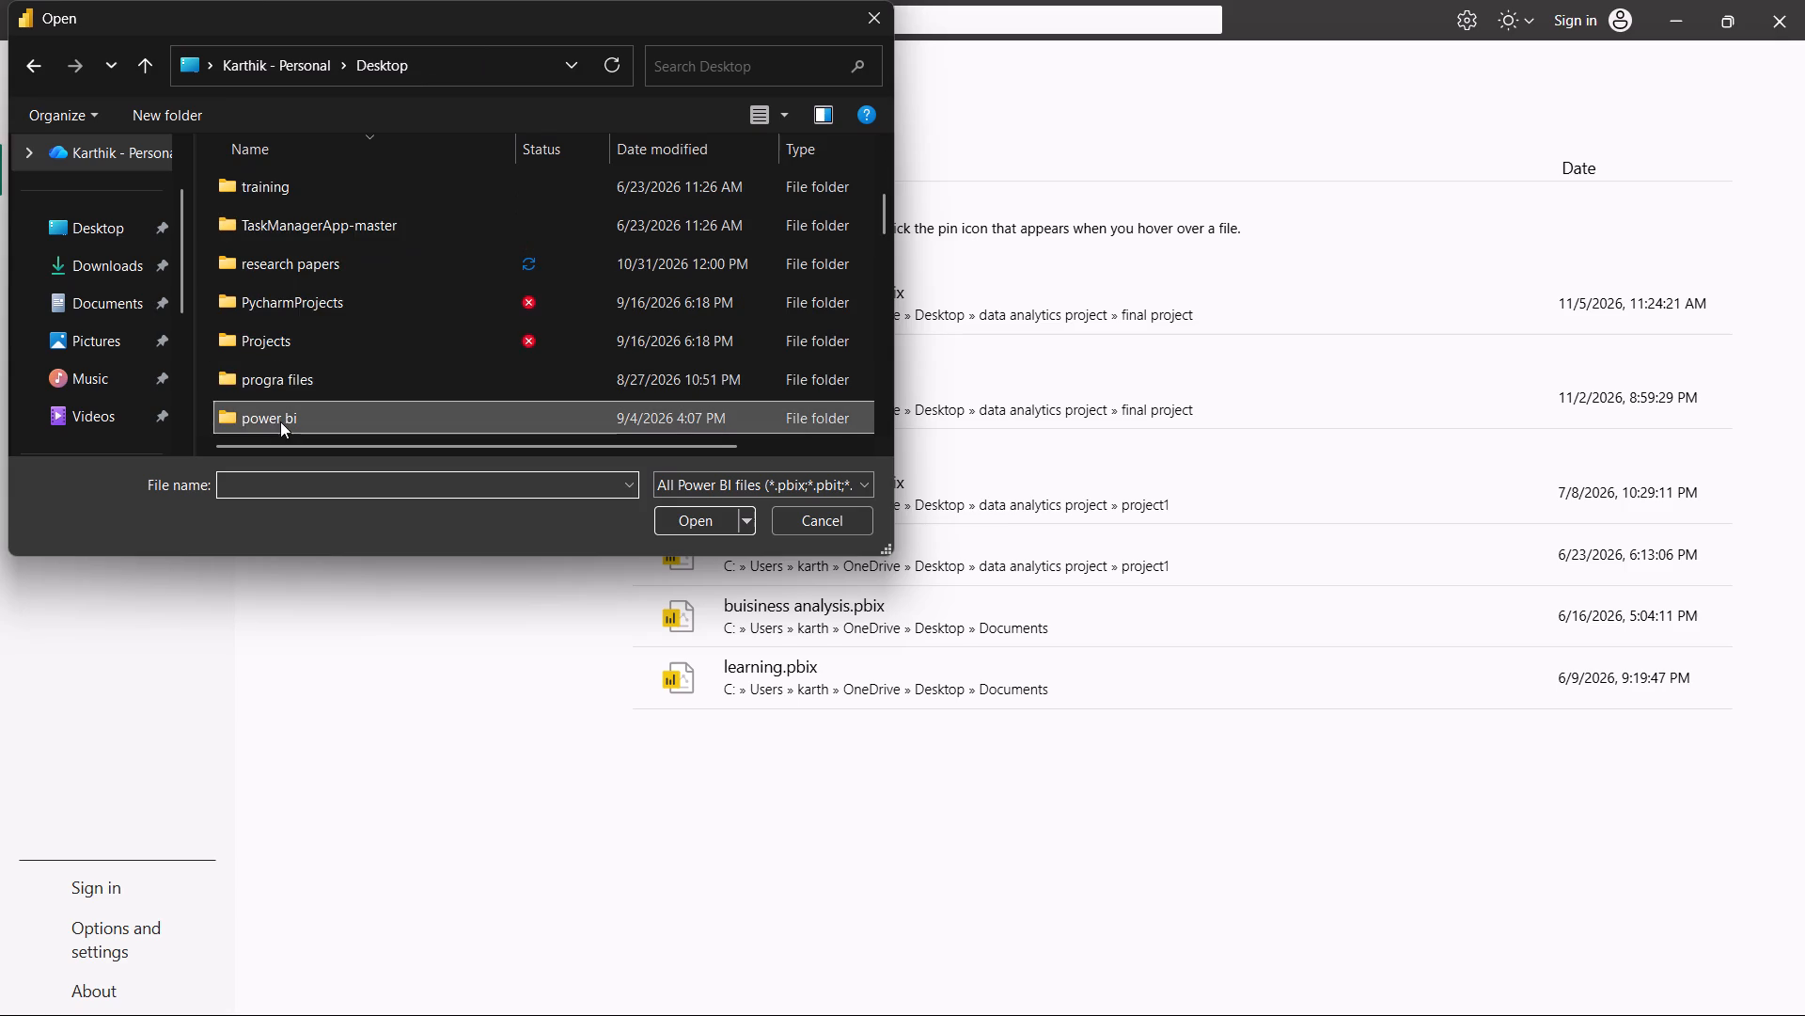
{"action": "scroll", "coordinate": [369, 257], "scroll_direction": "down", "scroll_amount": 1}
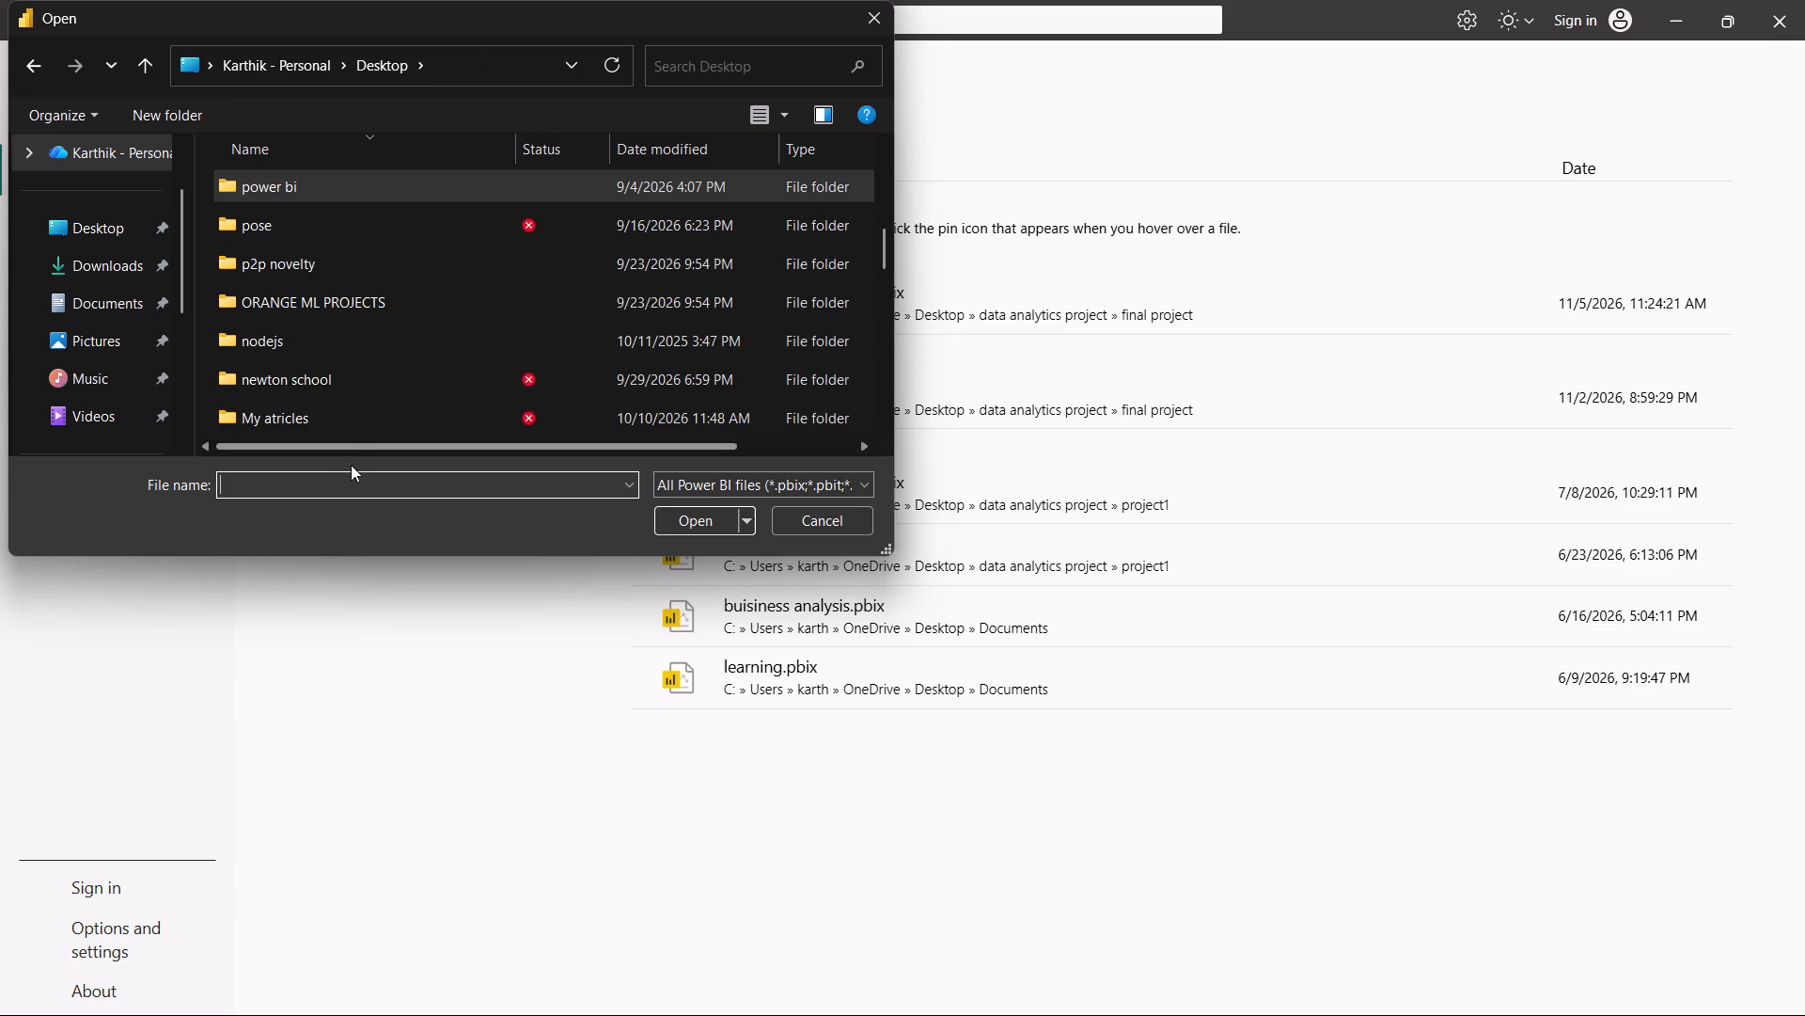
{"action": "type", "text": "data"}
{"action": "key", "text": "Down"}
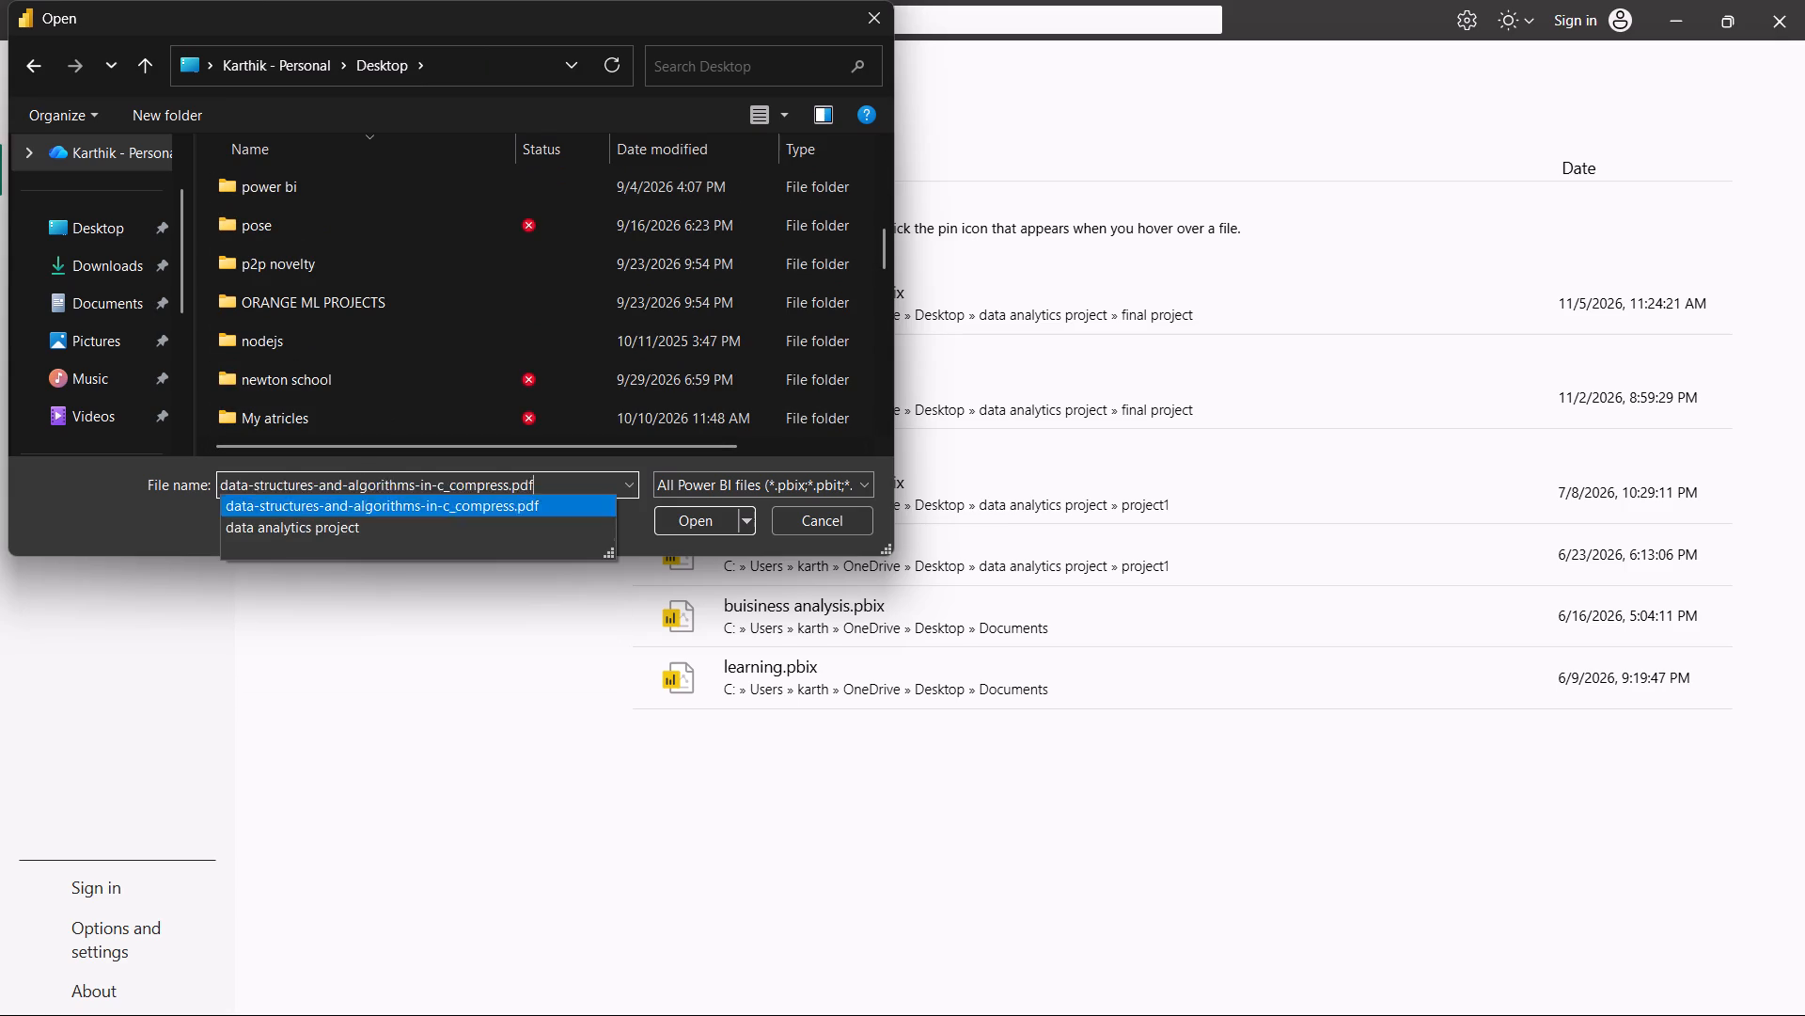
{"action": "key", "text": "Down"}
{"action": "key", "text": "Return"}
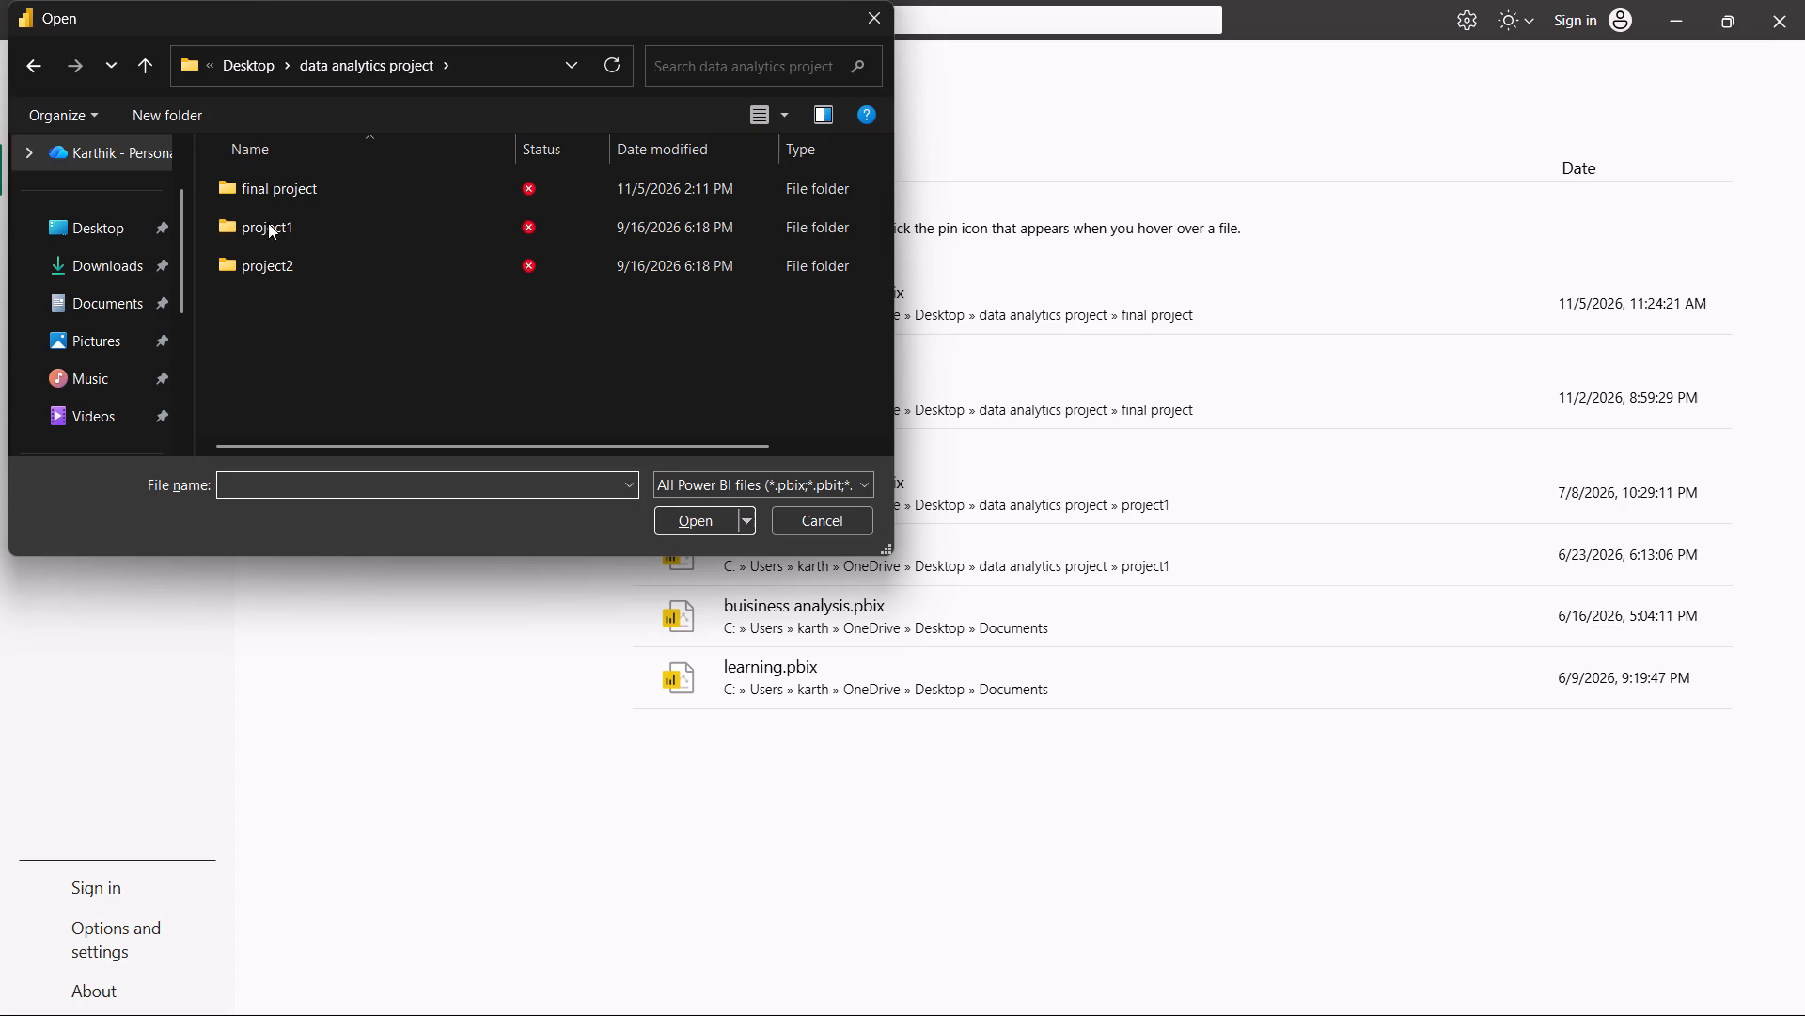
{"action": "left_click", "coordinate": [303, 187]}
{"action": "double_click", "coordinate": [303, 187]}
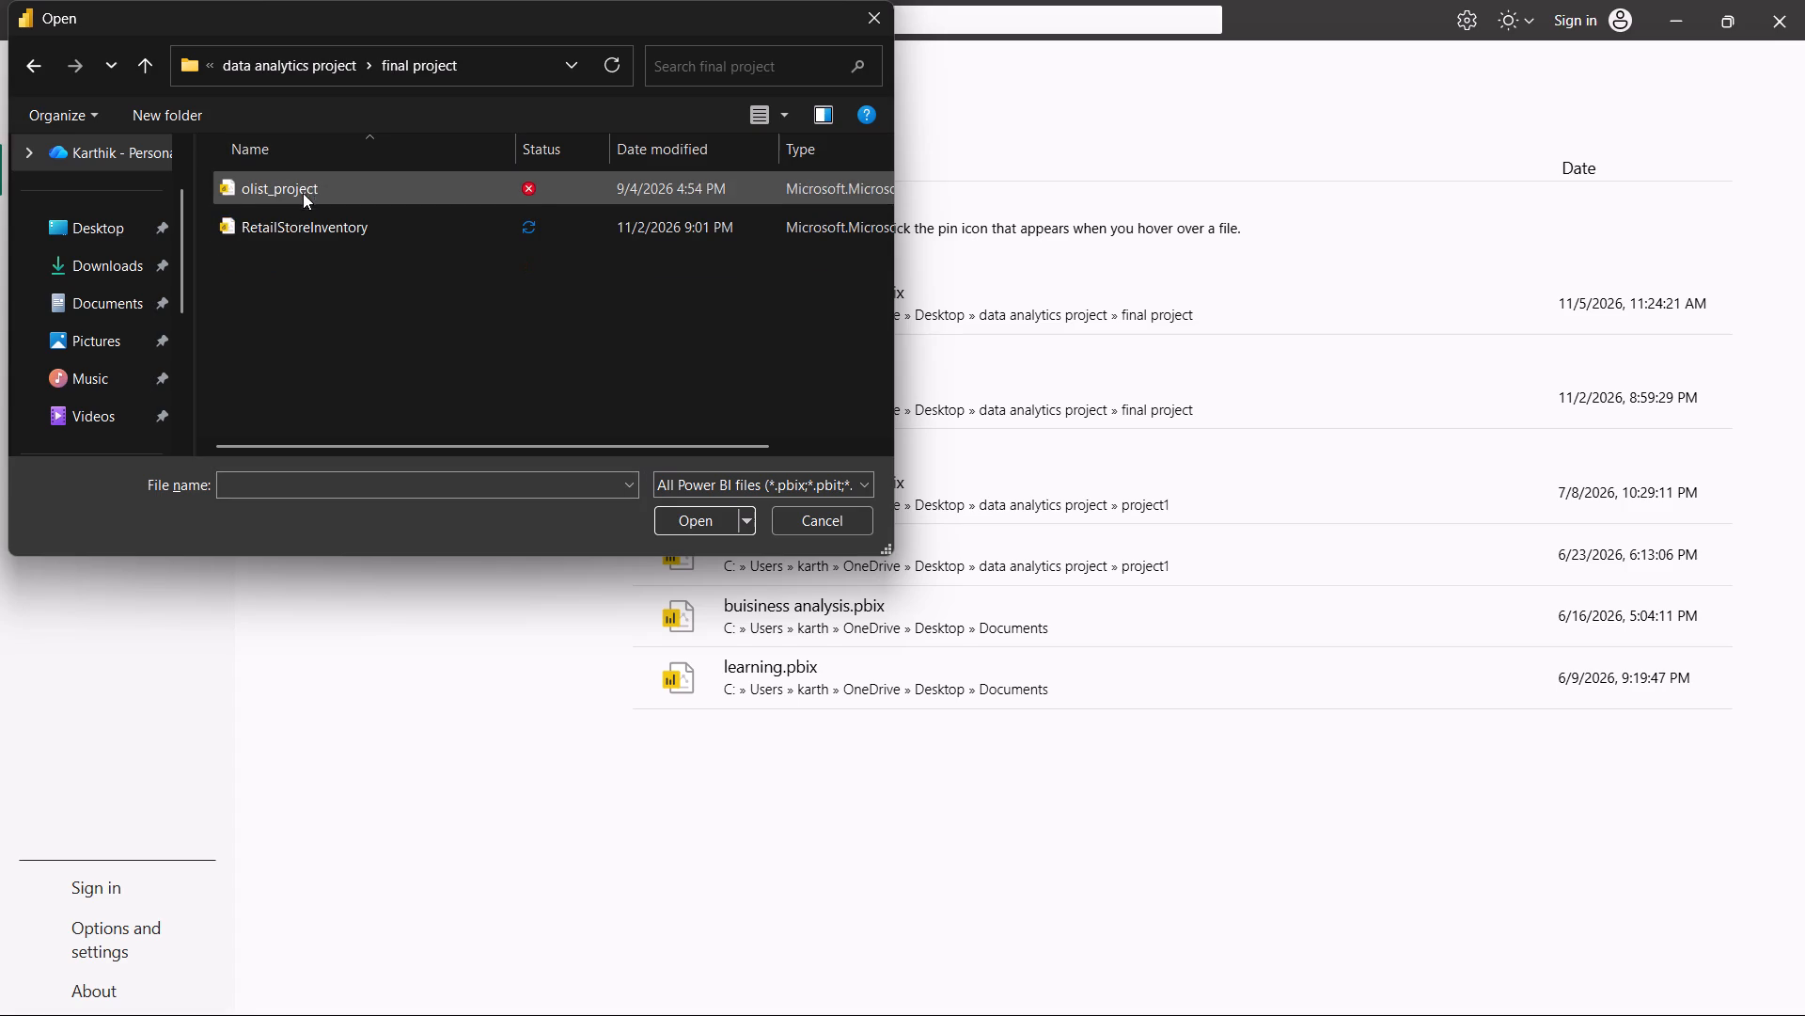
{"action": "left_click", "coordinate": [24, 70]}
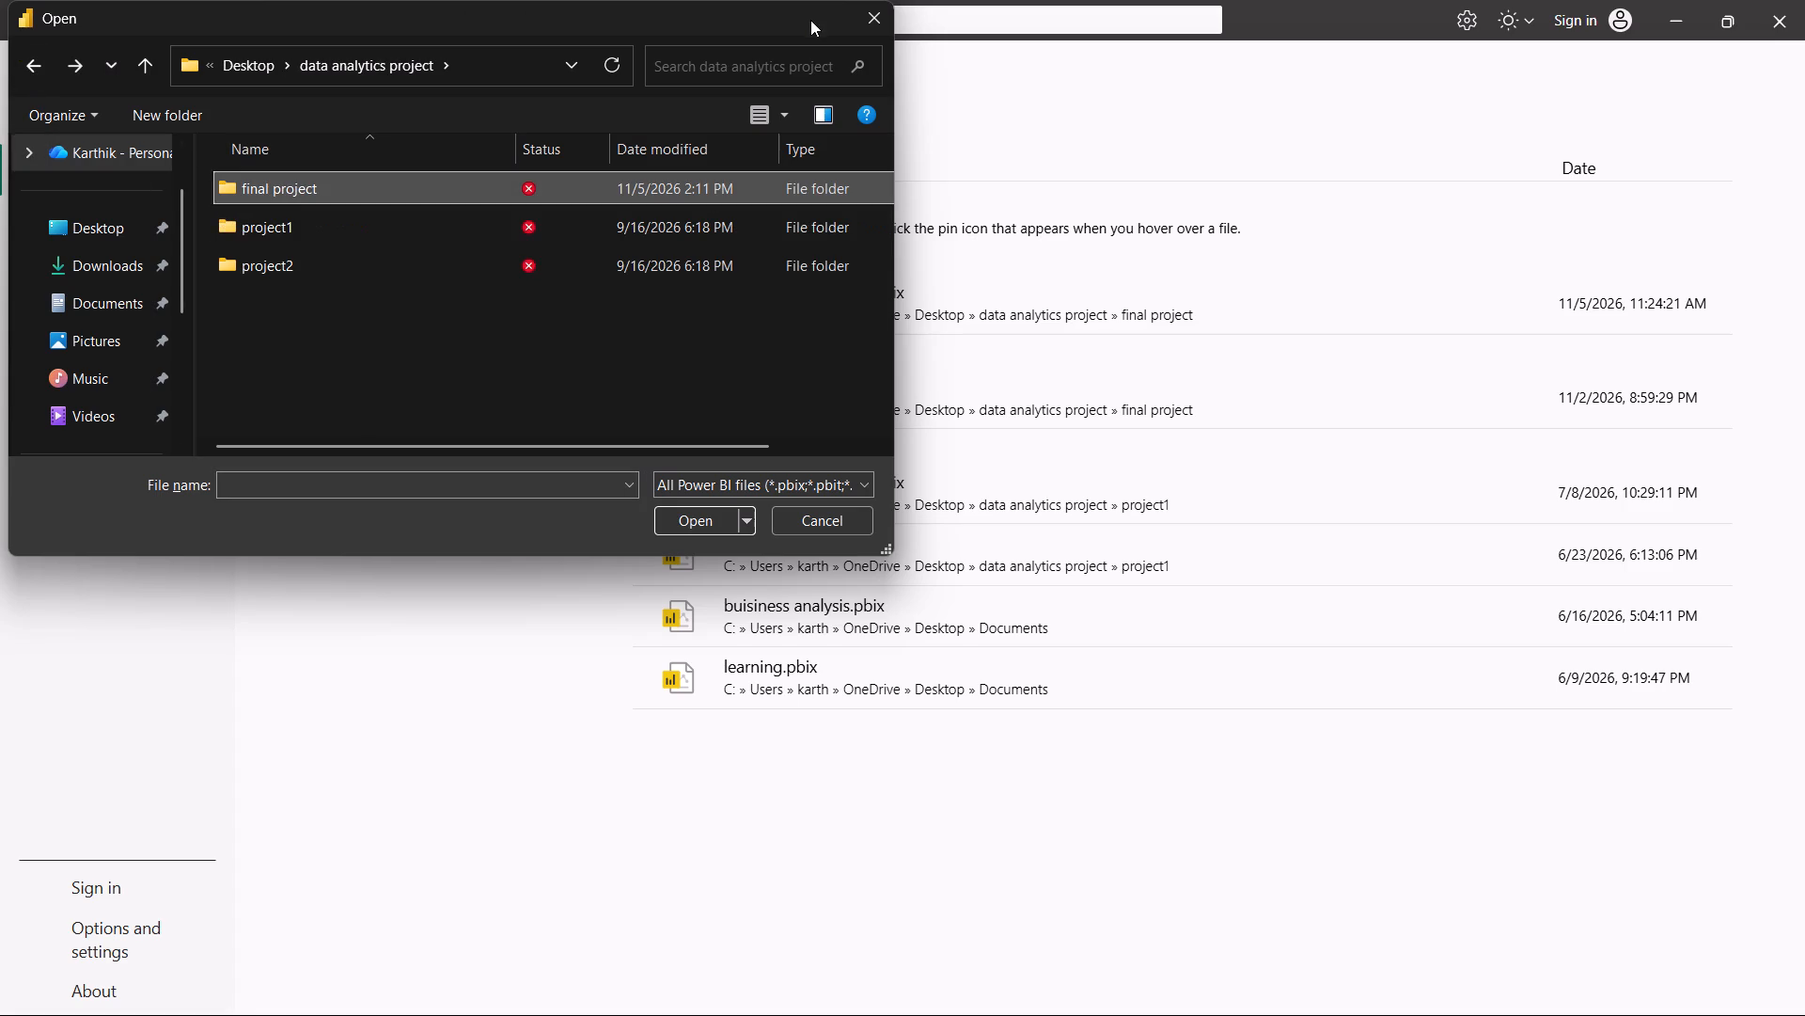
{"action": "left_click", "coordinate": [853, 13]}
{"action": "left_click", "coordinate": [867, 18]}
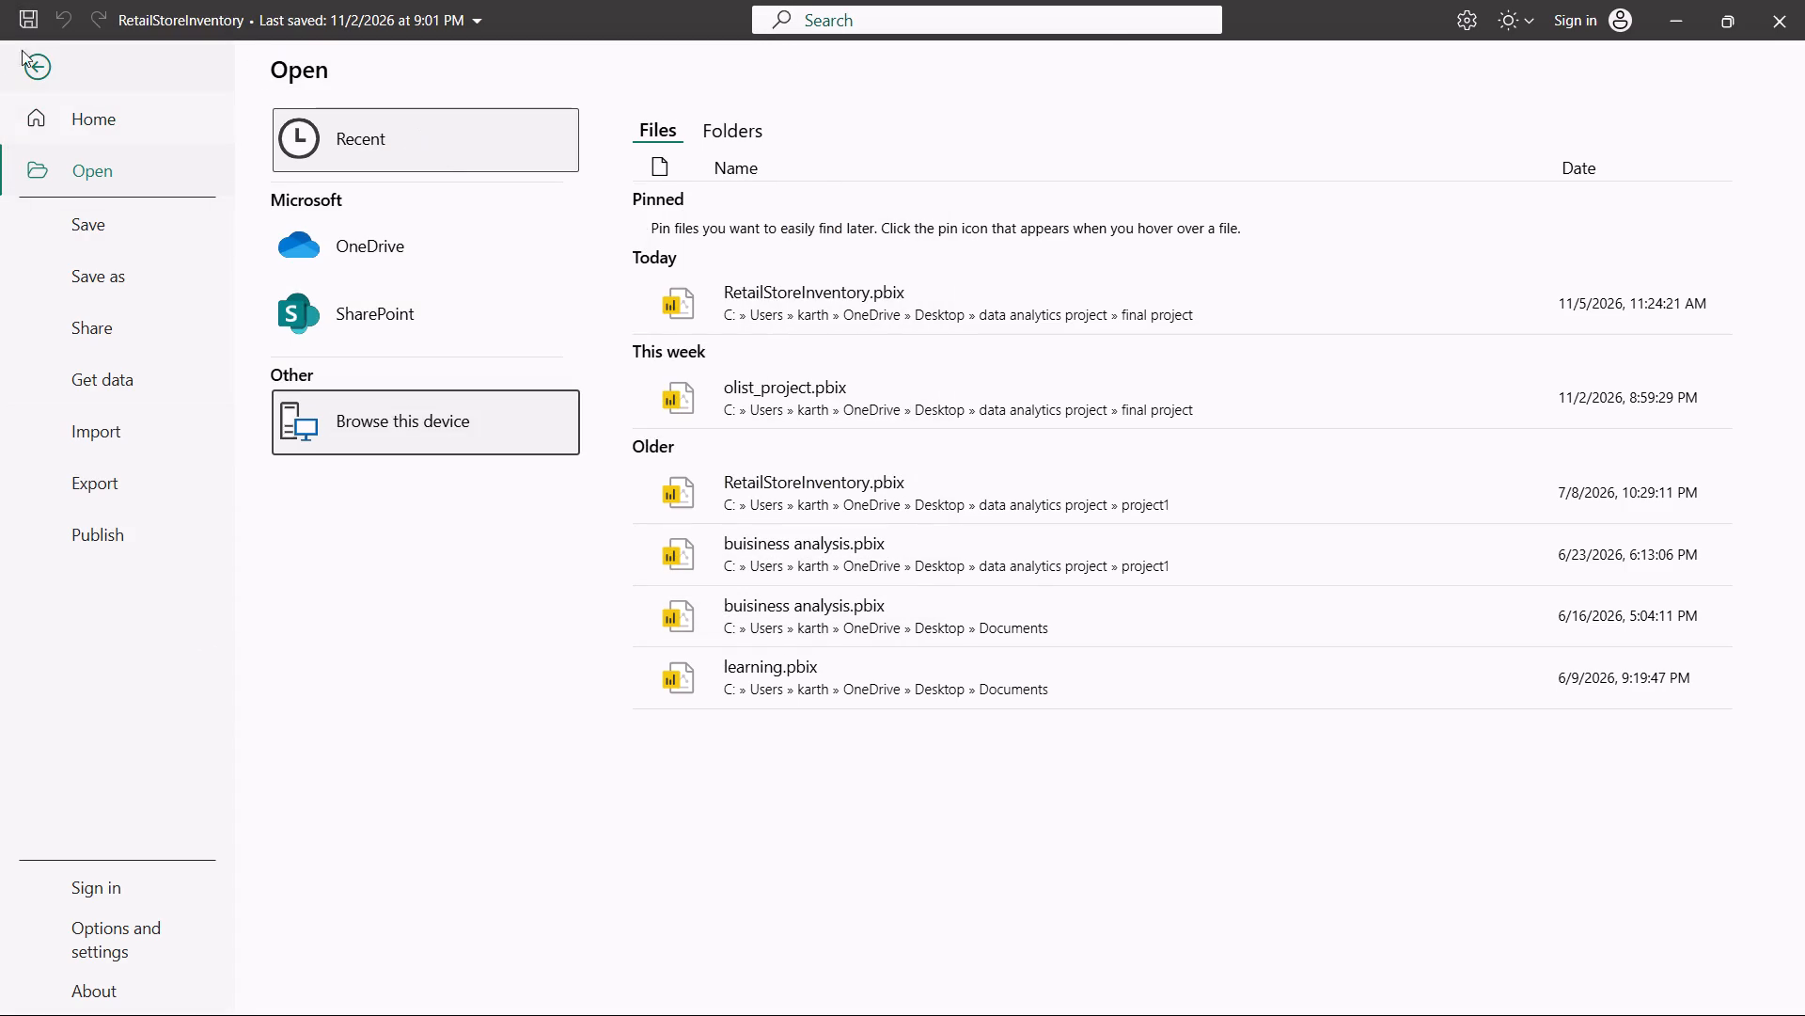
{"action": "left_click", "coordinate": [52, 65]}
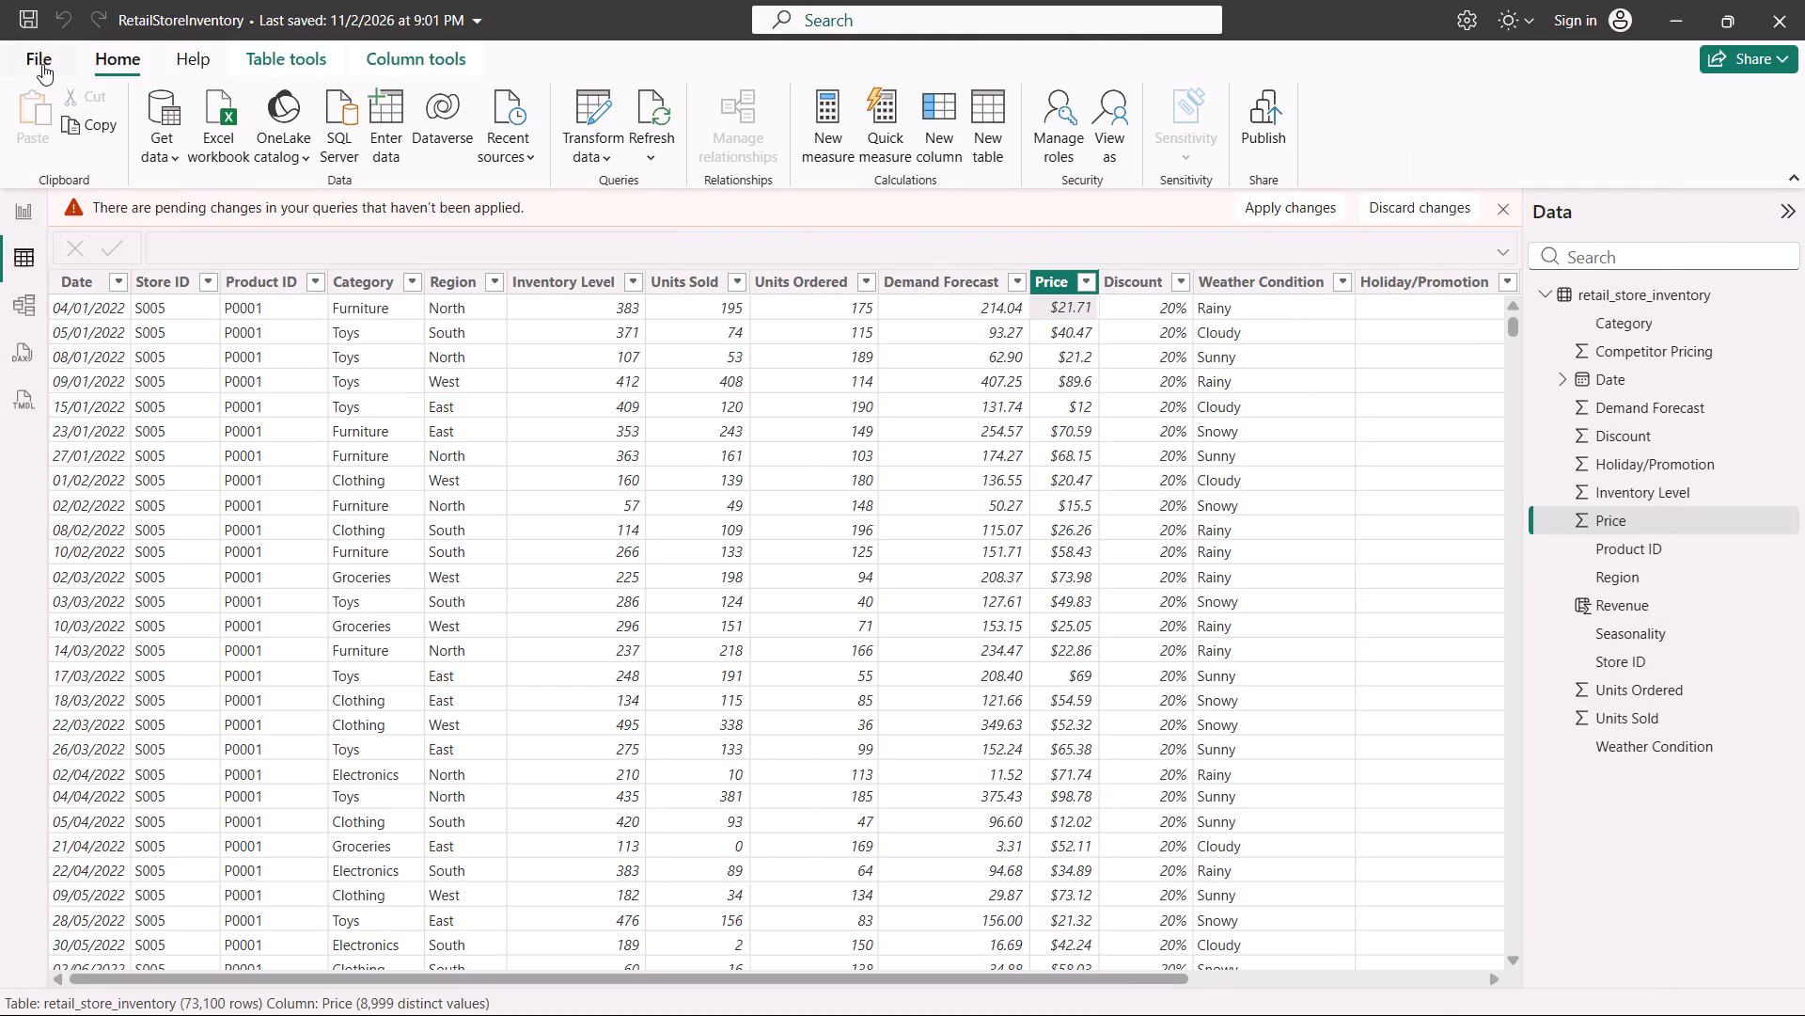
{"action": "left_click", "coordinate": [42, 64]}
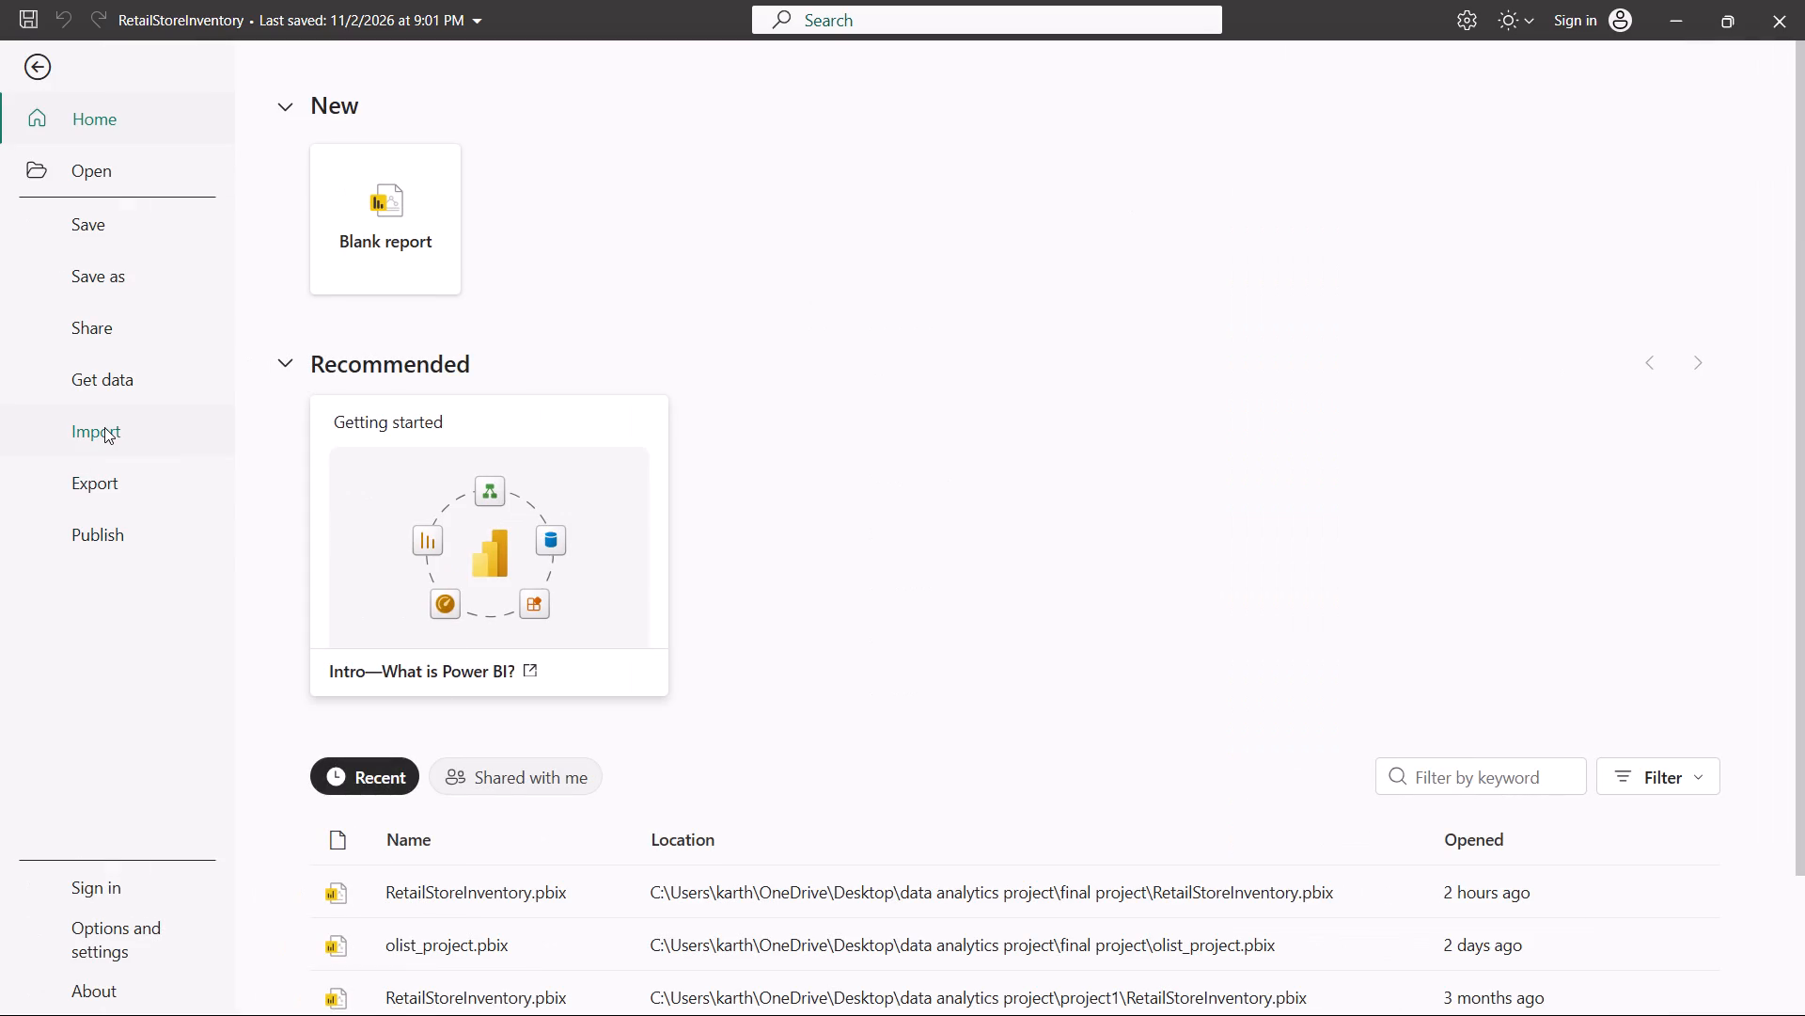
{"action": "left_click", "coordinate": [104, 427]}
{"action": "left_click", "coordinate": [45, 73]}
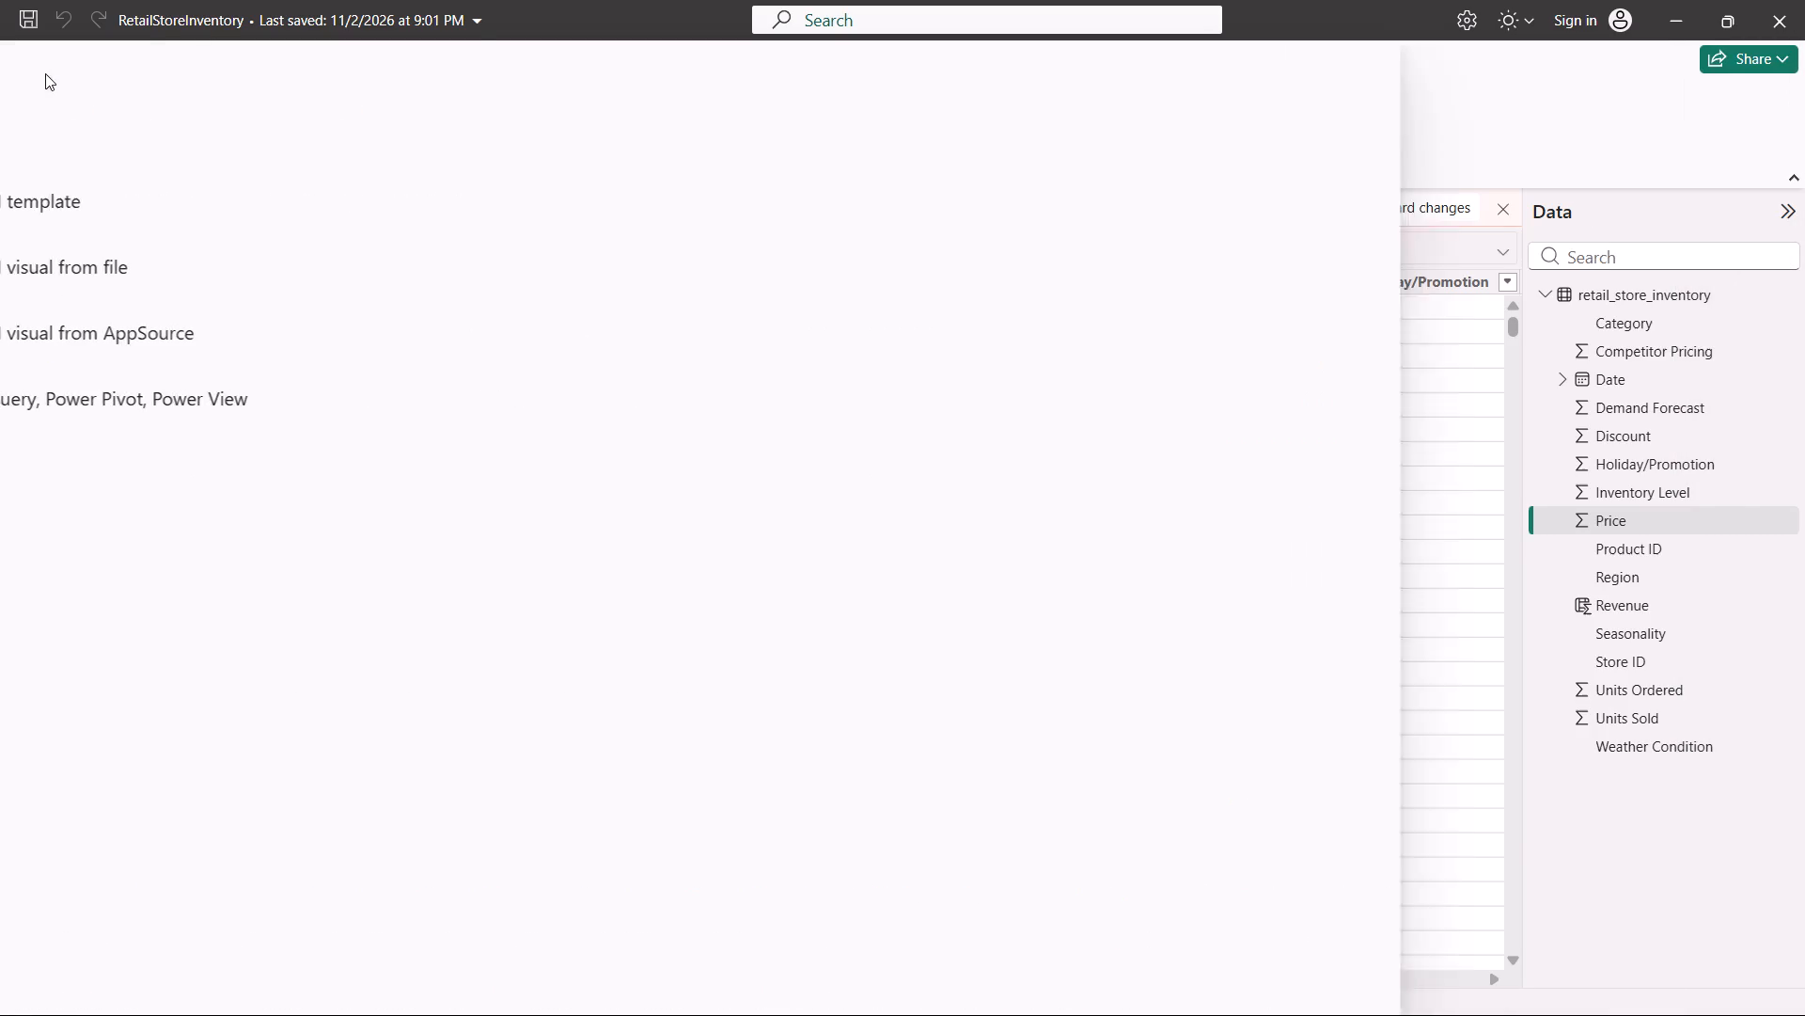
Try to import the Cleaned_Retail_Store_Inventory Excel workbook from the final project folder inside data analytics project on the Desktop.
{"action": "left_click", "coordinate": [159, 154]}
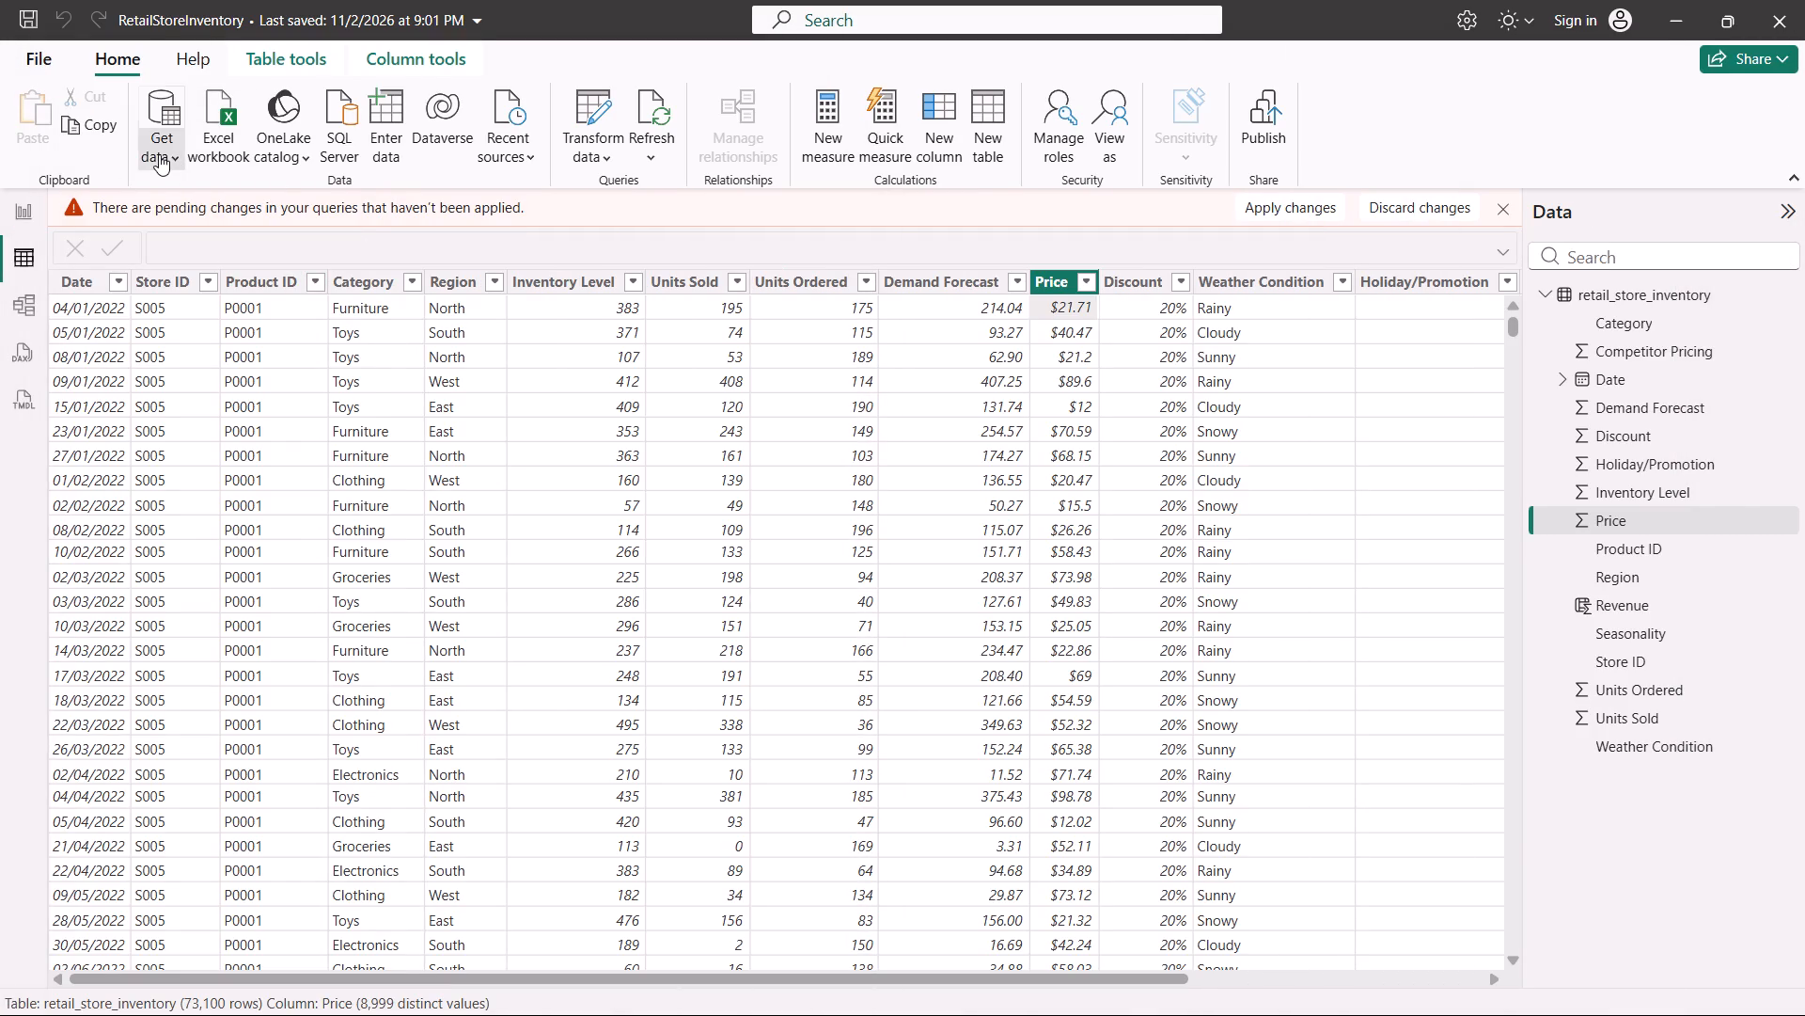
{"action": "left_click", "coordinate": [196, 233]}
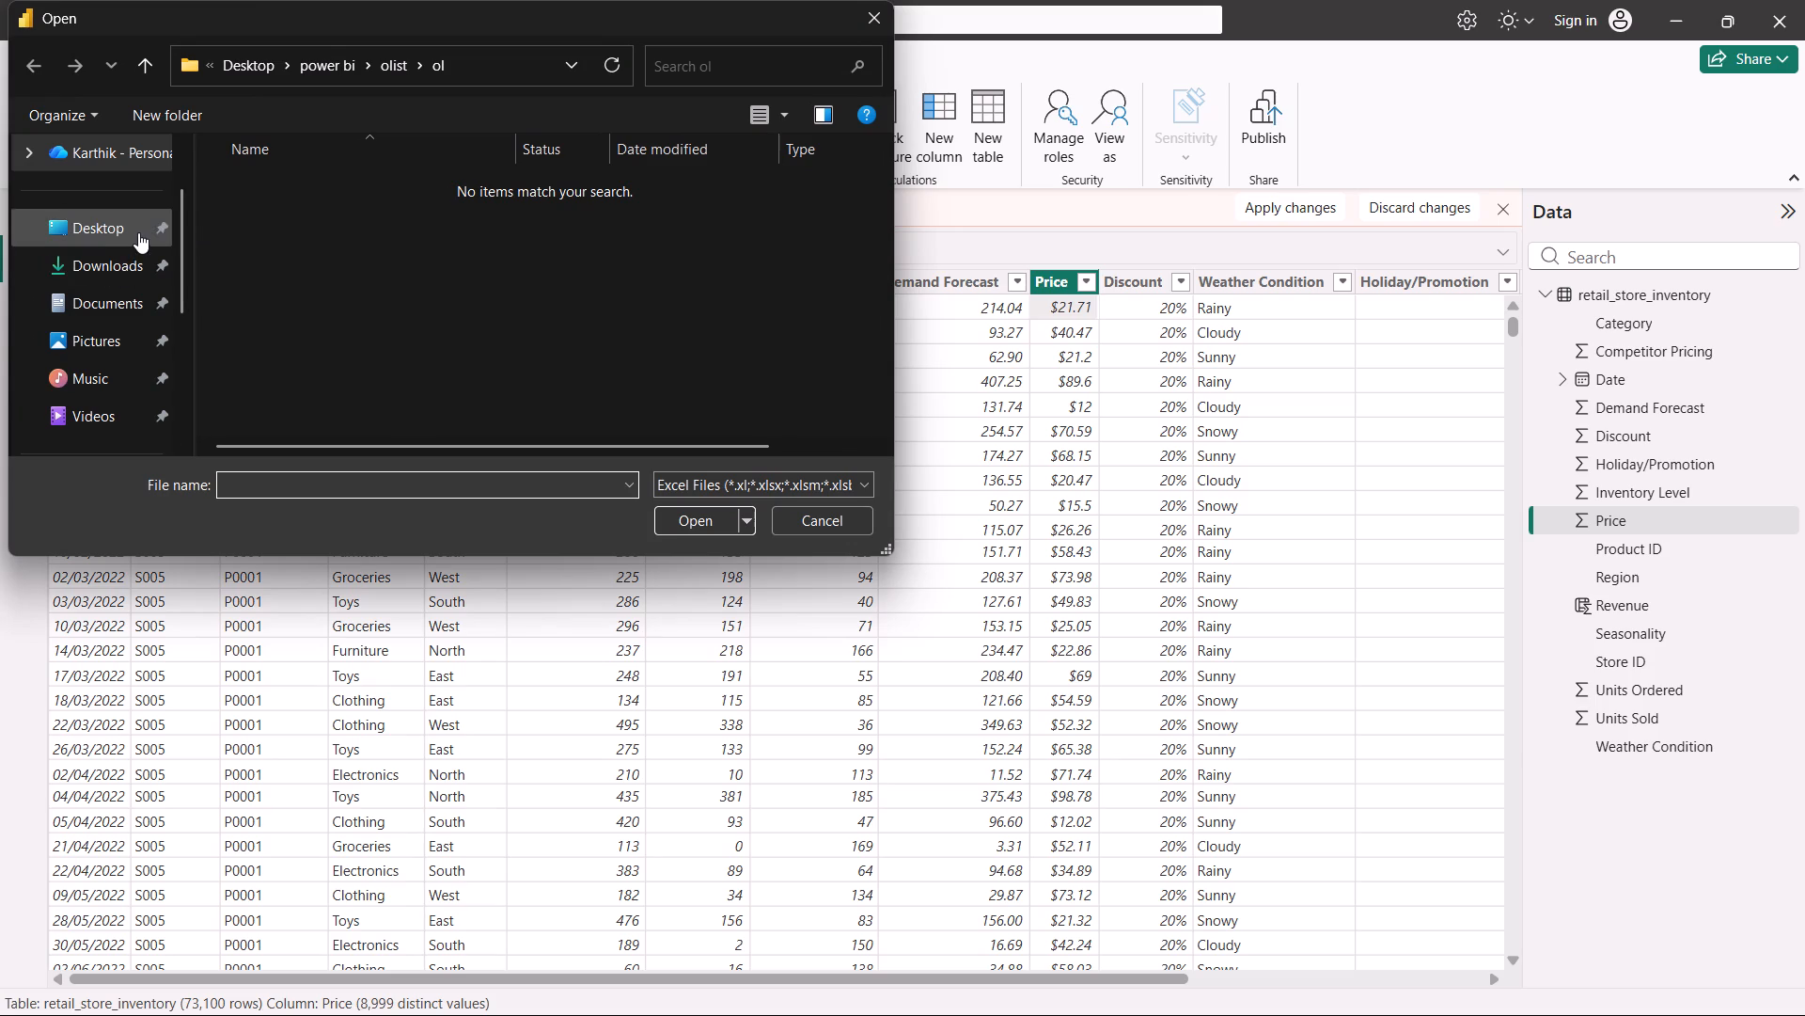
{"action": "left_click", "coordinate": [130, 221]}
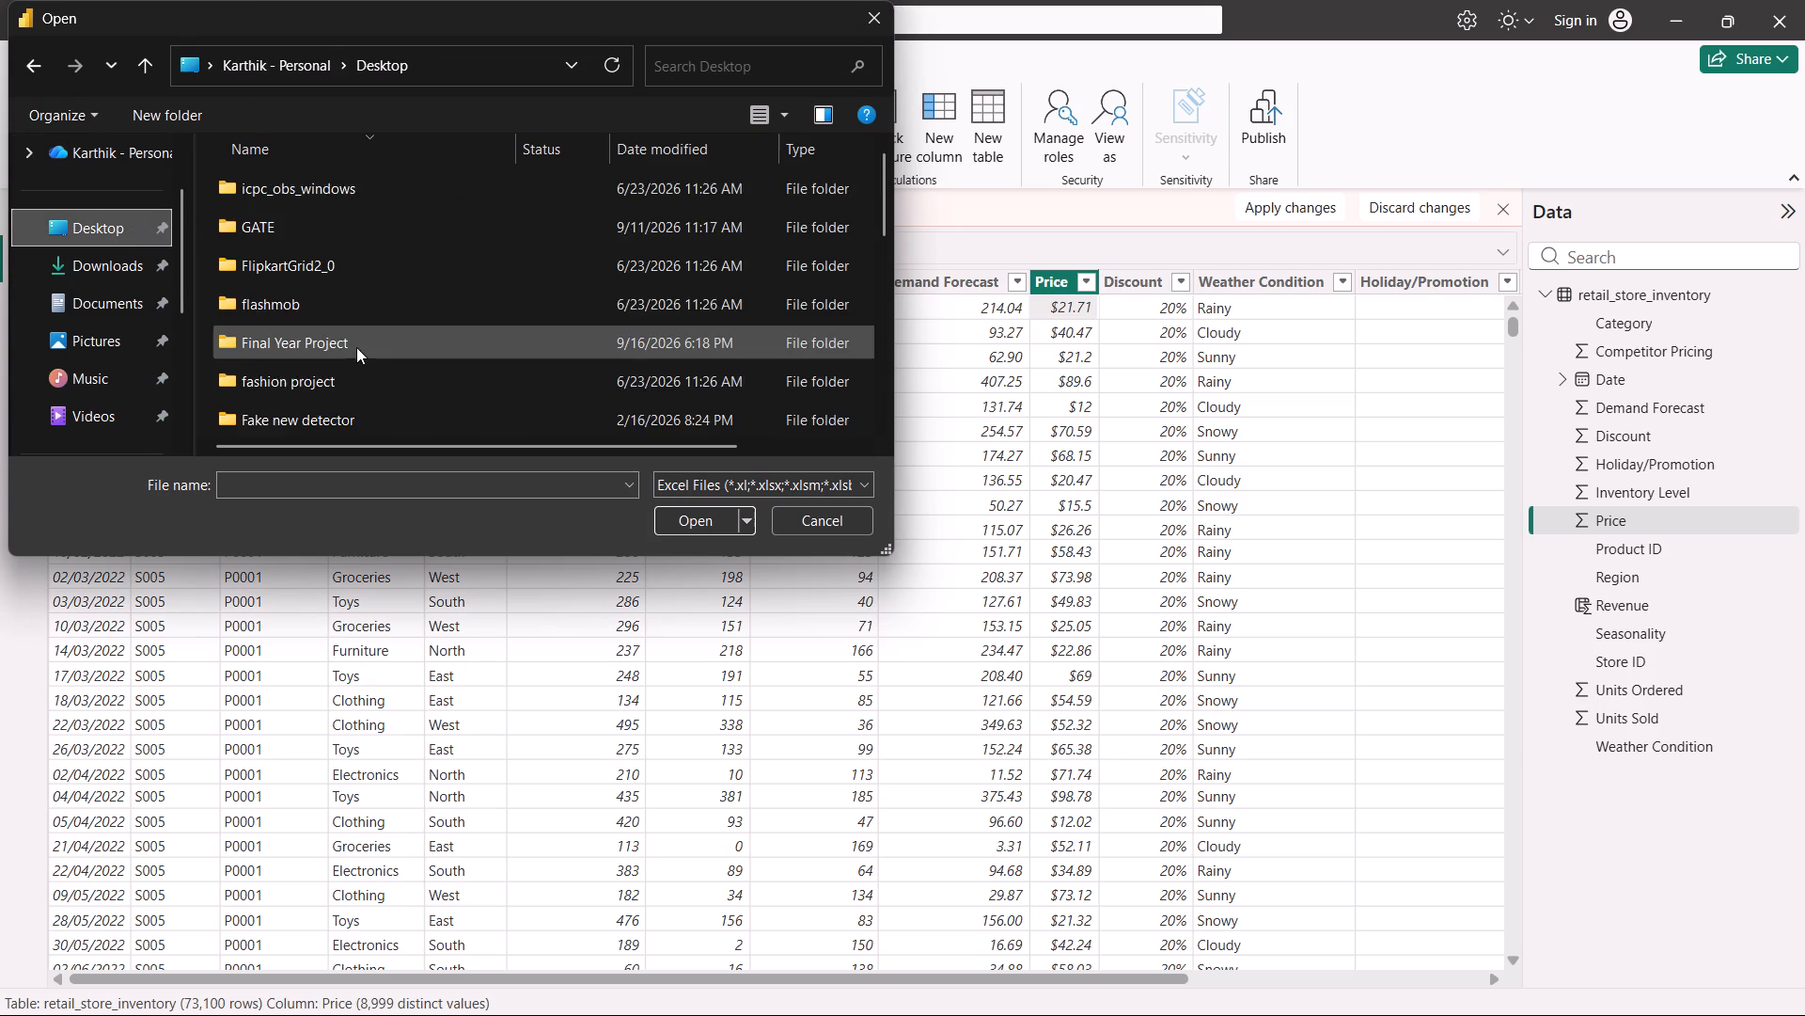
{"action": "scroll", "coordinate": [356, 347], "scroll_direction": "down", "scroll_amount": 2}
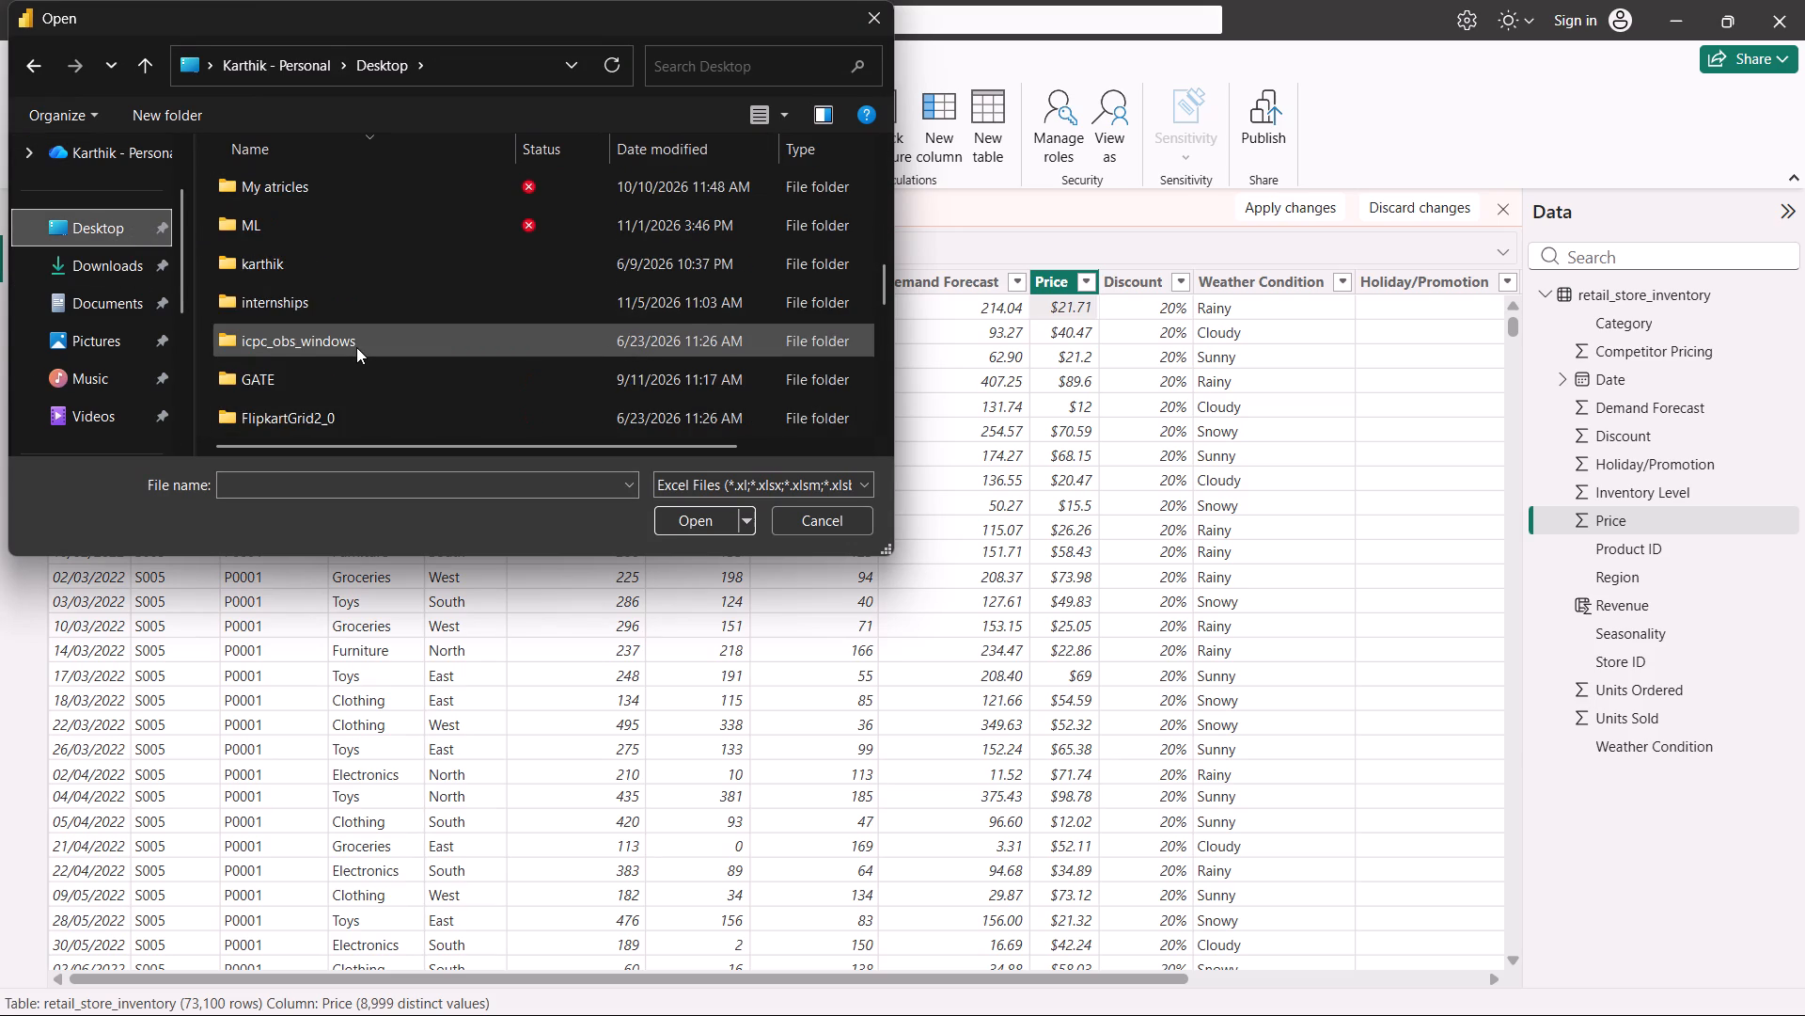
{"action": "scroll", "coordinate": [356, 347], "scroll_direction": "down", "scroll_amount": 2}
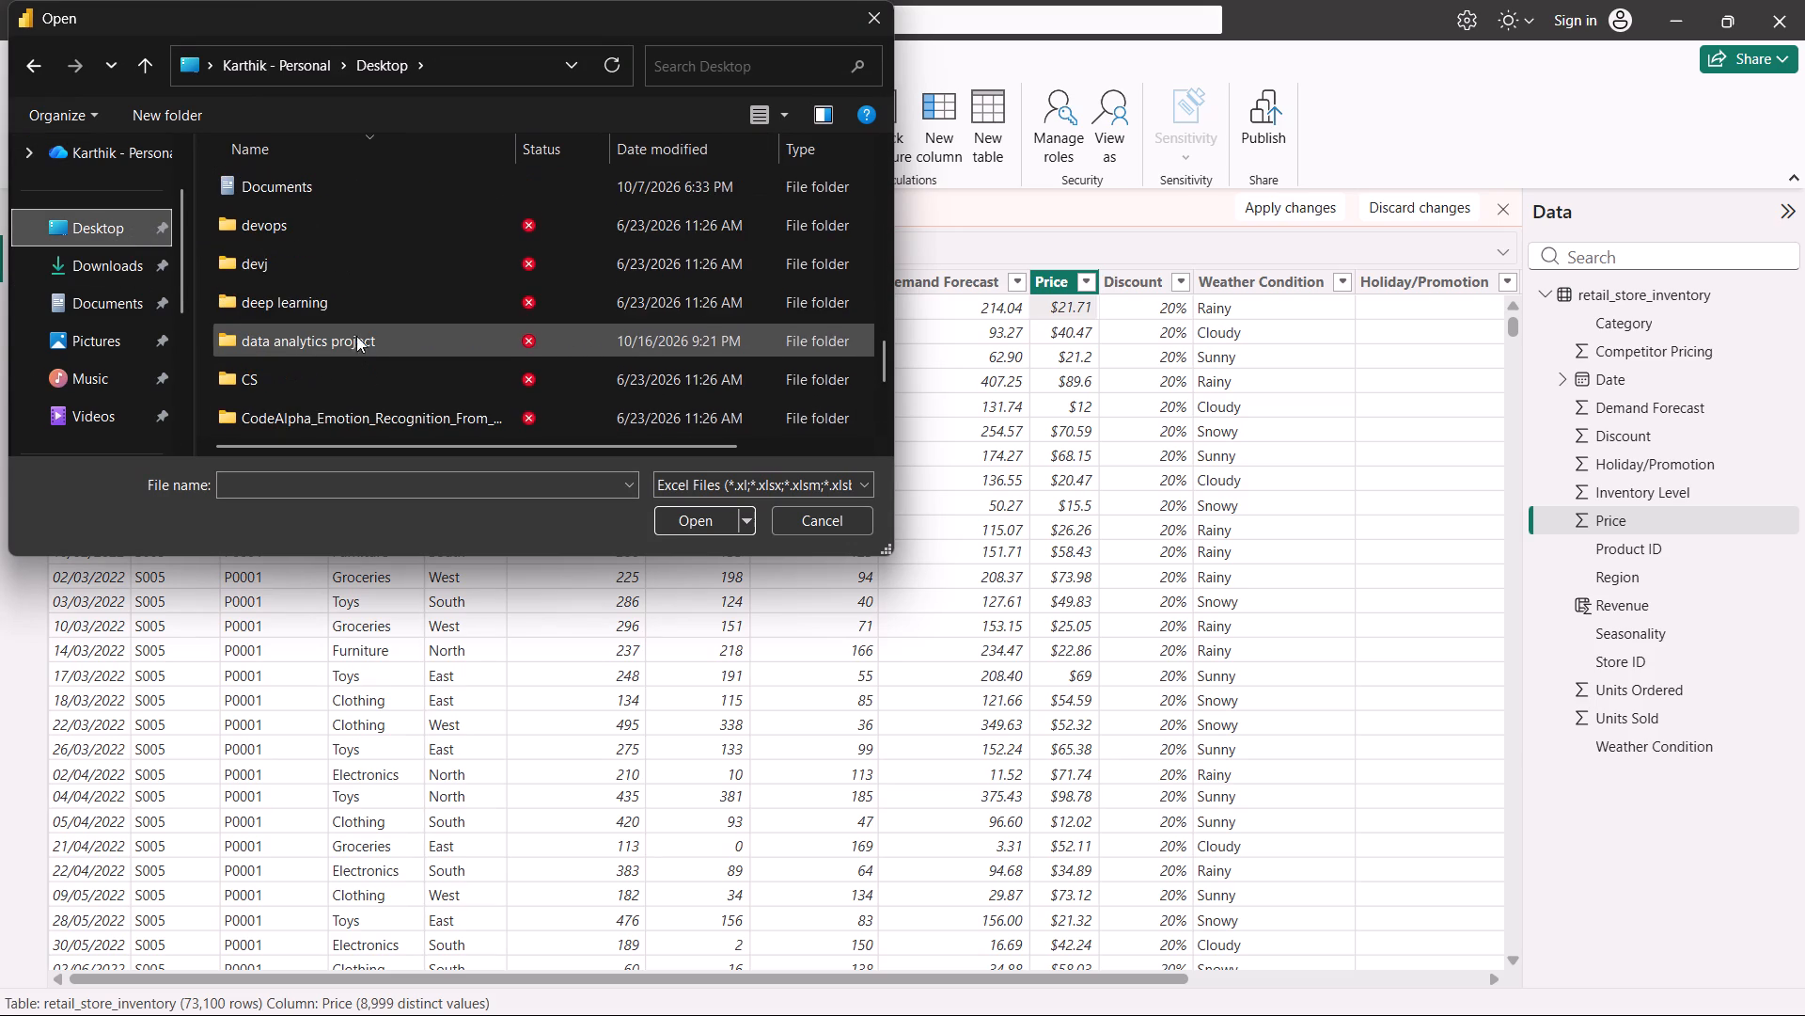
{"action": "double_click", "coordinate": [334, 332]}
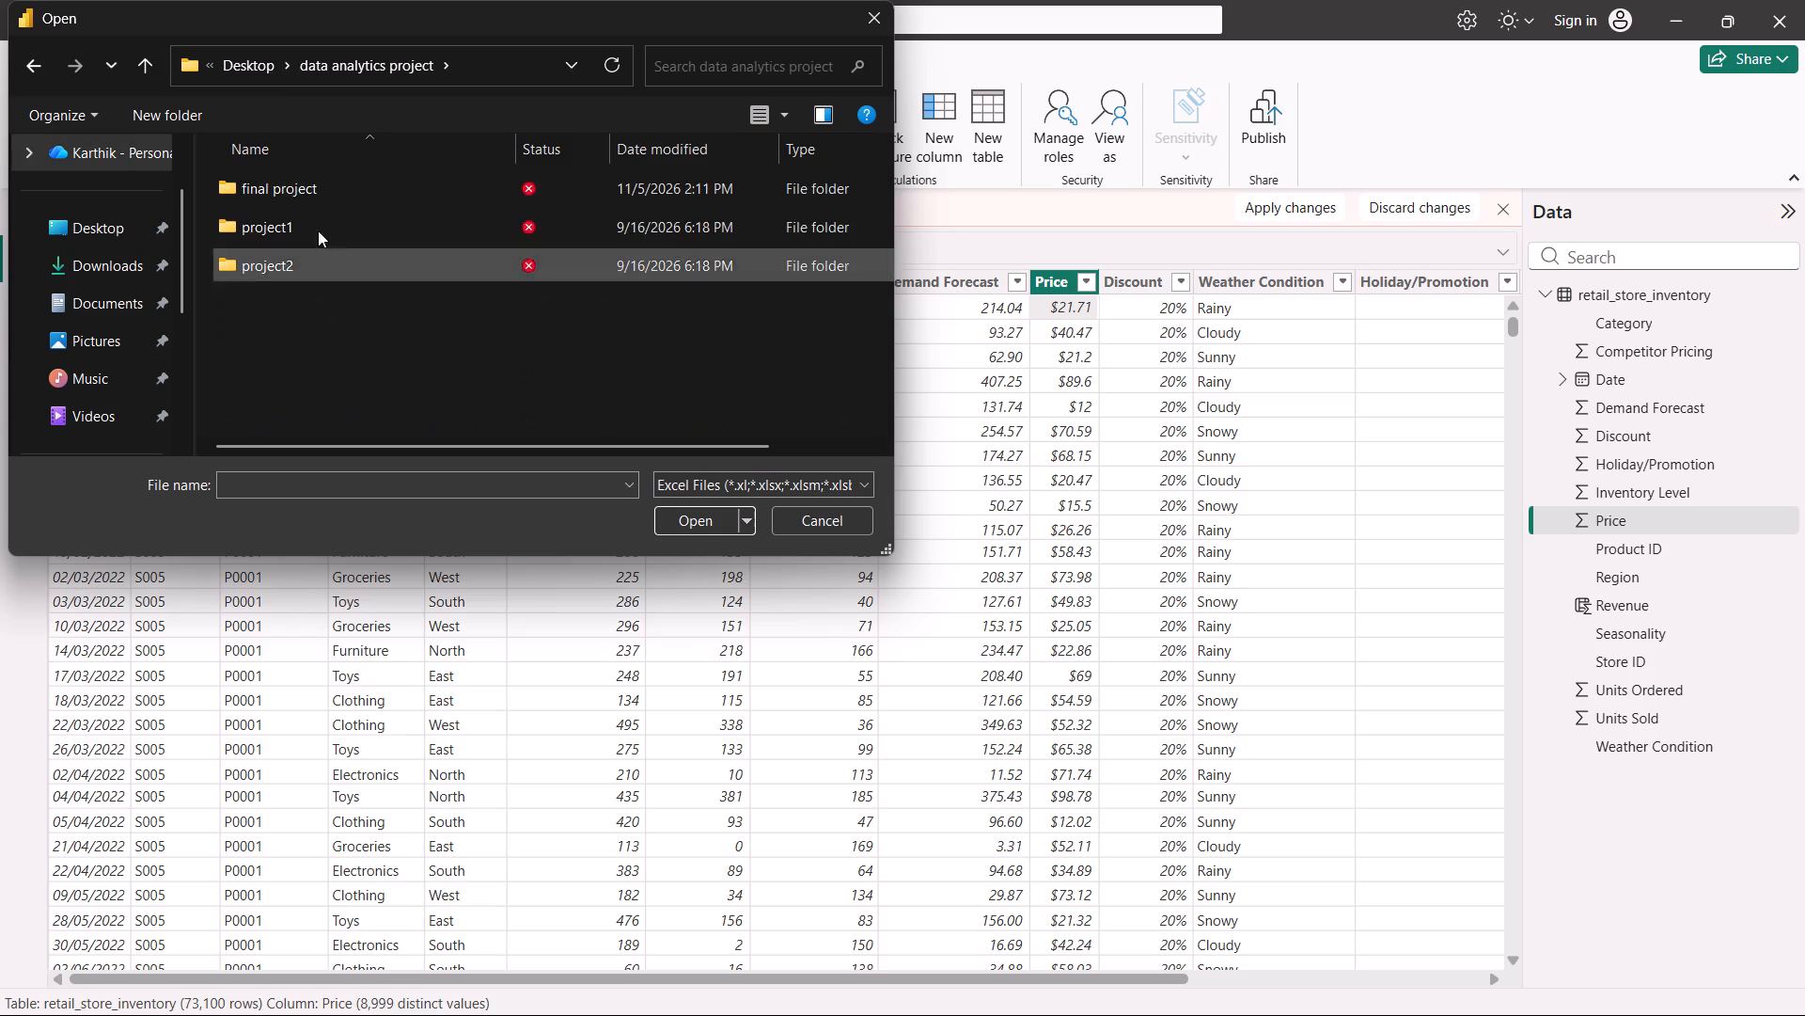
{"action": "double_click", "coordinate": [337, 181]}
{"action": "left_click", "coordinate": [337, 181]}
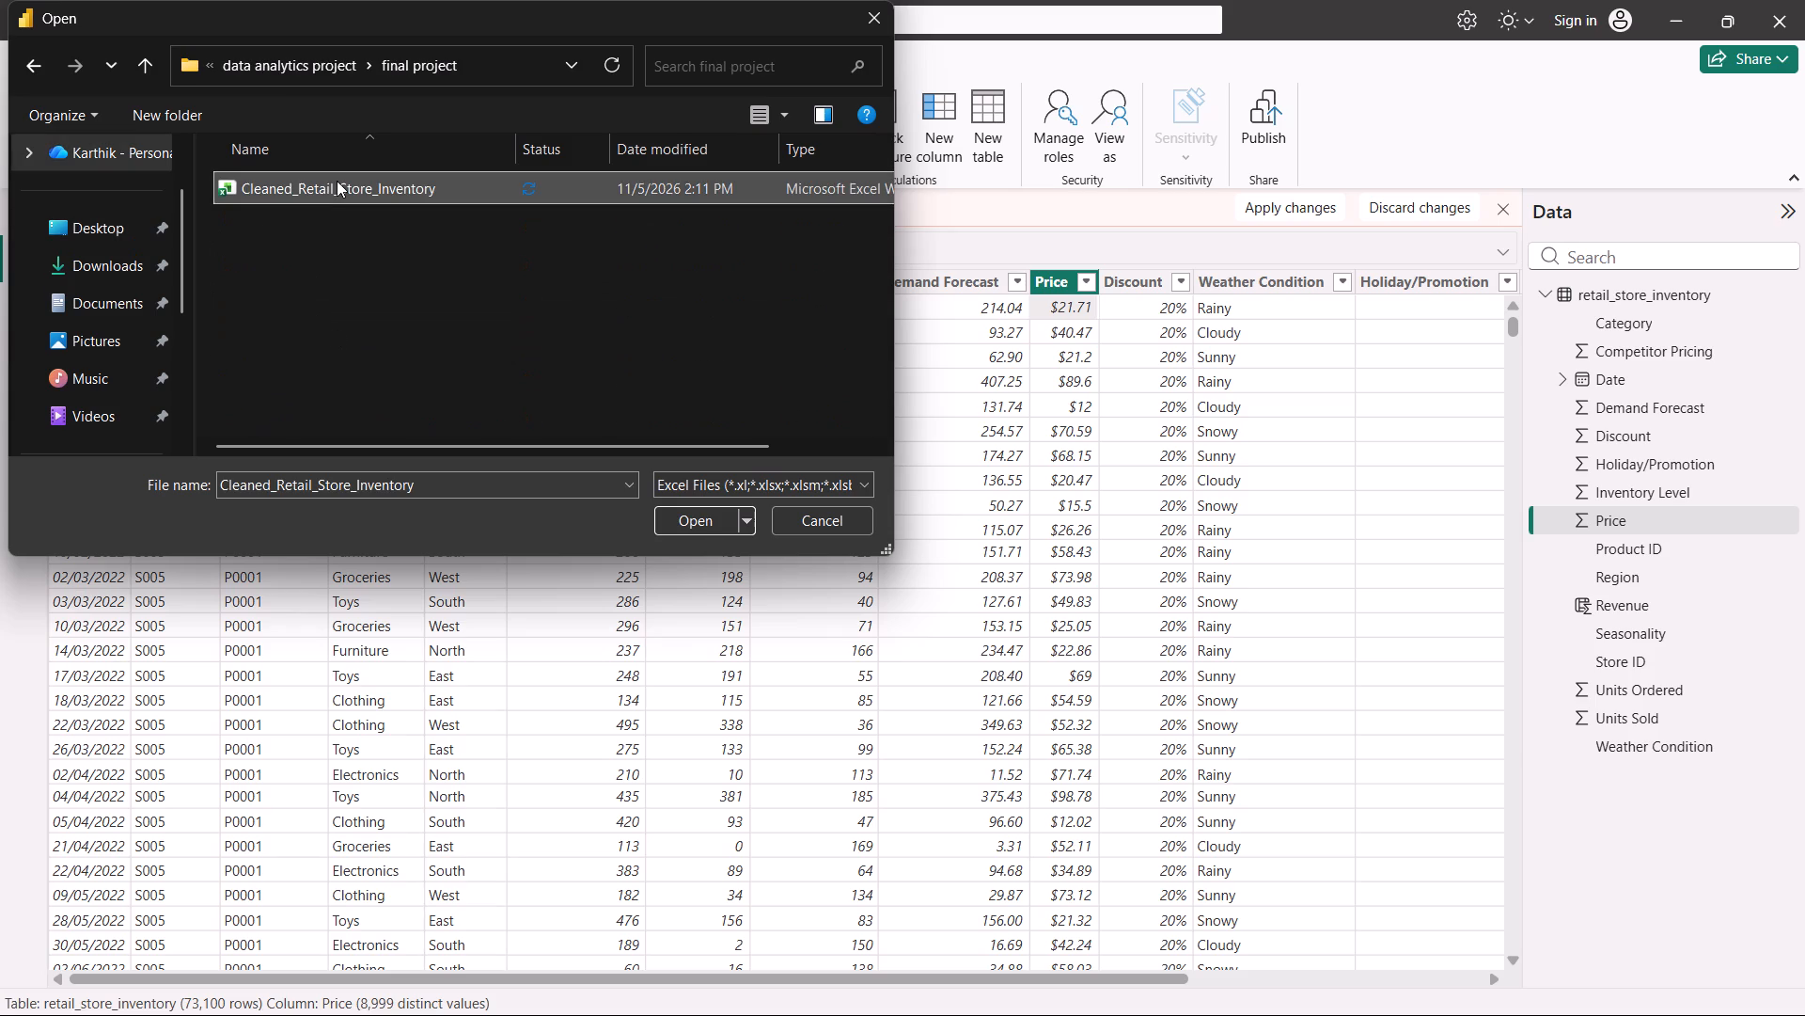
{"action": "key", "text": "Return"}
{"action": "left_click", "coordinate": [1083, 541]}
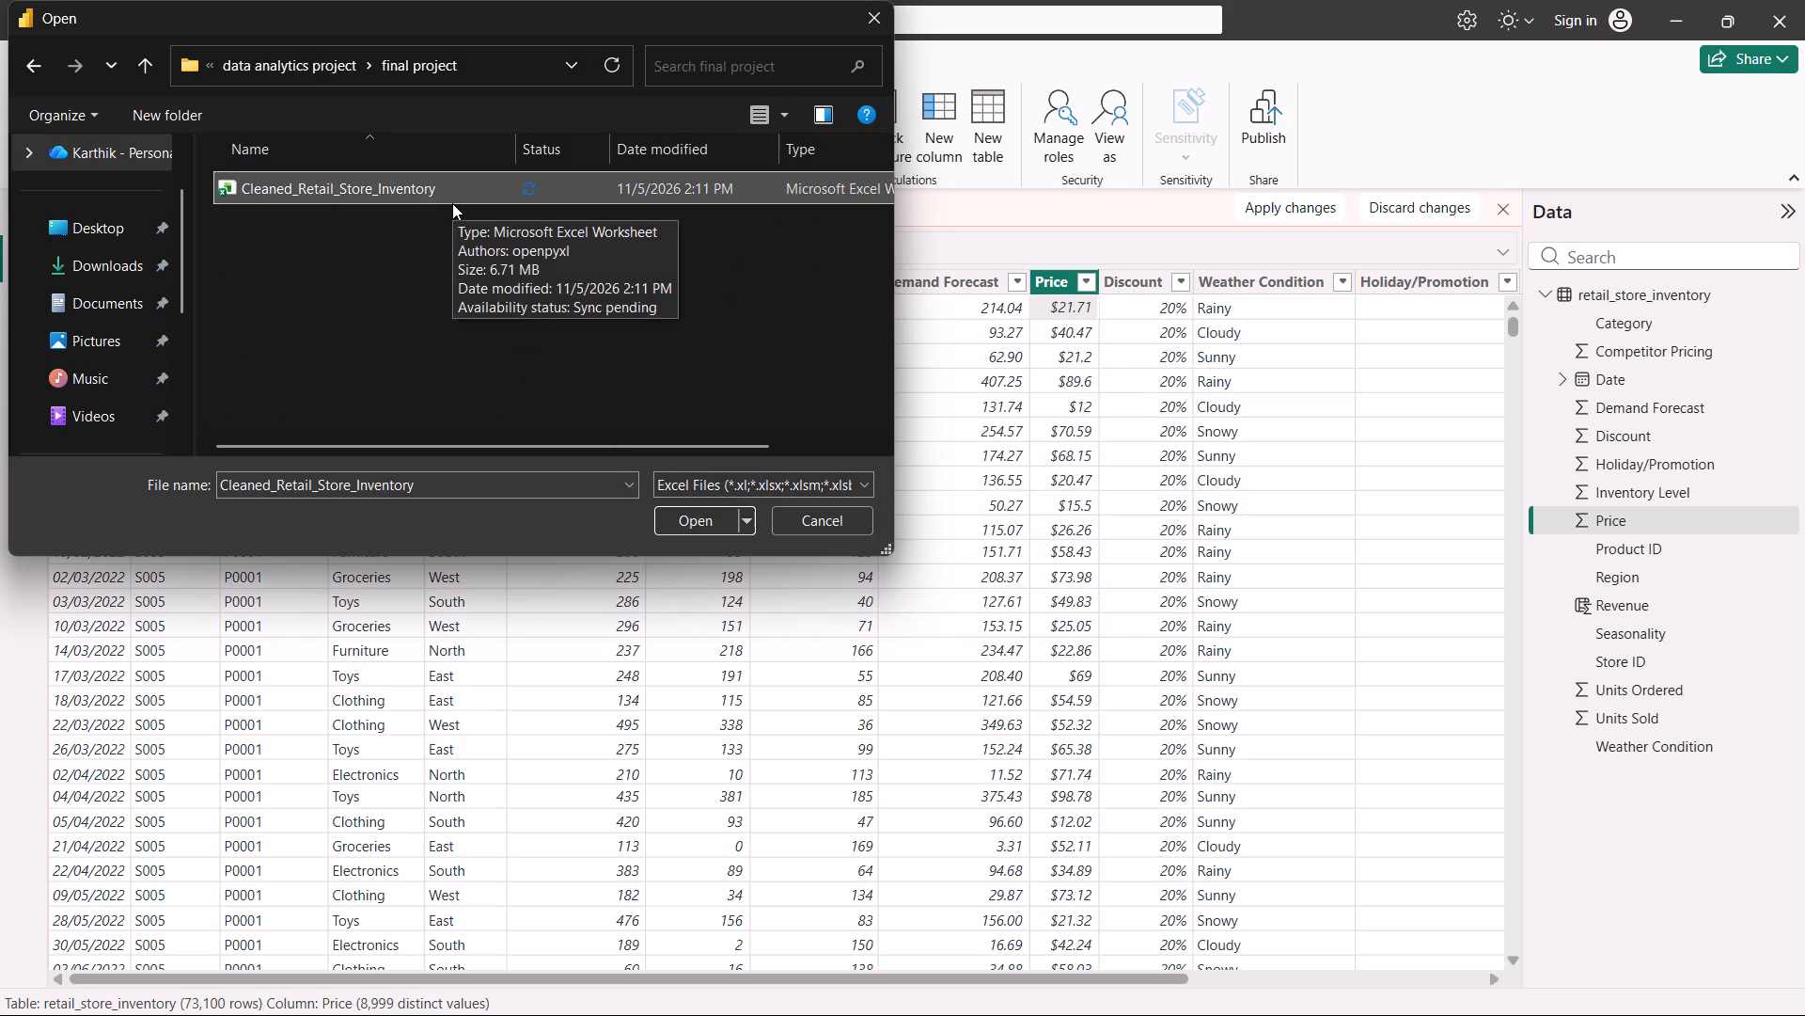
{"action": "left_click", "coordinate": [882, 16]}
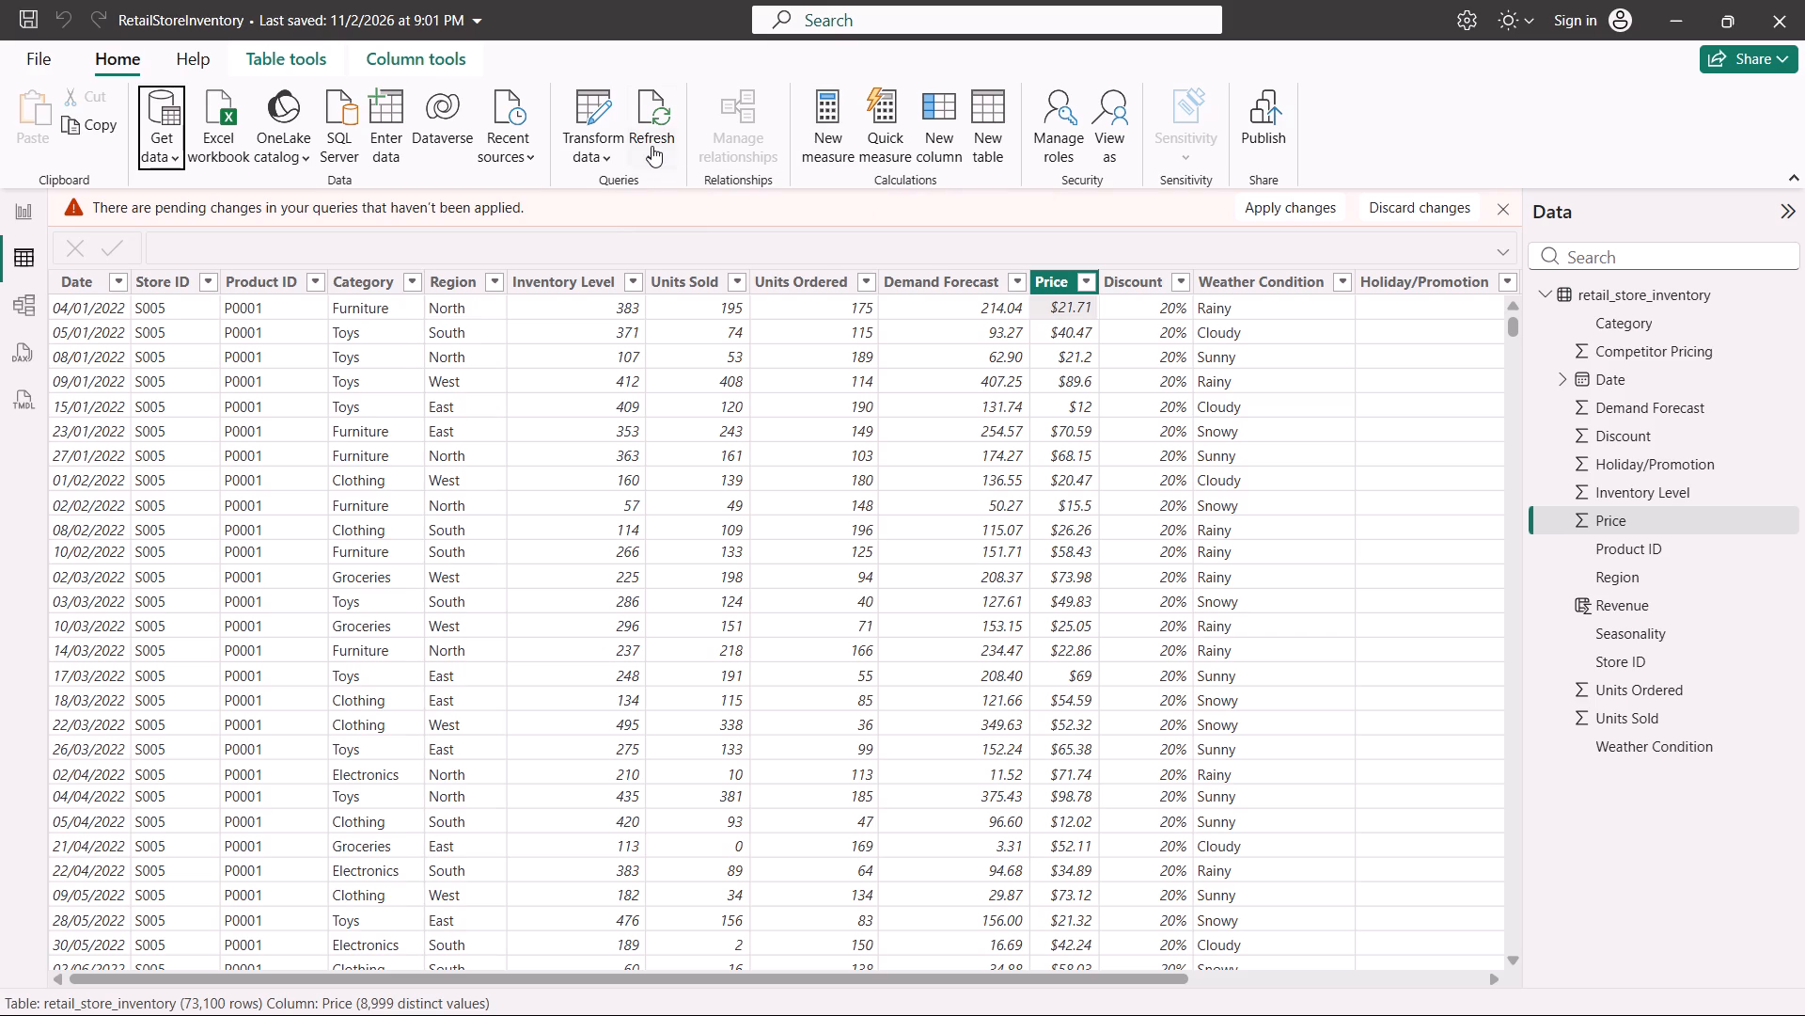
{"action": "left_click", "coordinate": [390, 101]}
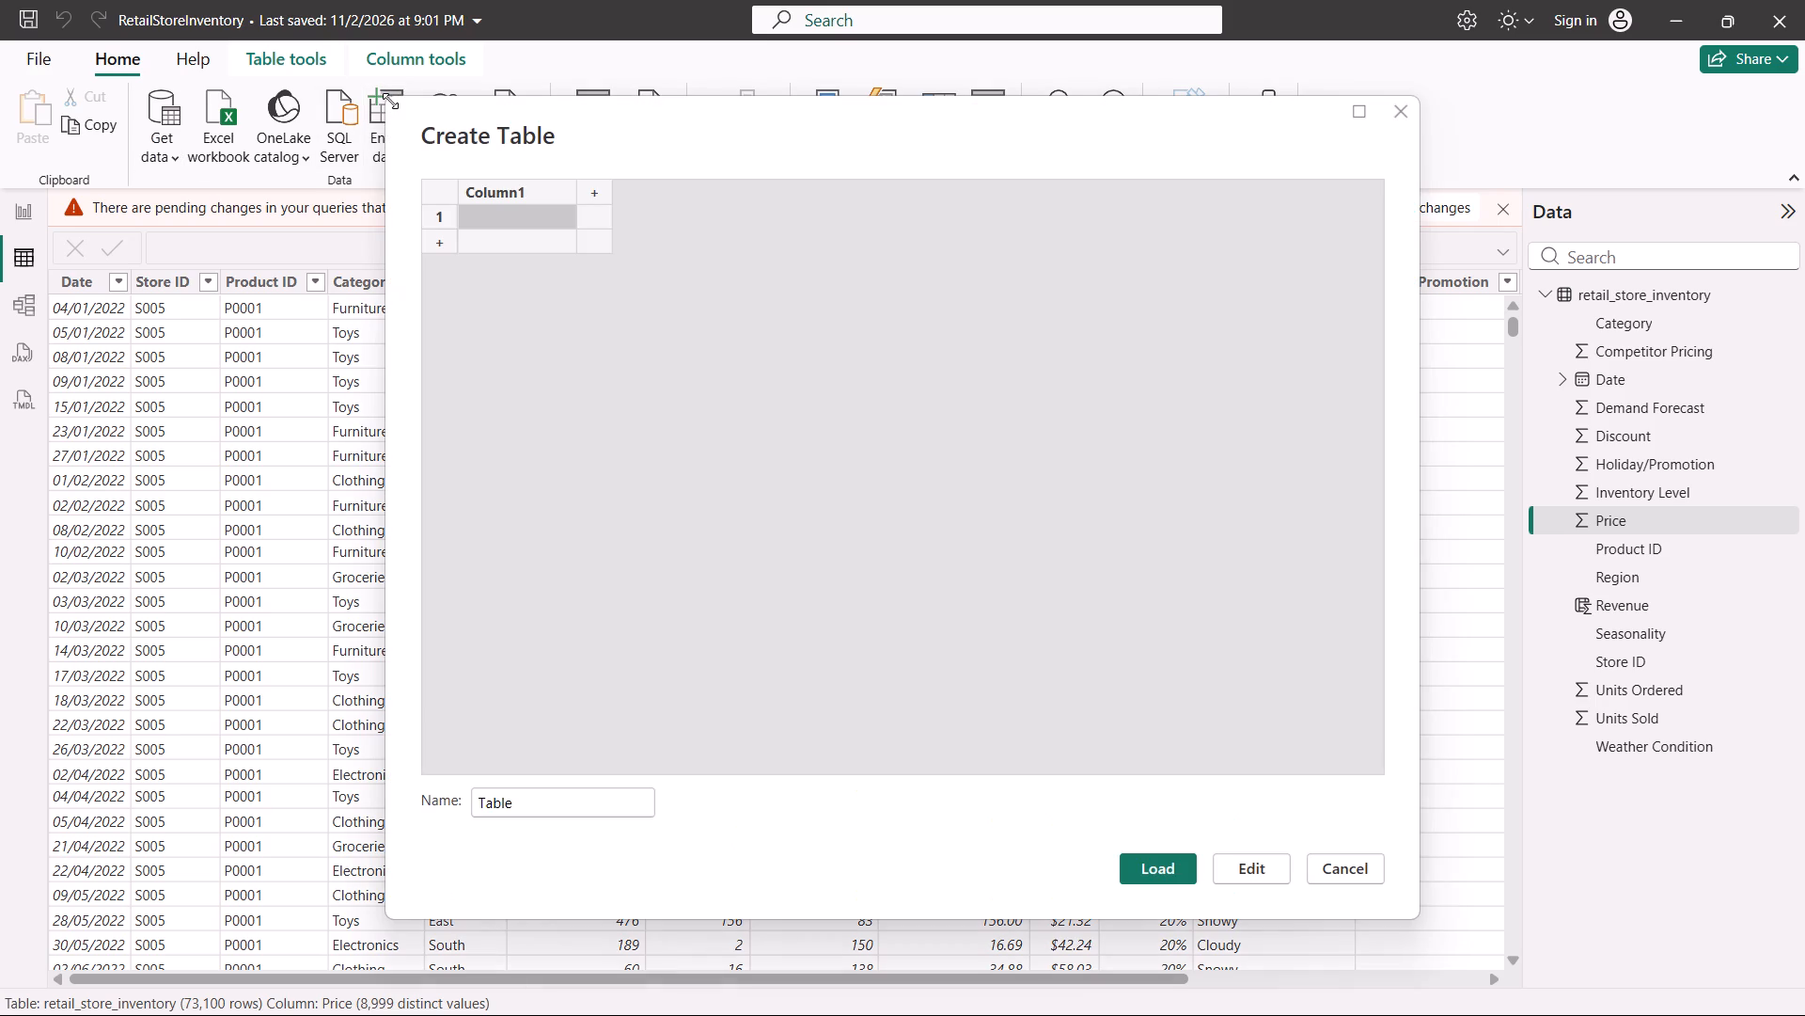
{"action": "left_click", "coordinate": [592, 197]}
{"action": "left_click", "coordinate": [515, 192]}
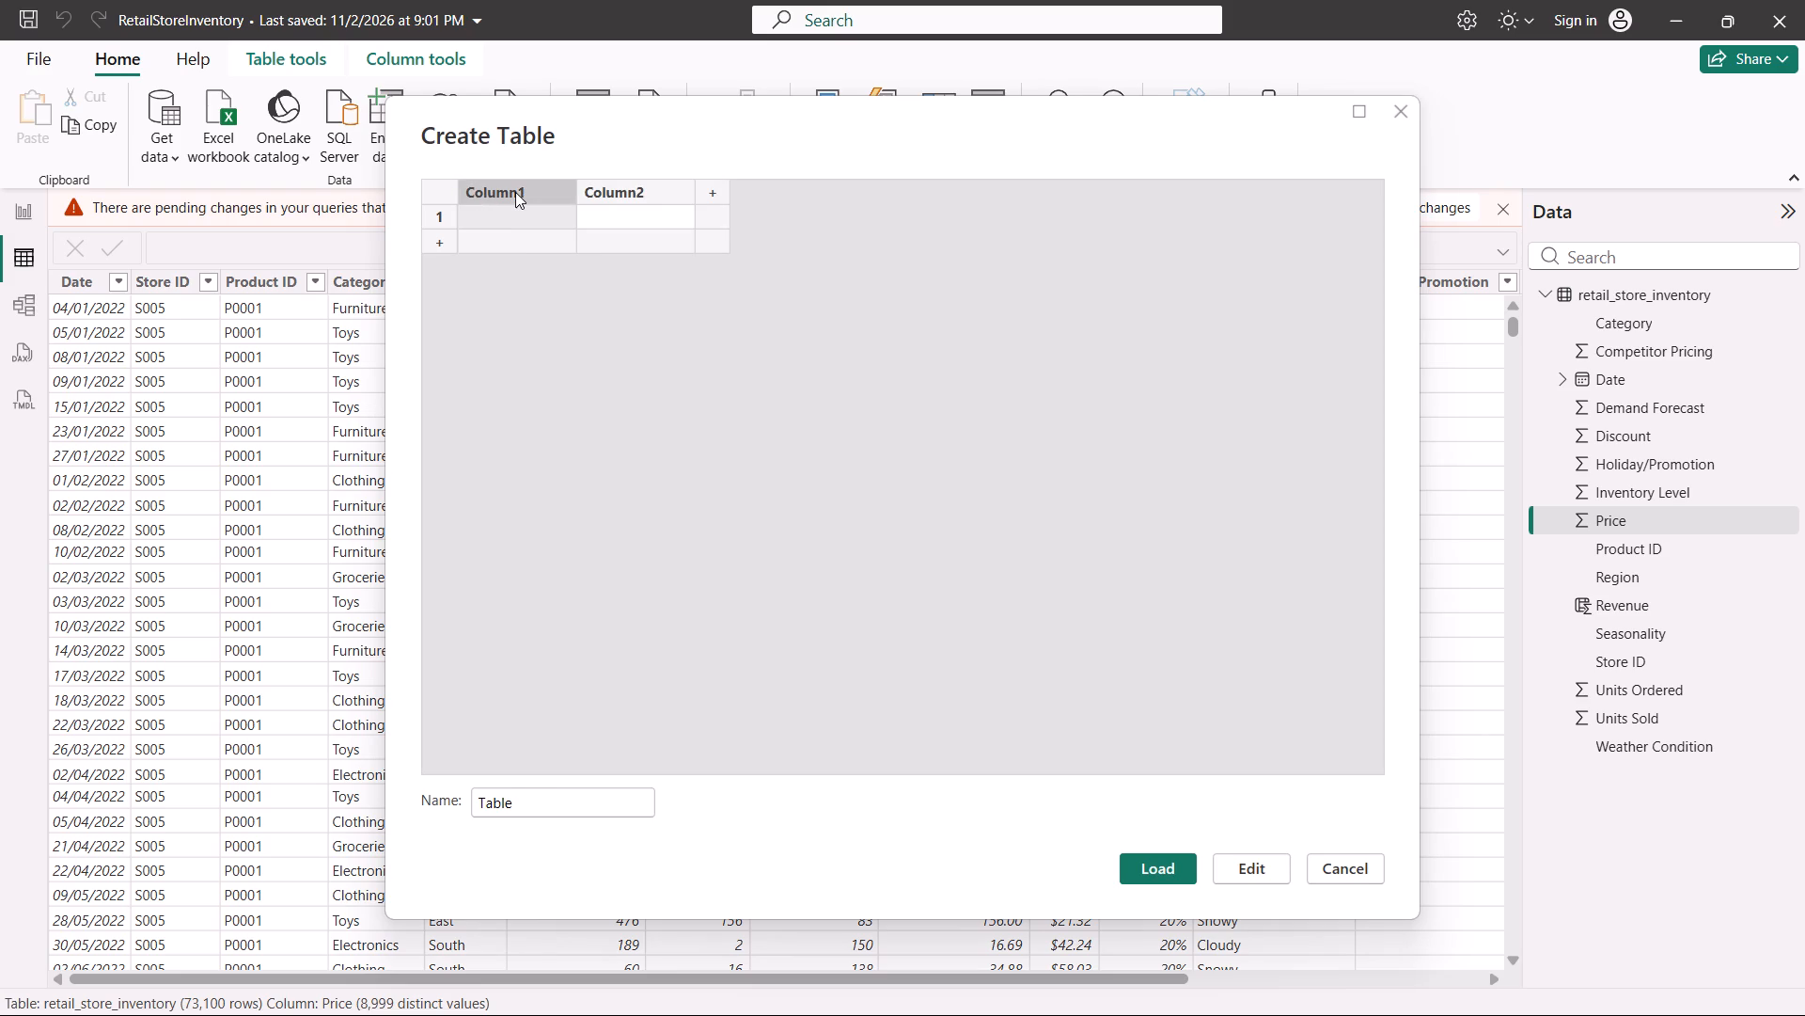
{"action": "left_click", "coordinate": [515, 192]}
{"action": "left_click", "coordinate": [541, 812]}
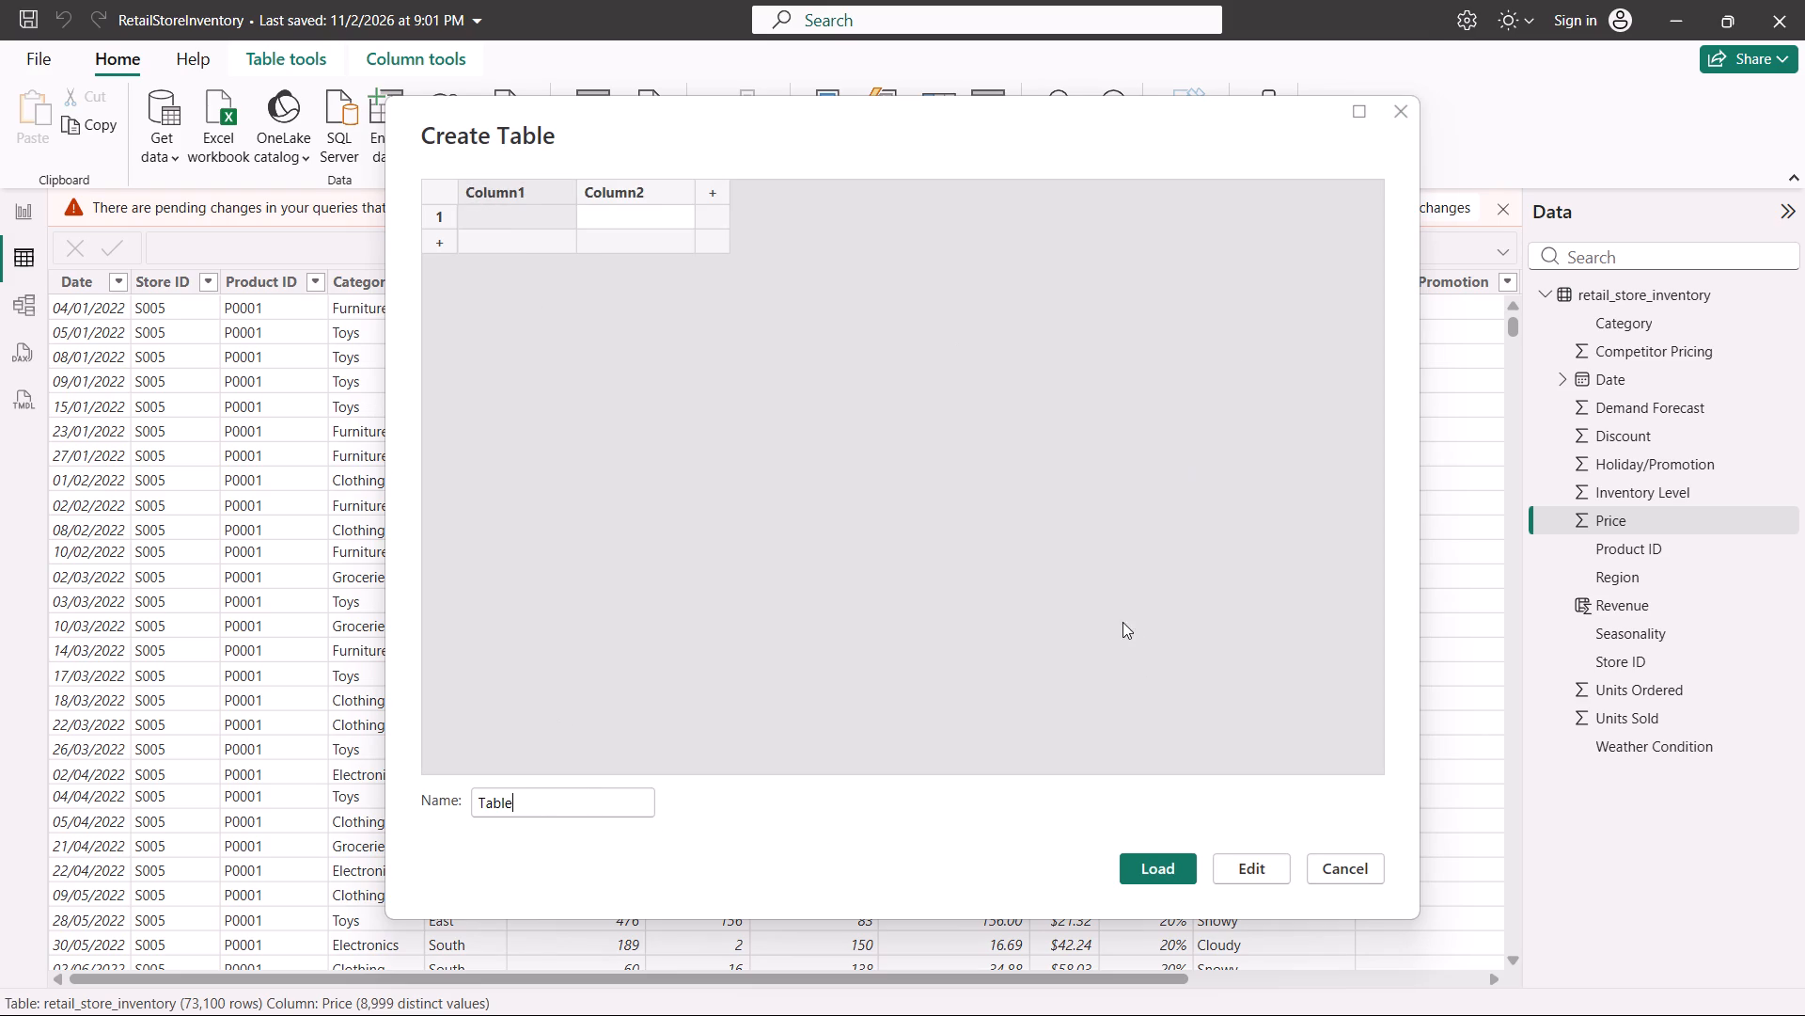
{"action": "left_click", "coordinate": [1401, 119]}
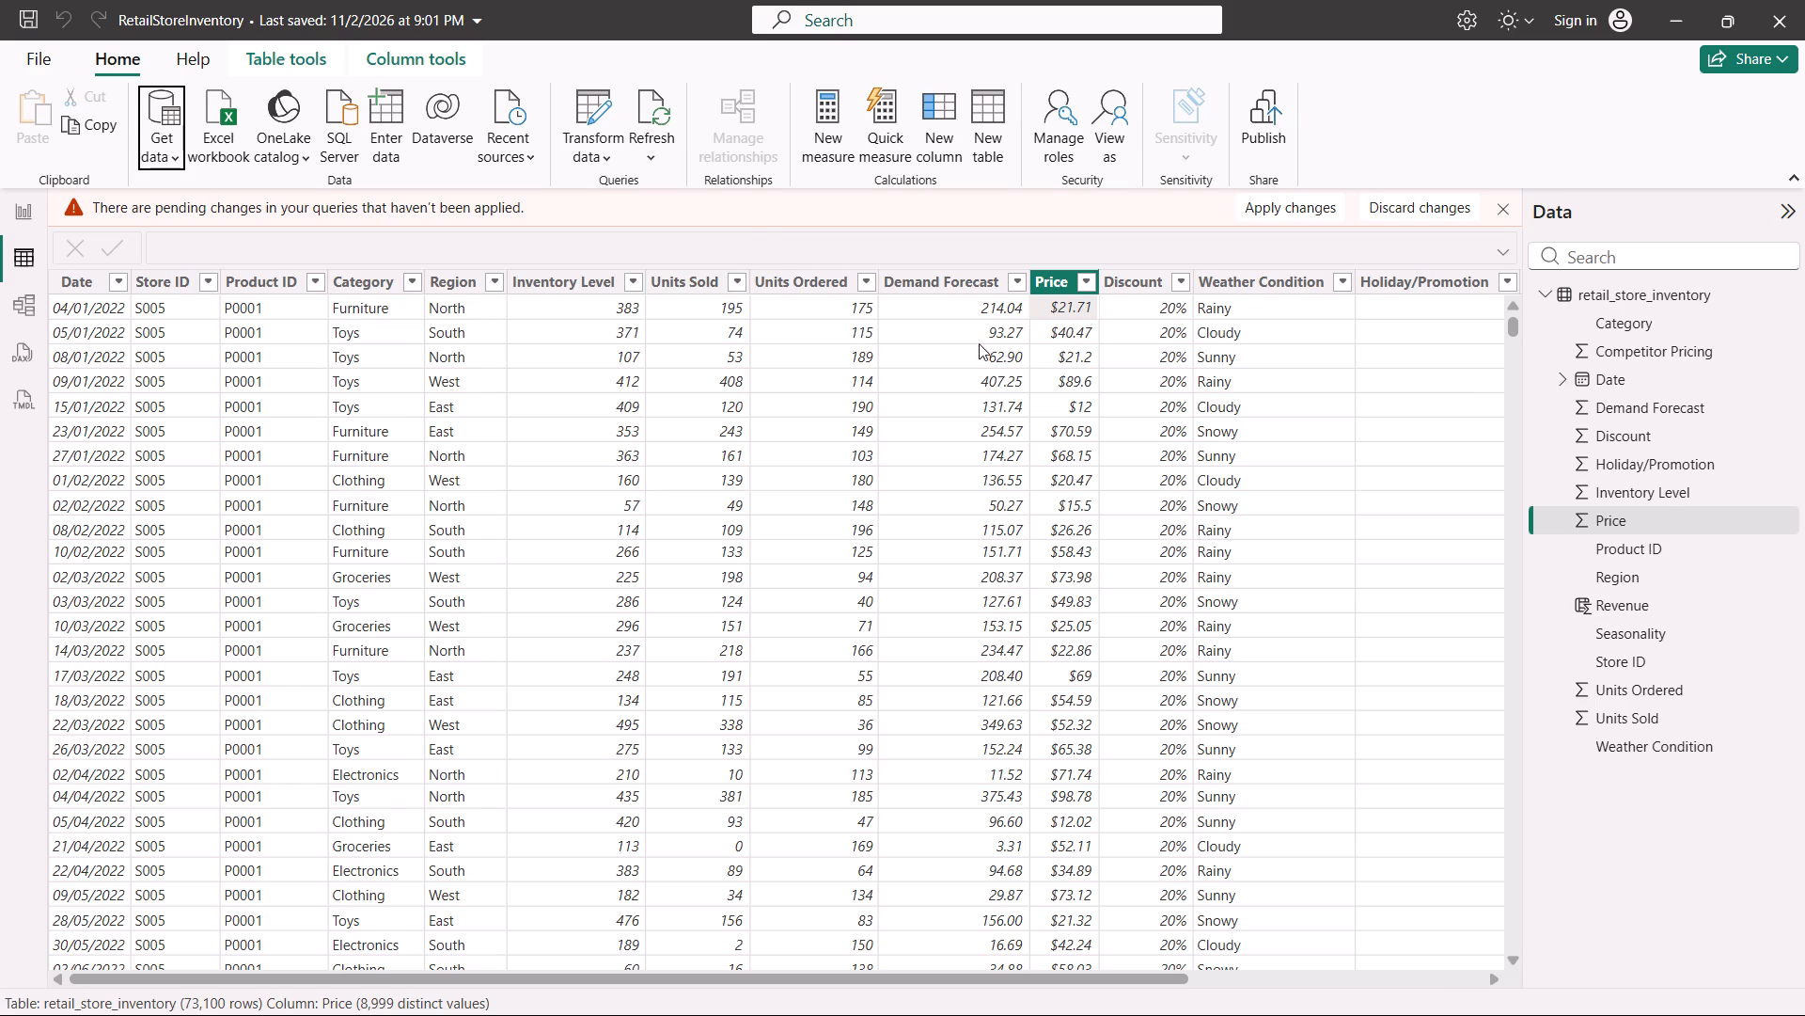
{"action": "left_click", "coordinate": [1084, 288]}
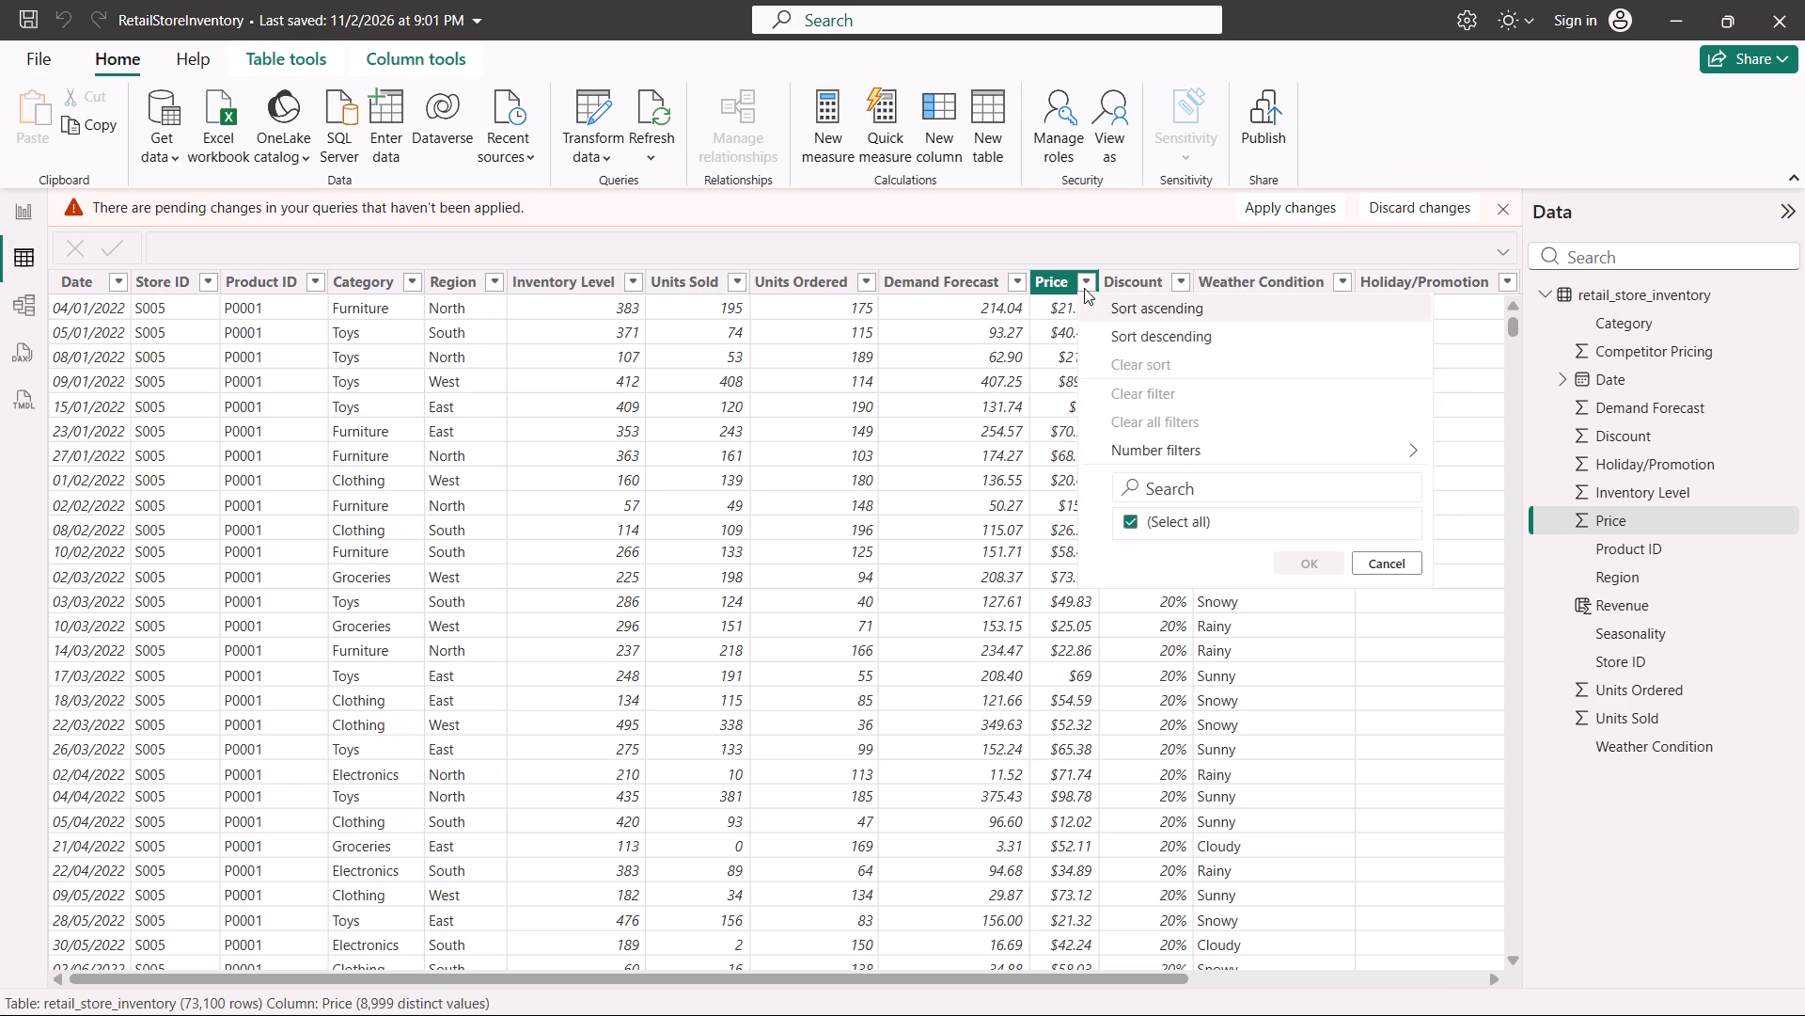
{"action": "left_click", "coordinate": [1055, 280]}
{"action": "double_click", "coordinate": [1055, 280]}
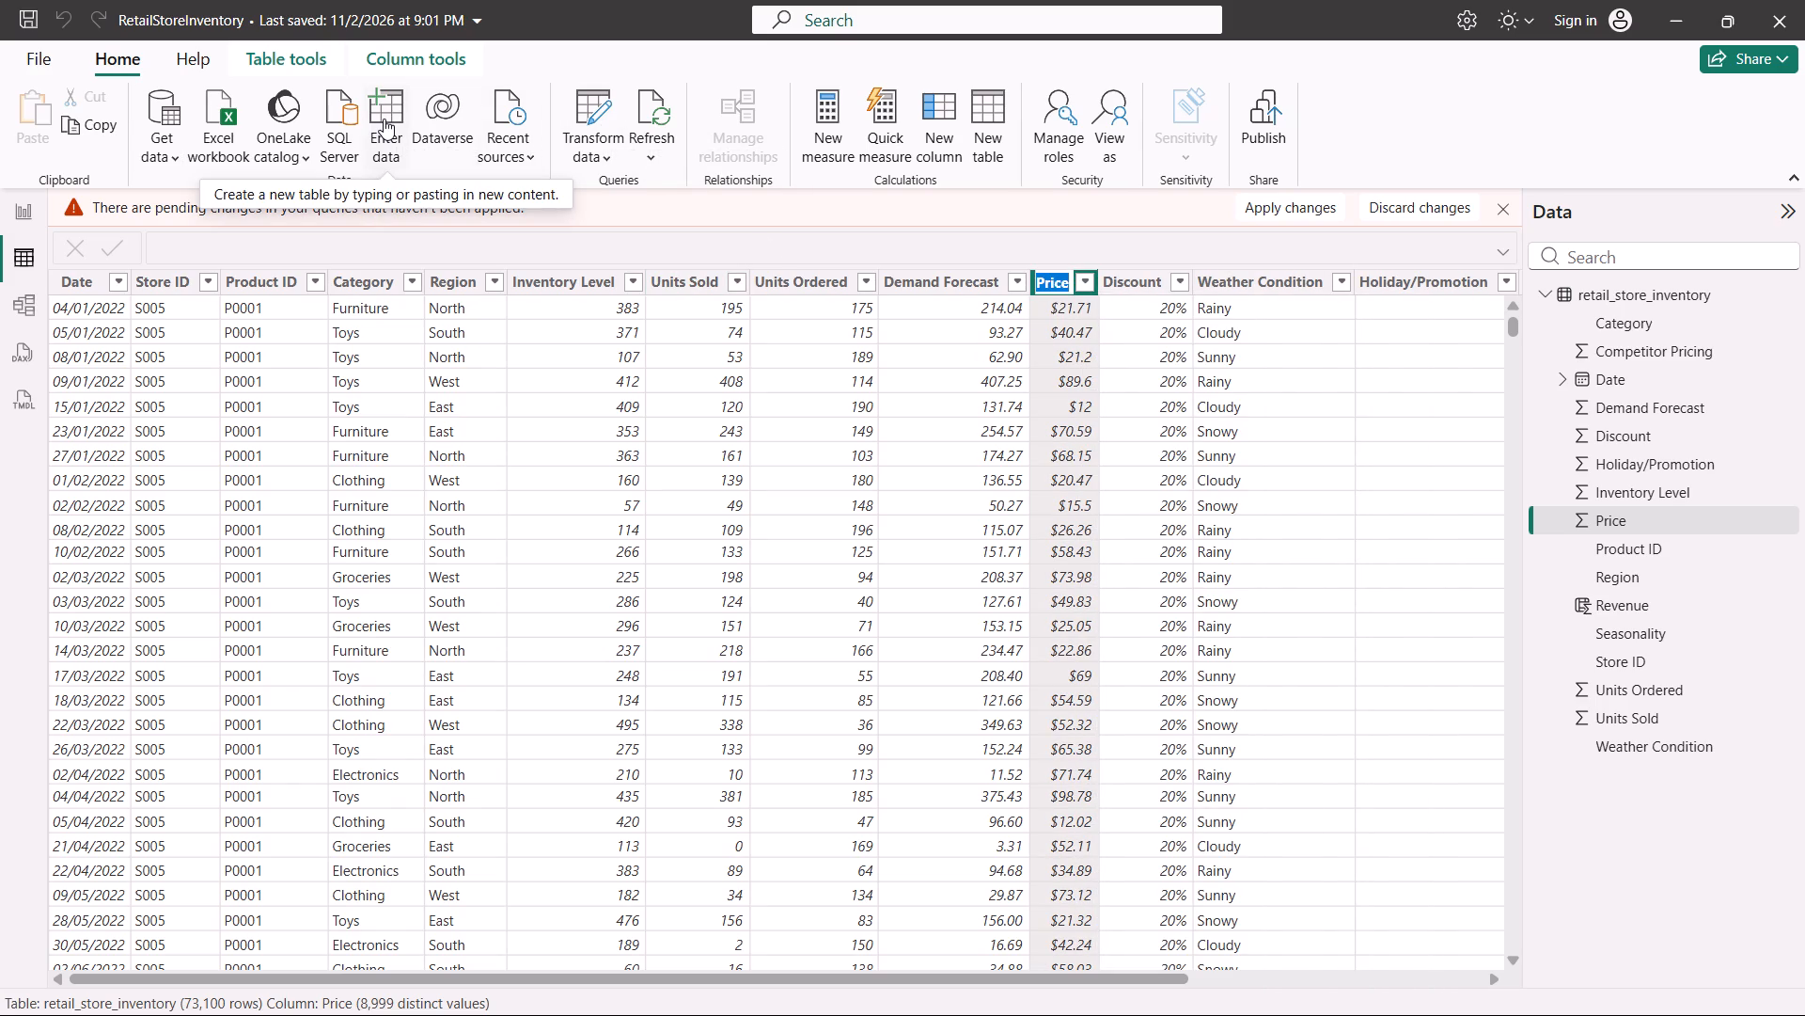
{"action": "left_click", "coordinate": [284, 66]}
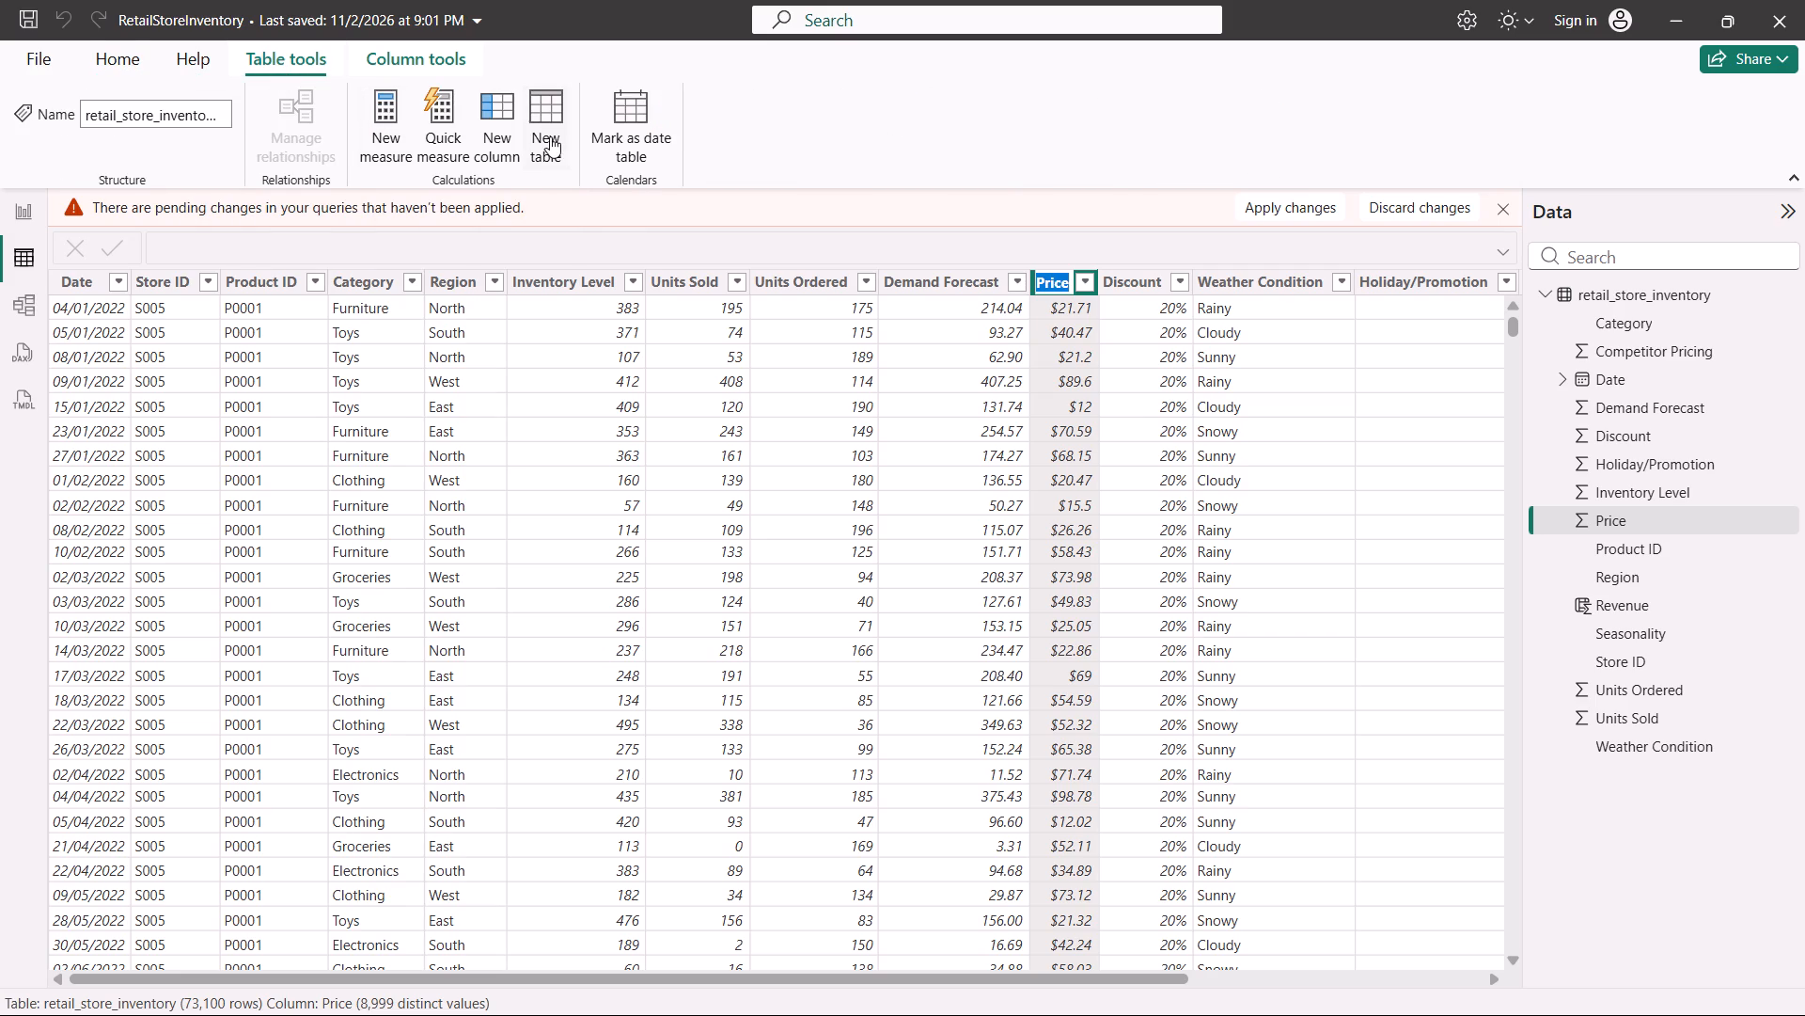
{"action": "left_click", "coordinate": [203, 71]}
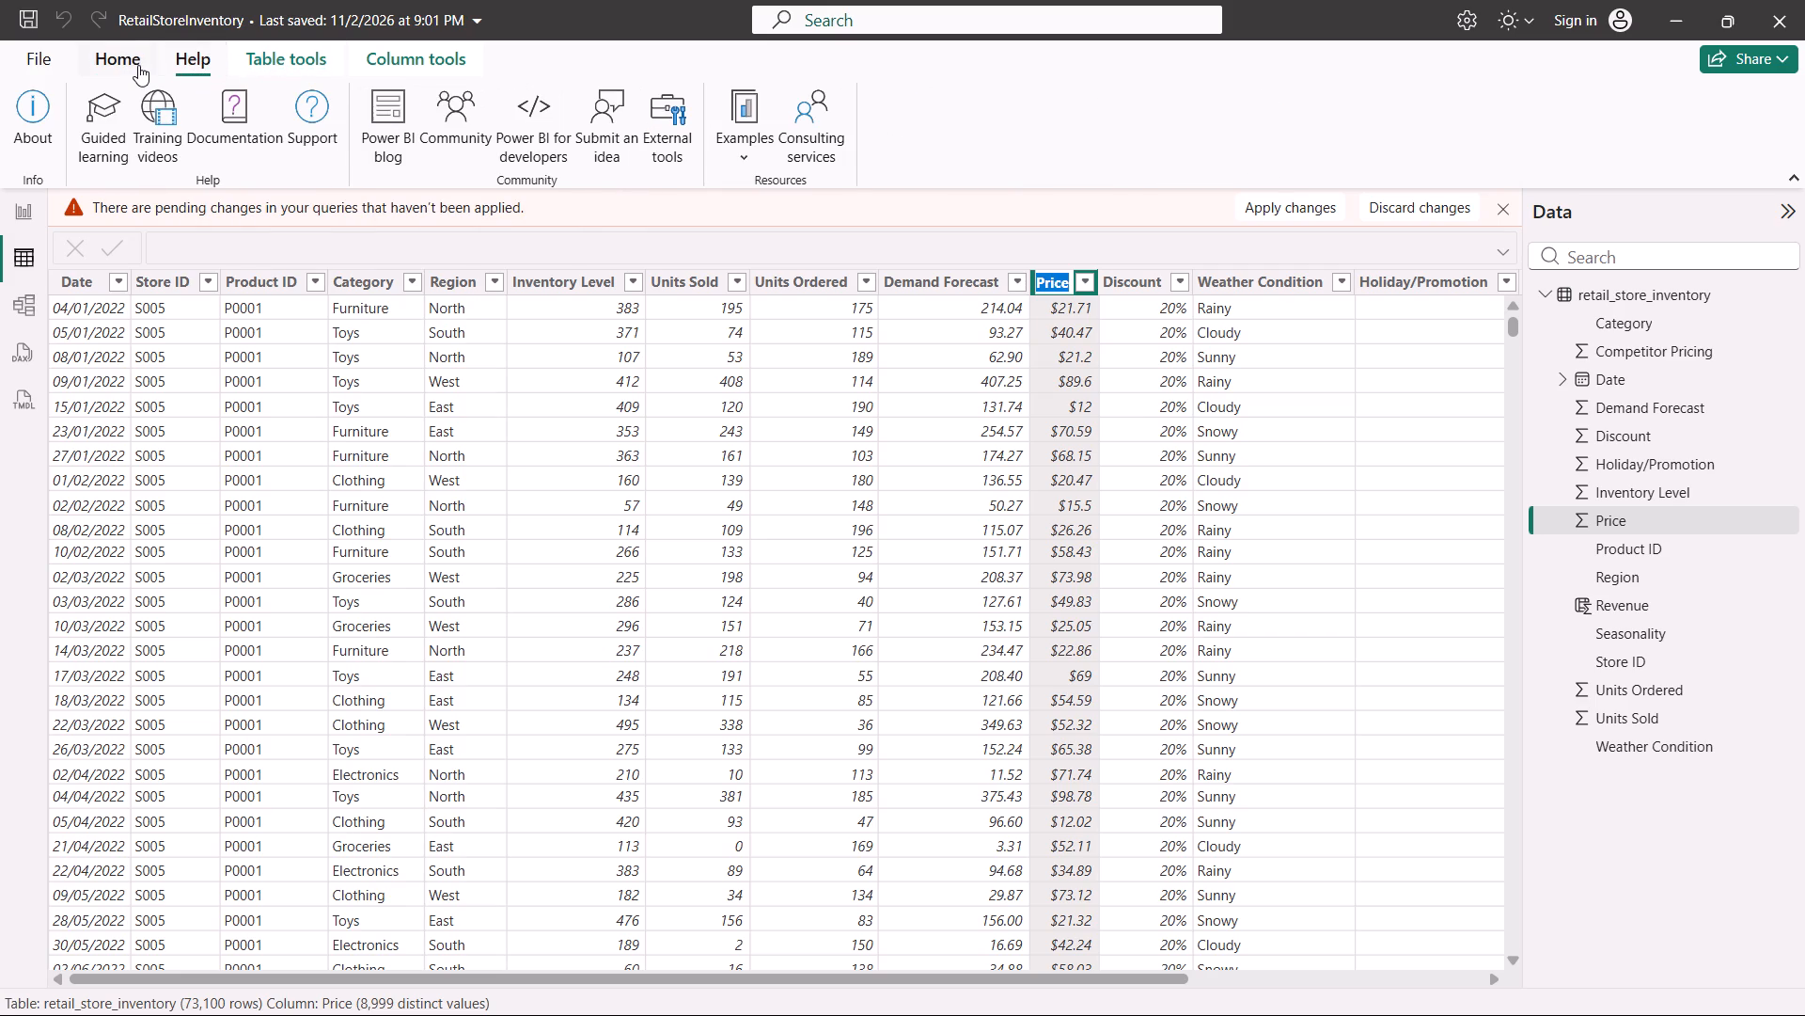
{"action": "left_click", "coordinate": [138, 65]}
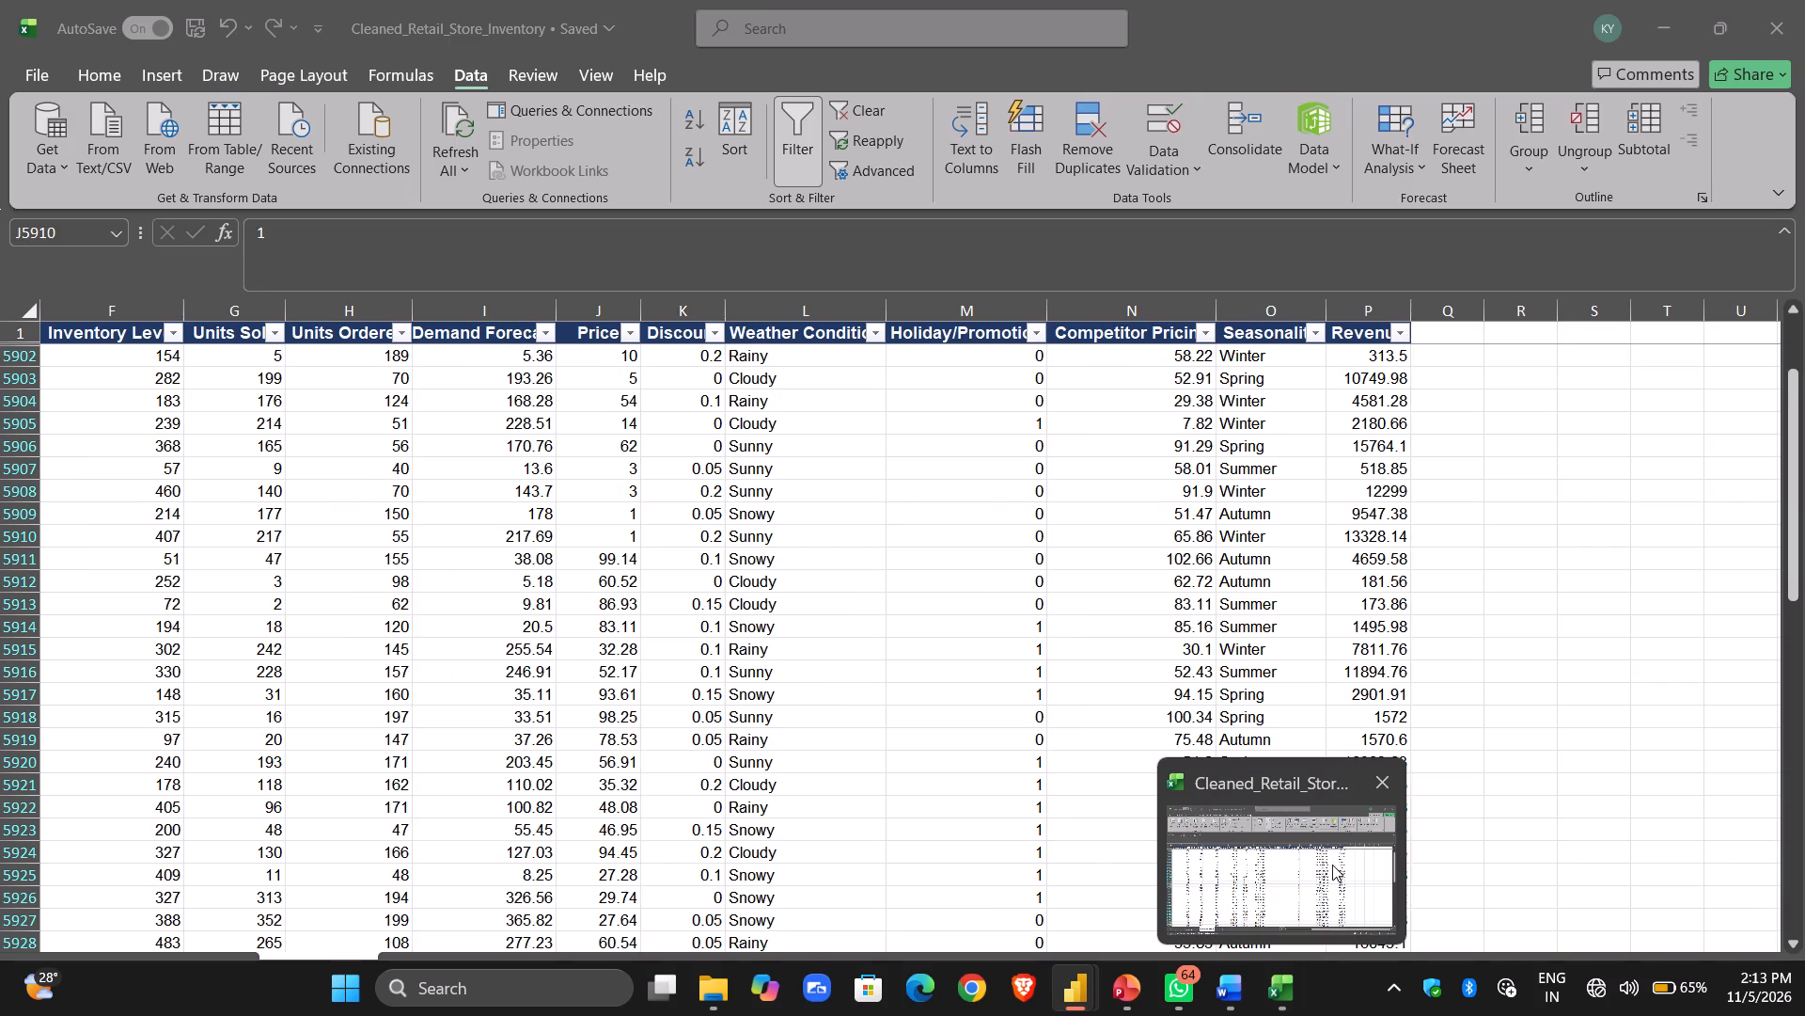
Show the retail_store_inventory table in the Model view.
{"action": "left_click", "coordinate": [32, 303]}
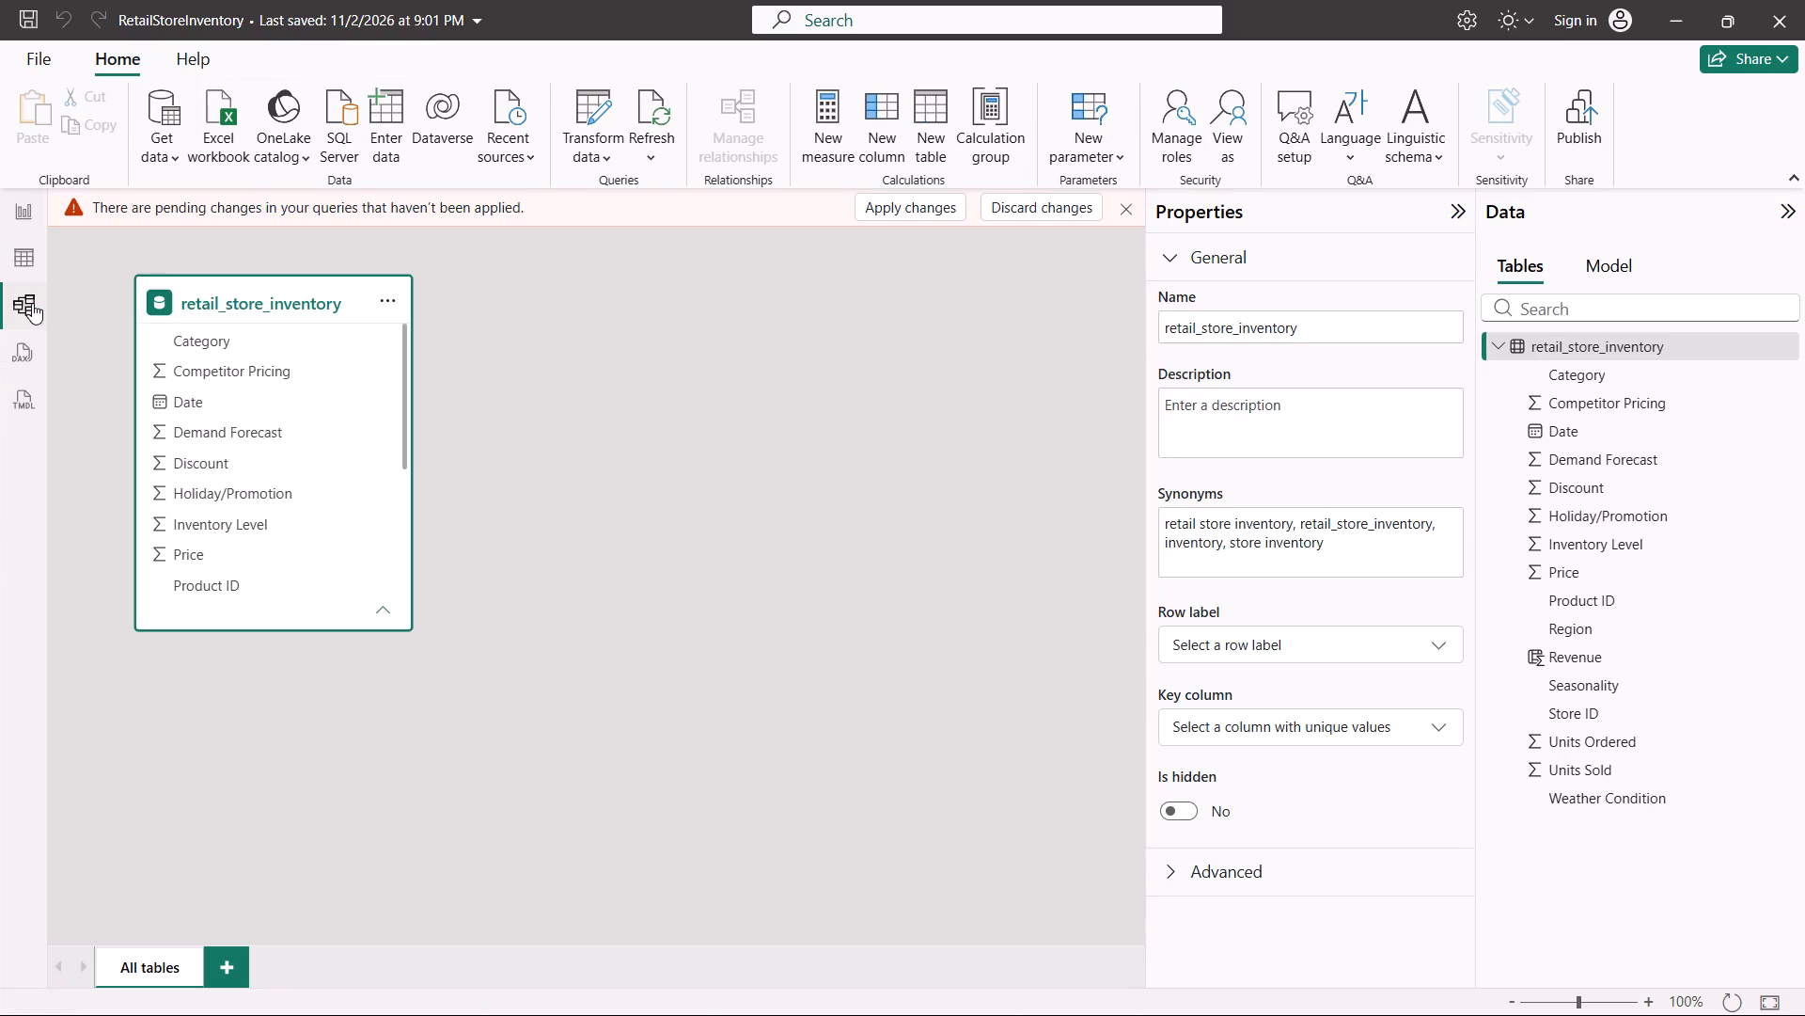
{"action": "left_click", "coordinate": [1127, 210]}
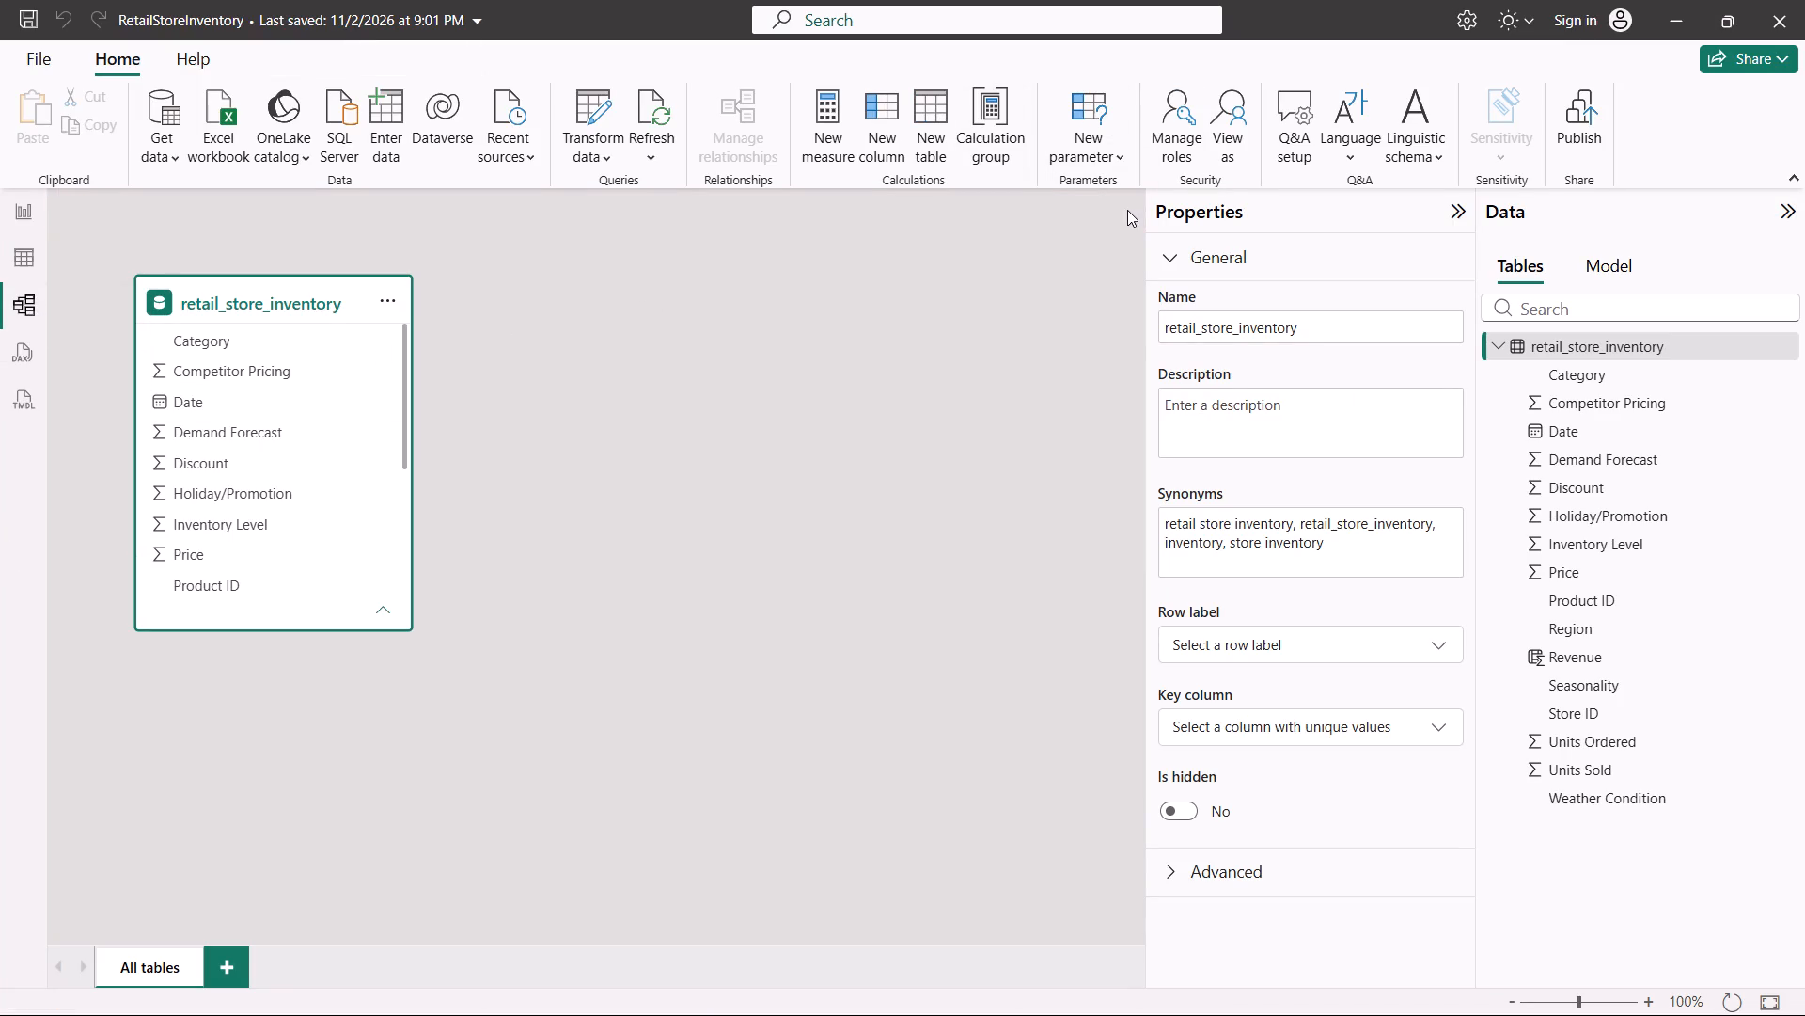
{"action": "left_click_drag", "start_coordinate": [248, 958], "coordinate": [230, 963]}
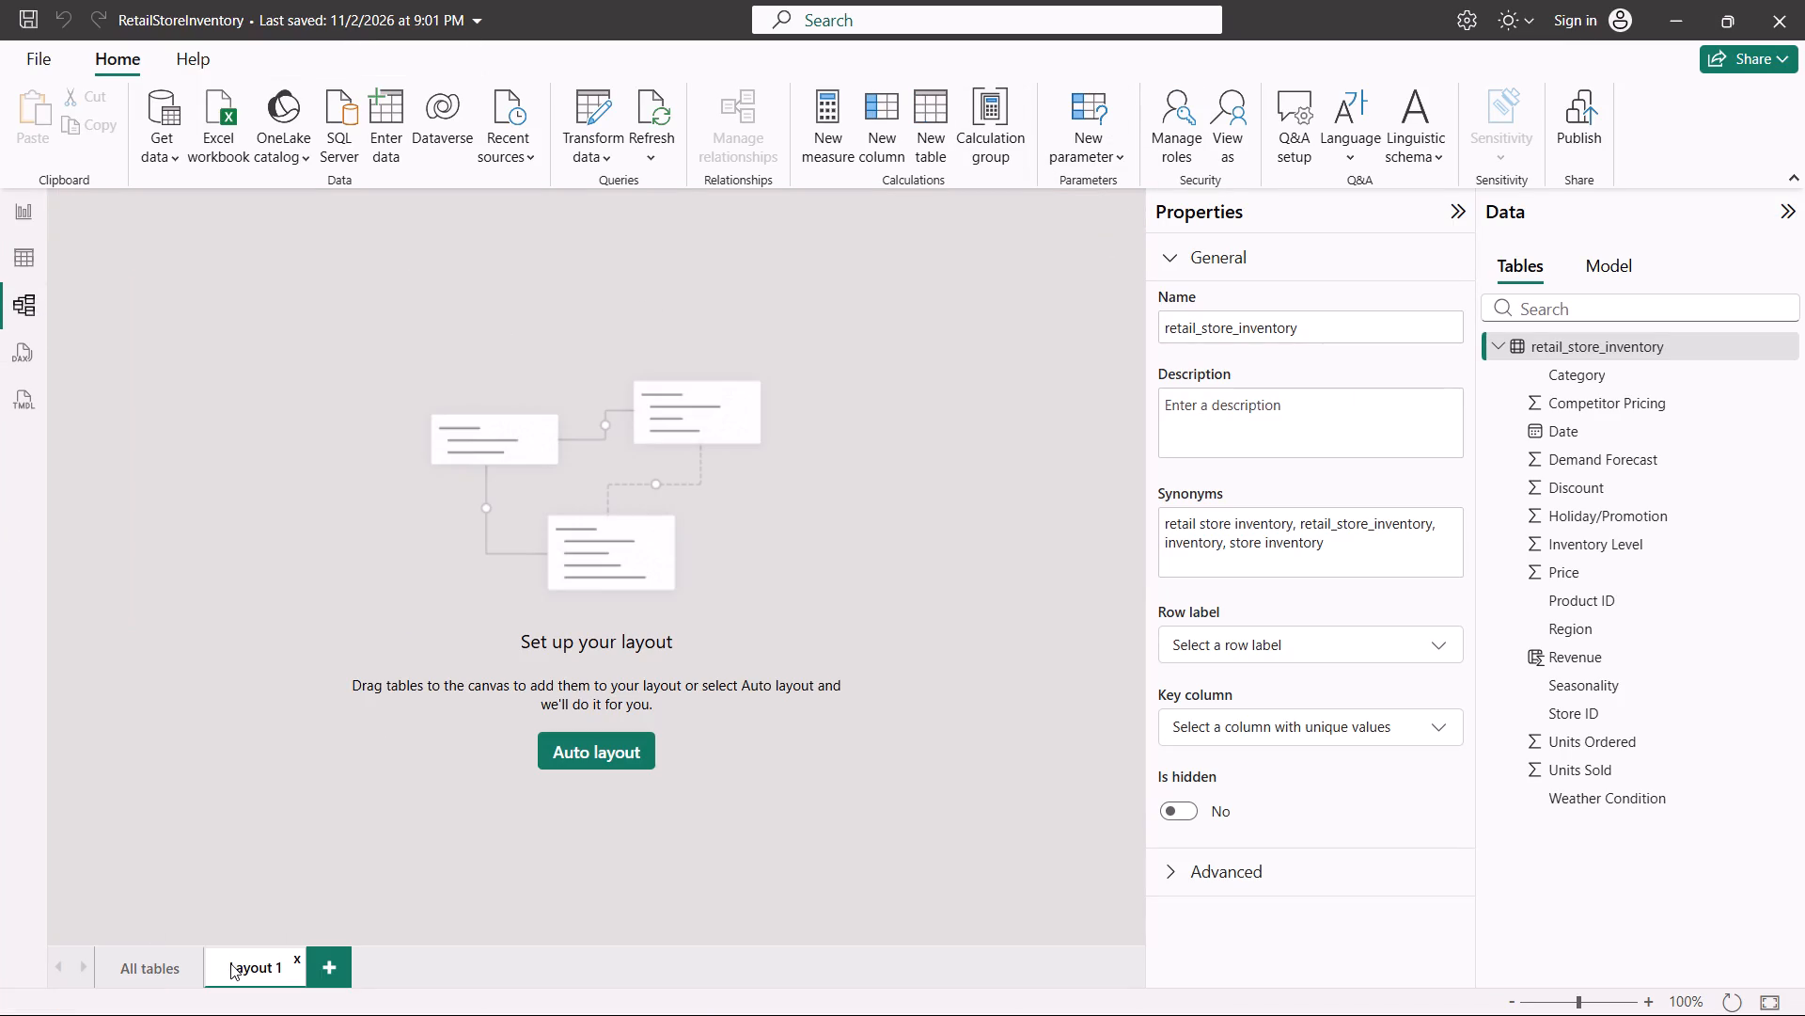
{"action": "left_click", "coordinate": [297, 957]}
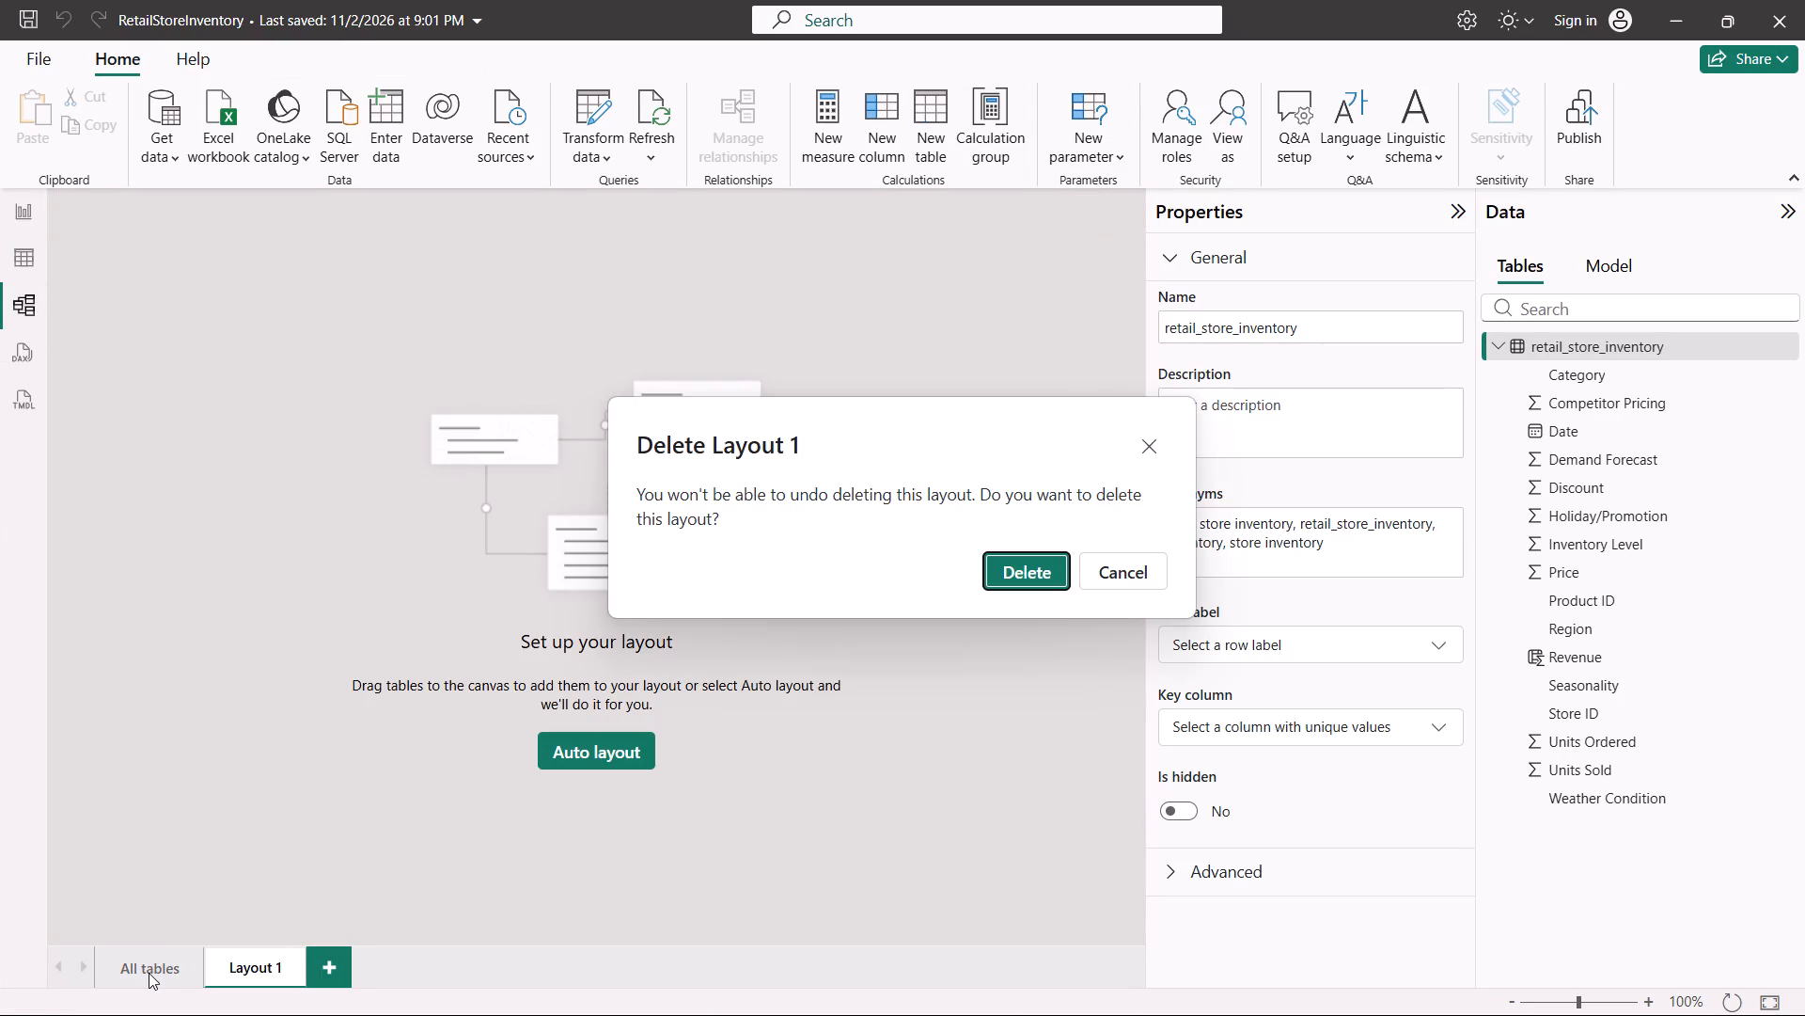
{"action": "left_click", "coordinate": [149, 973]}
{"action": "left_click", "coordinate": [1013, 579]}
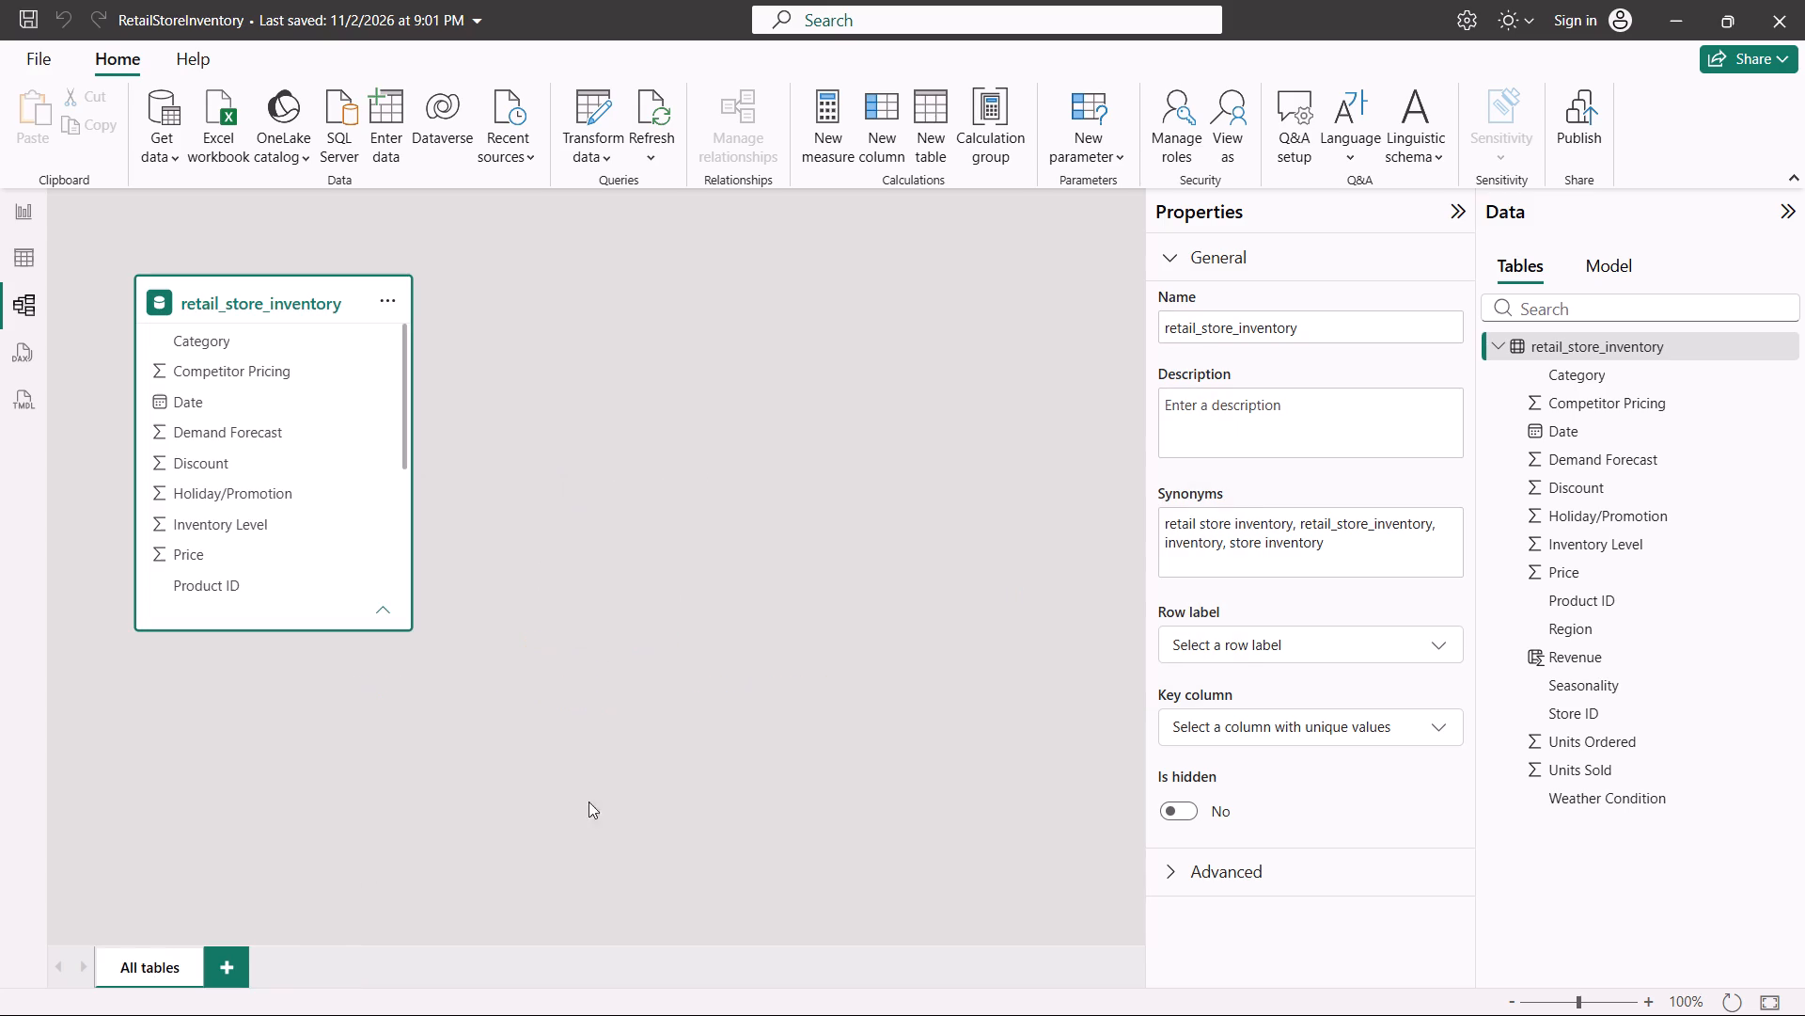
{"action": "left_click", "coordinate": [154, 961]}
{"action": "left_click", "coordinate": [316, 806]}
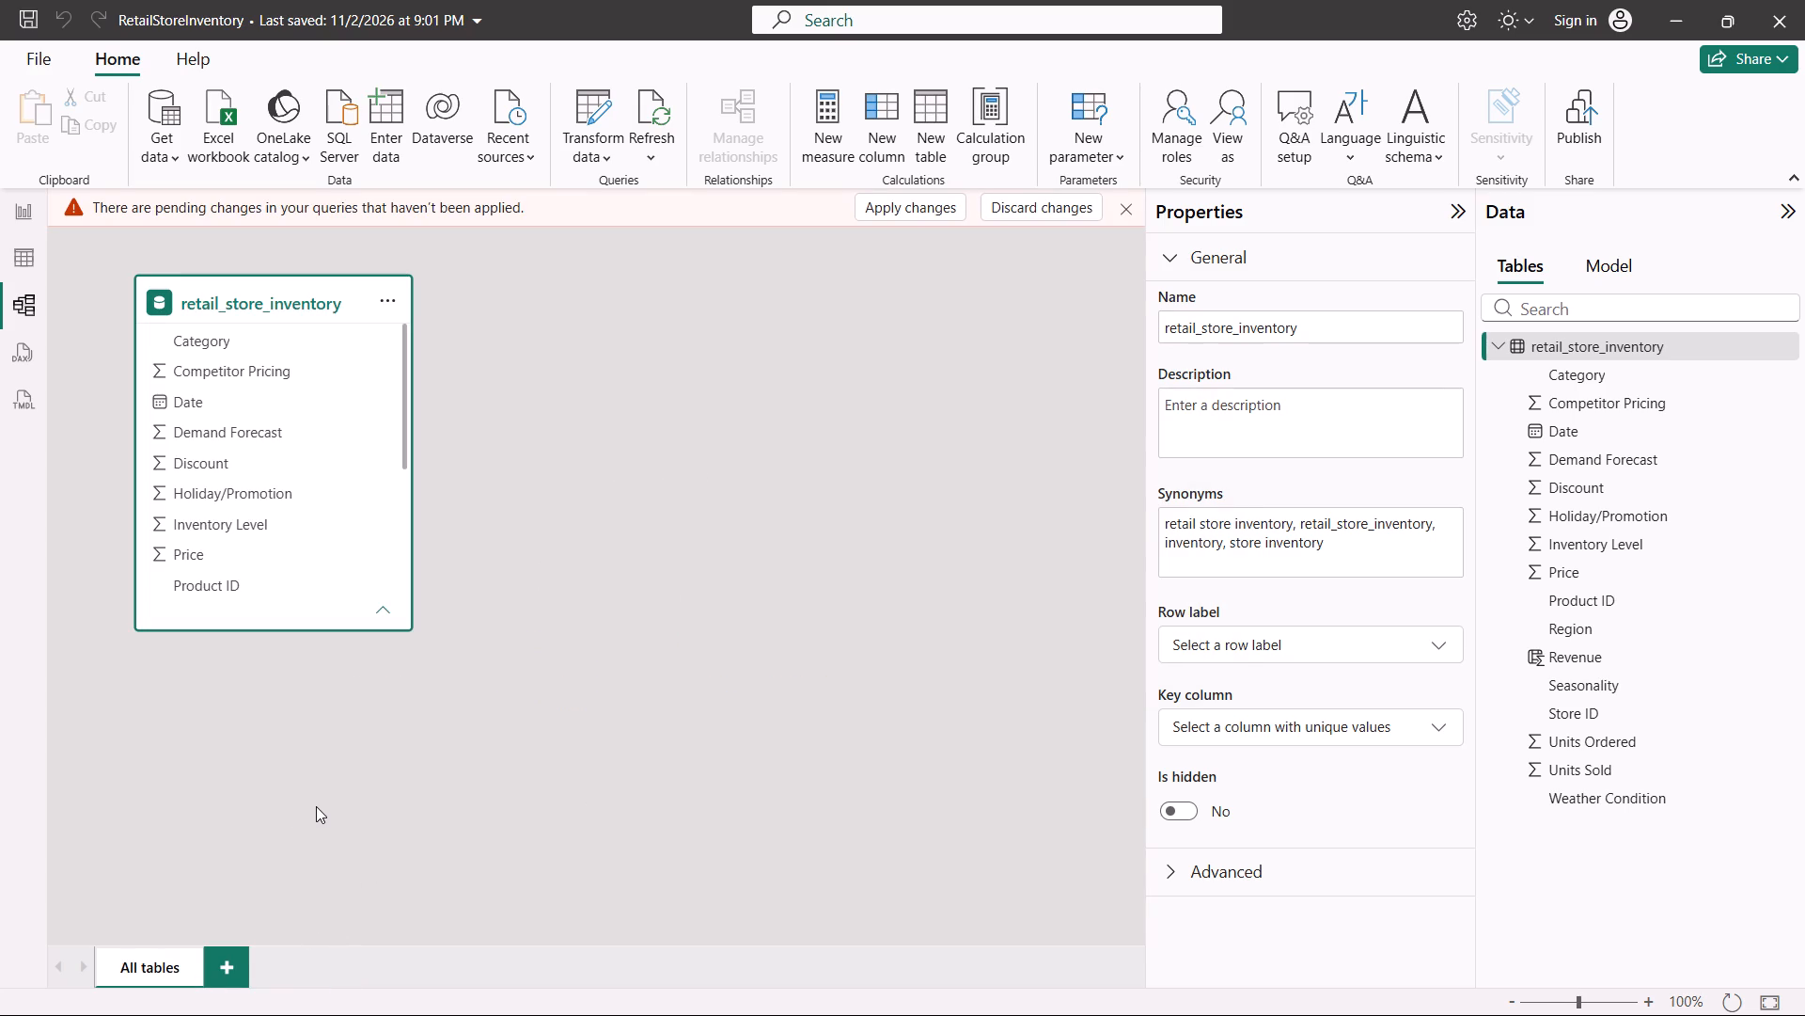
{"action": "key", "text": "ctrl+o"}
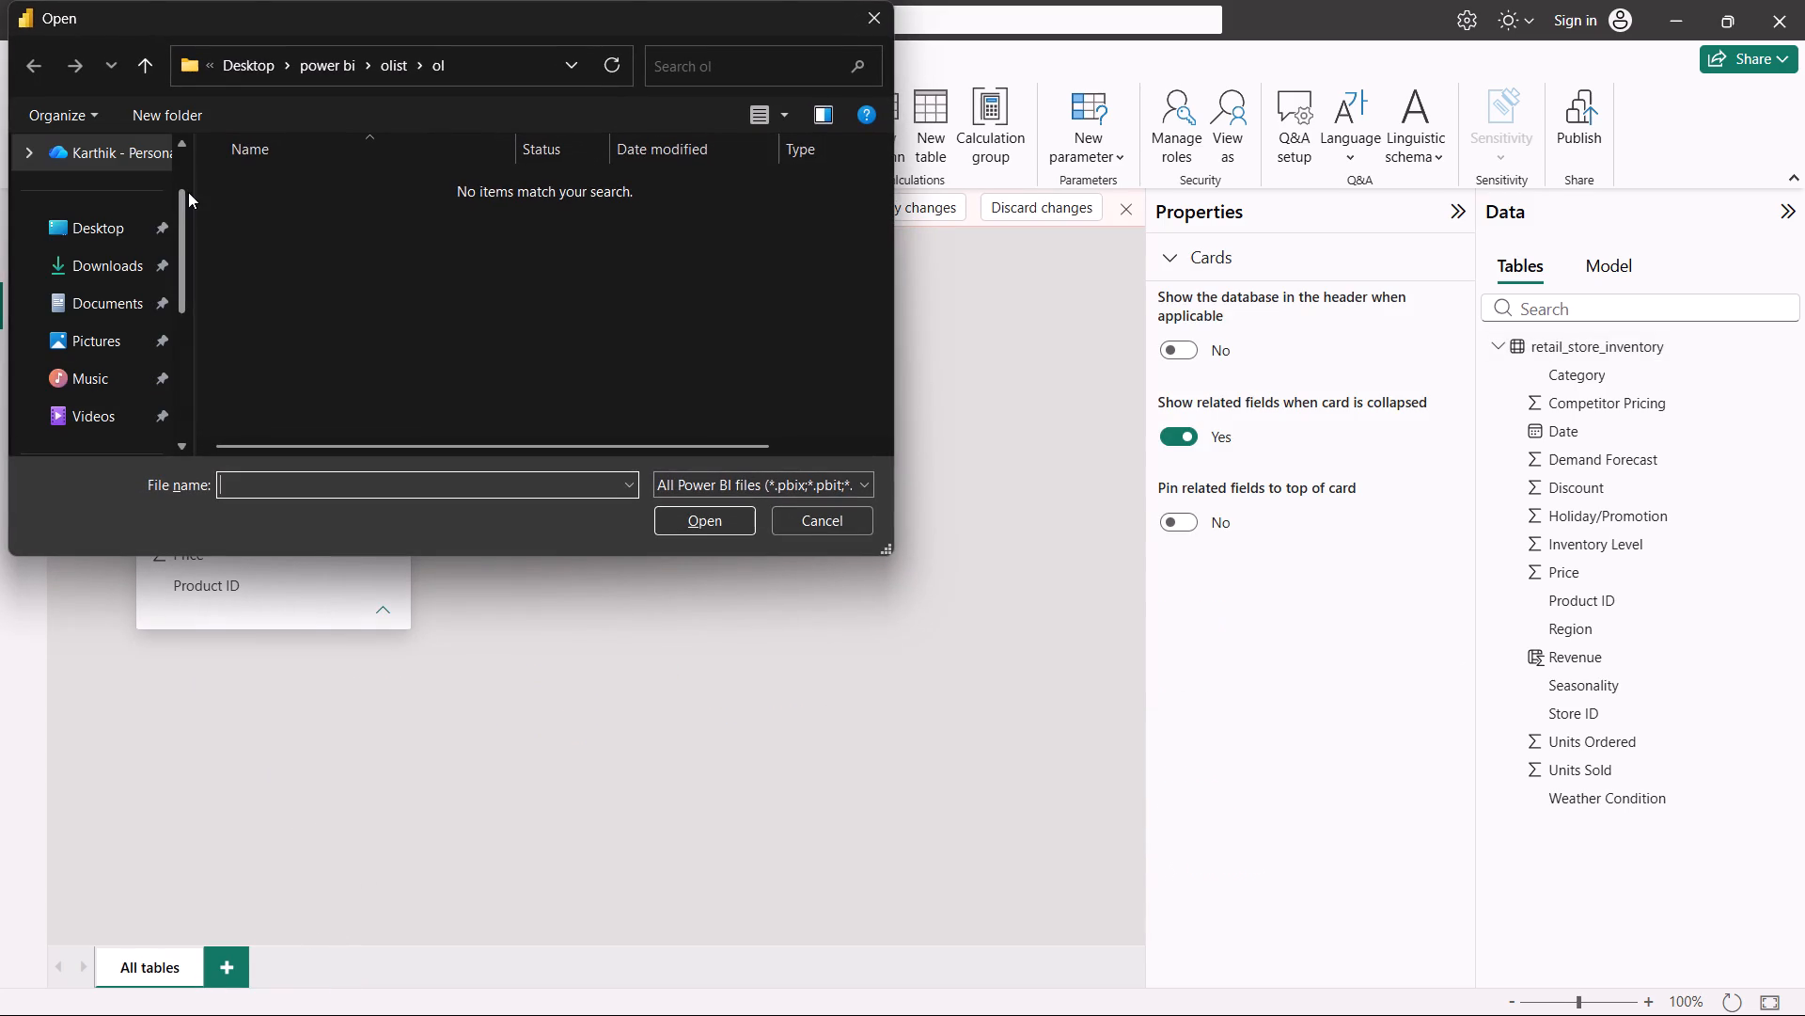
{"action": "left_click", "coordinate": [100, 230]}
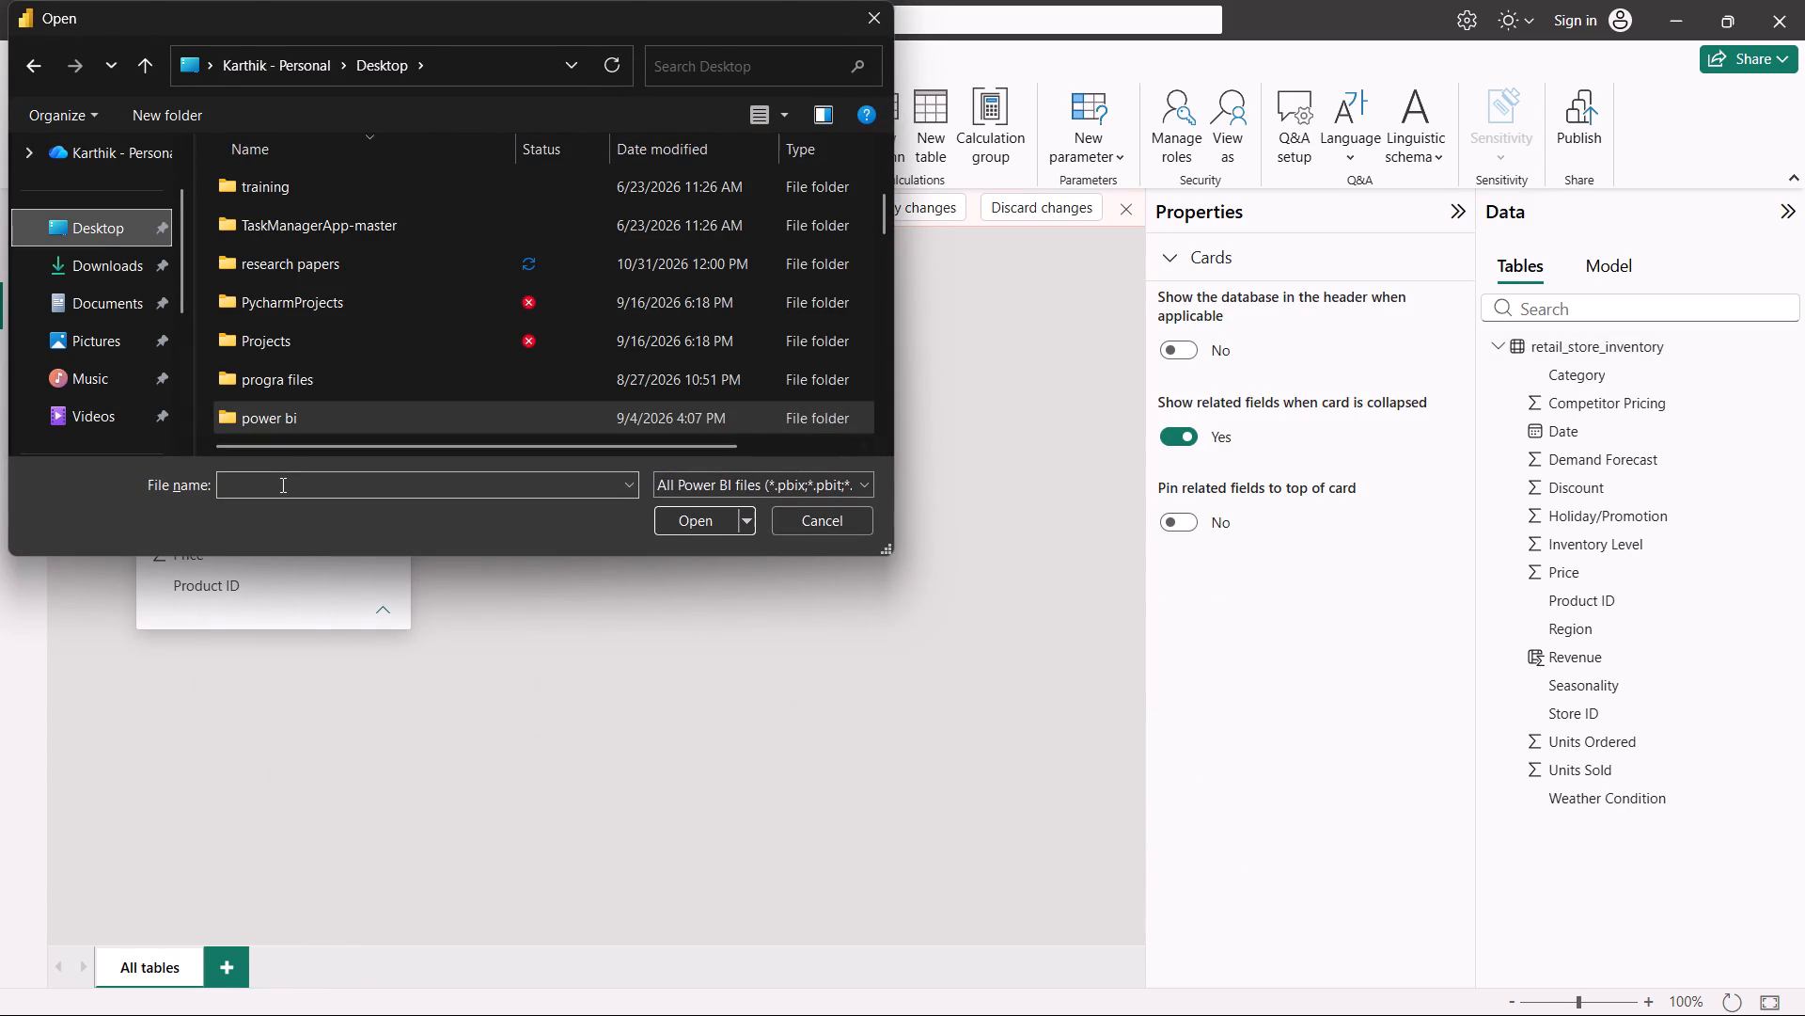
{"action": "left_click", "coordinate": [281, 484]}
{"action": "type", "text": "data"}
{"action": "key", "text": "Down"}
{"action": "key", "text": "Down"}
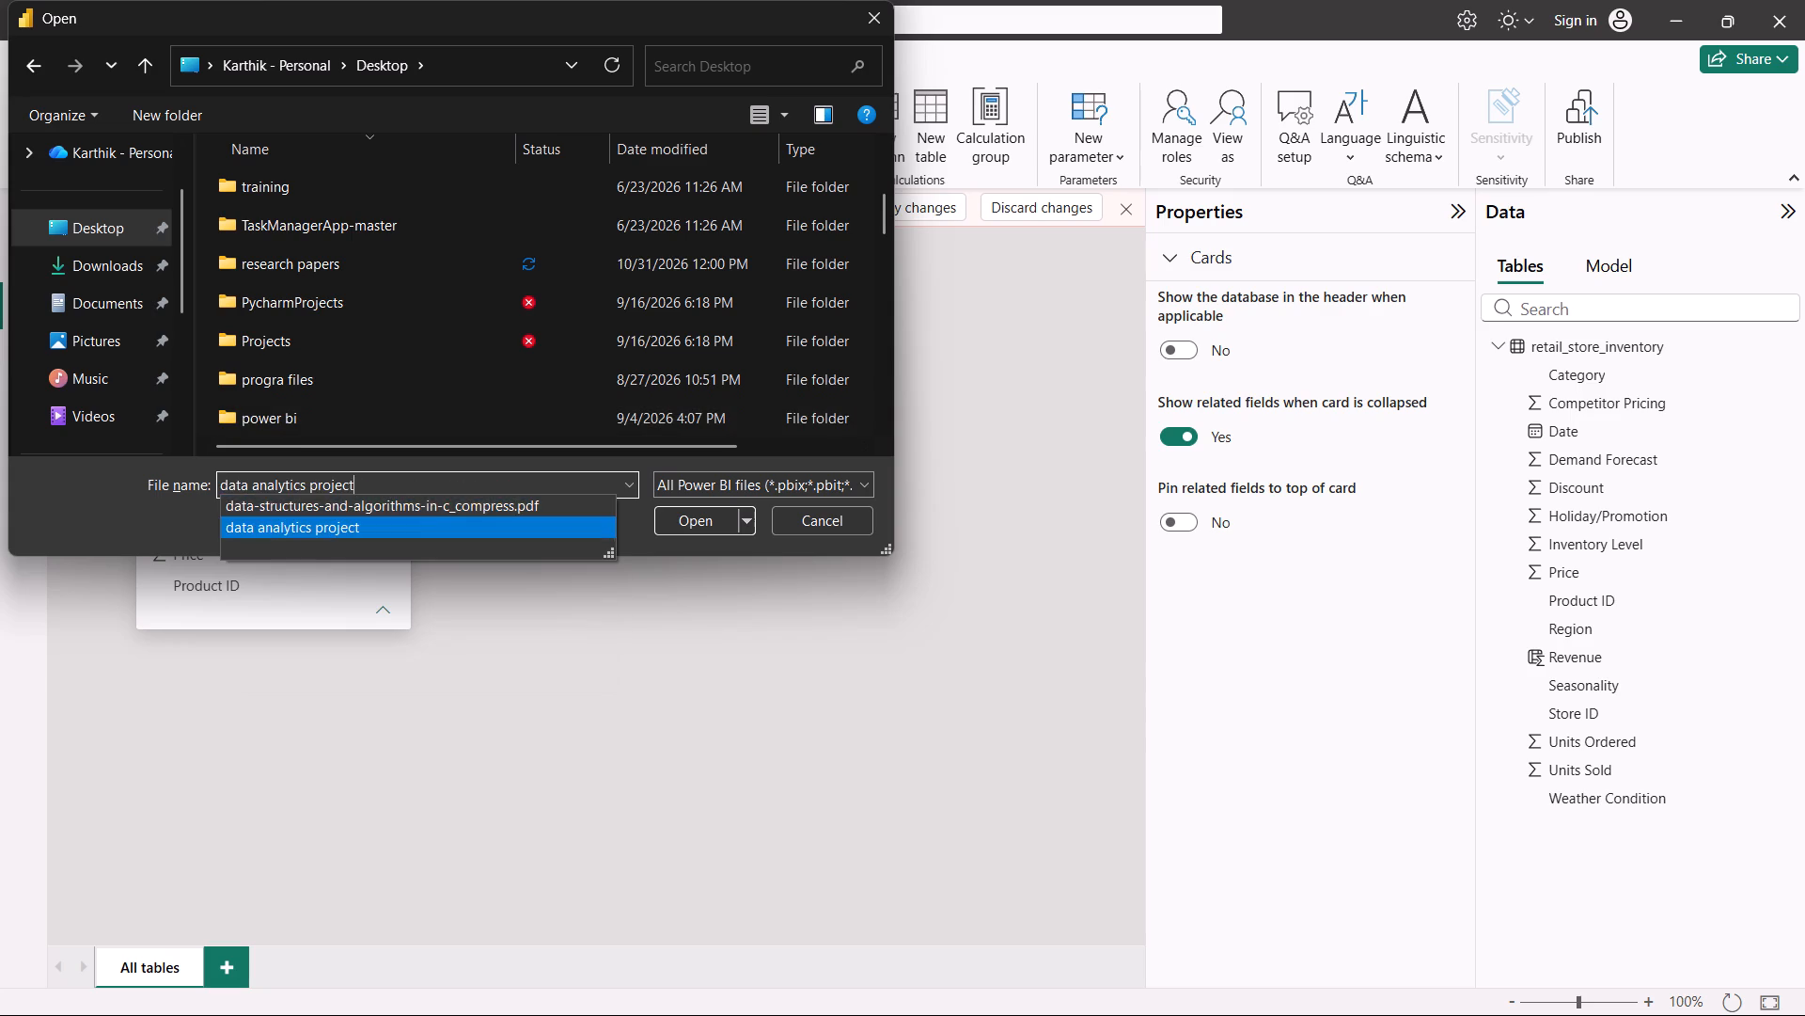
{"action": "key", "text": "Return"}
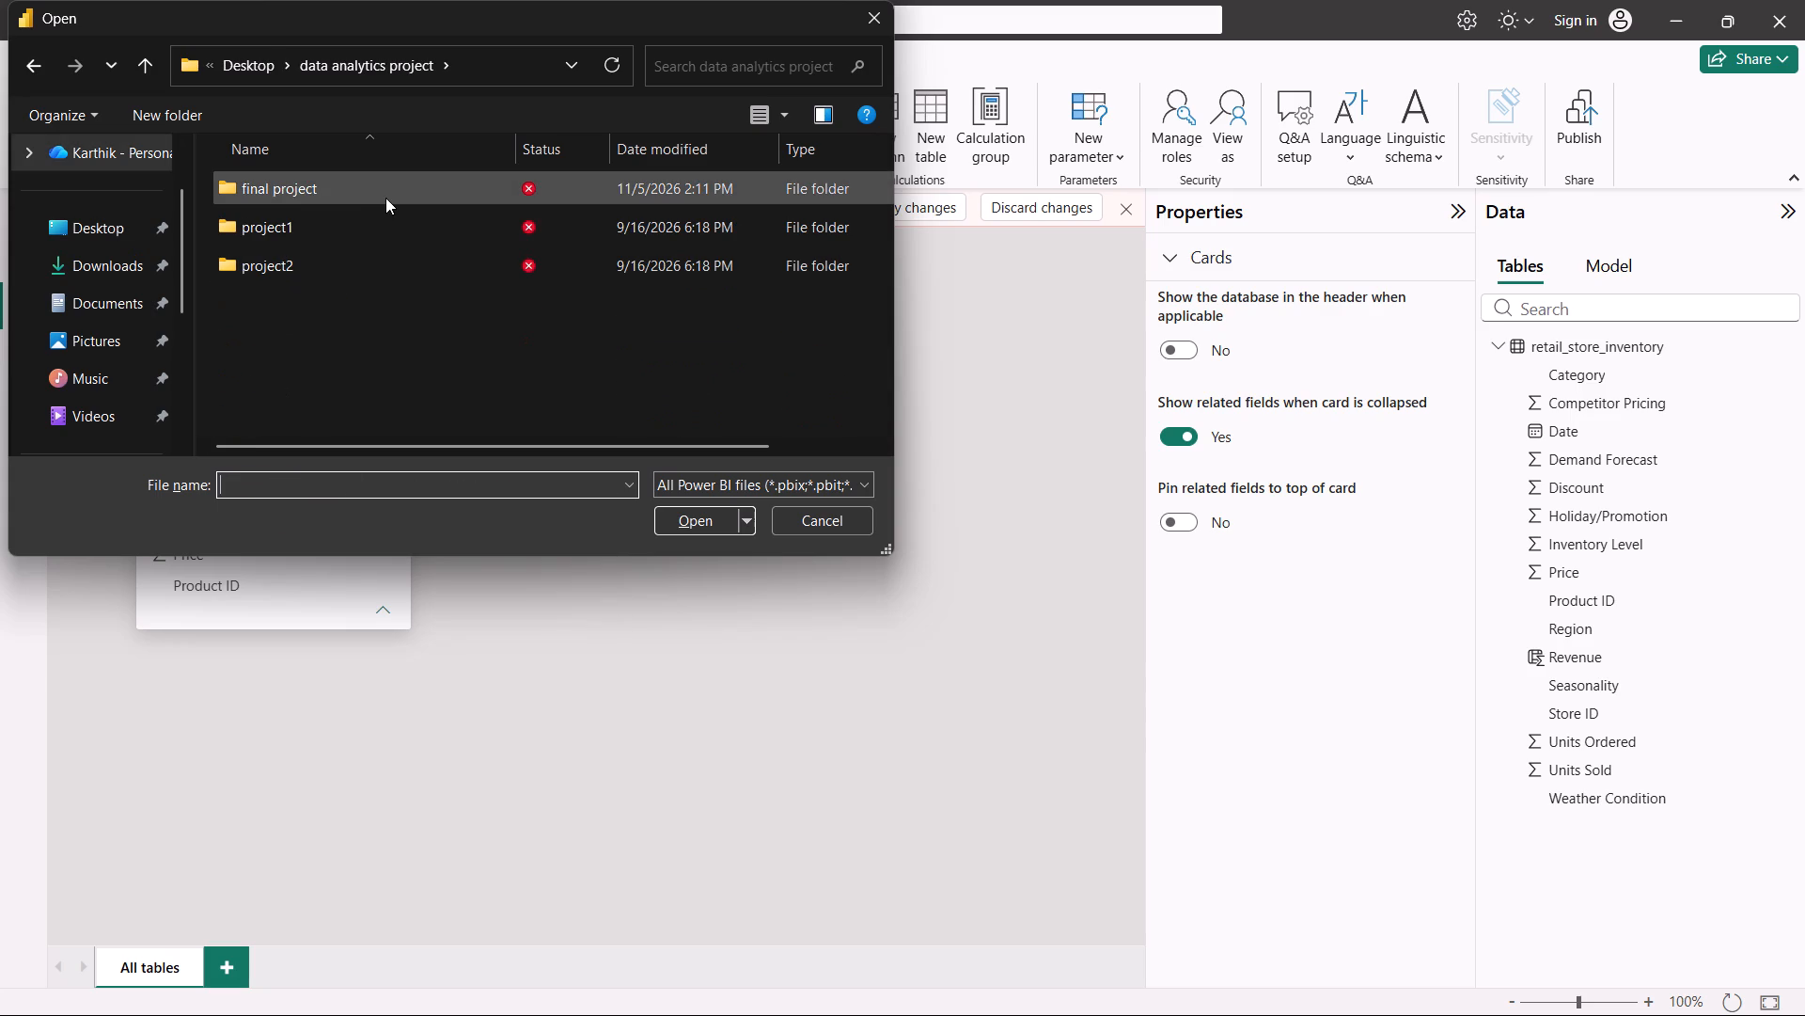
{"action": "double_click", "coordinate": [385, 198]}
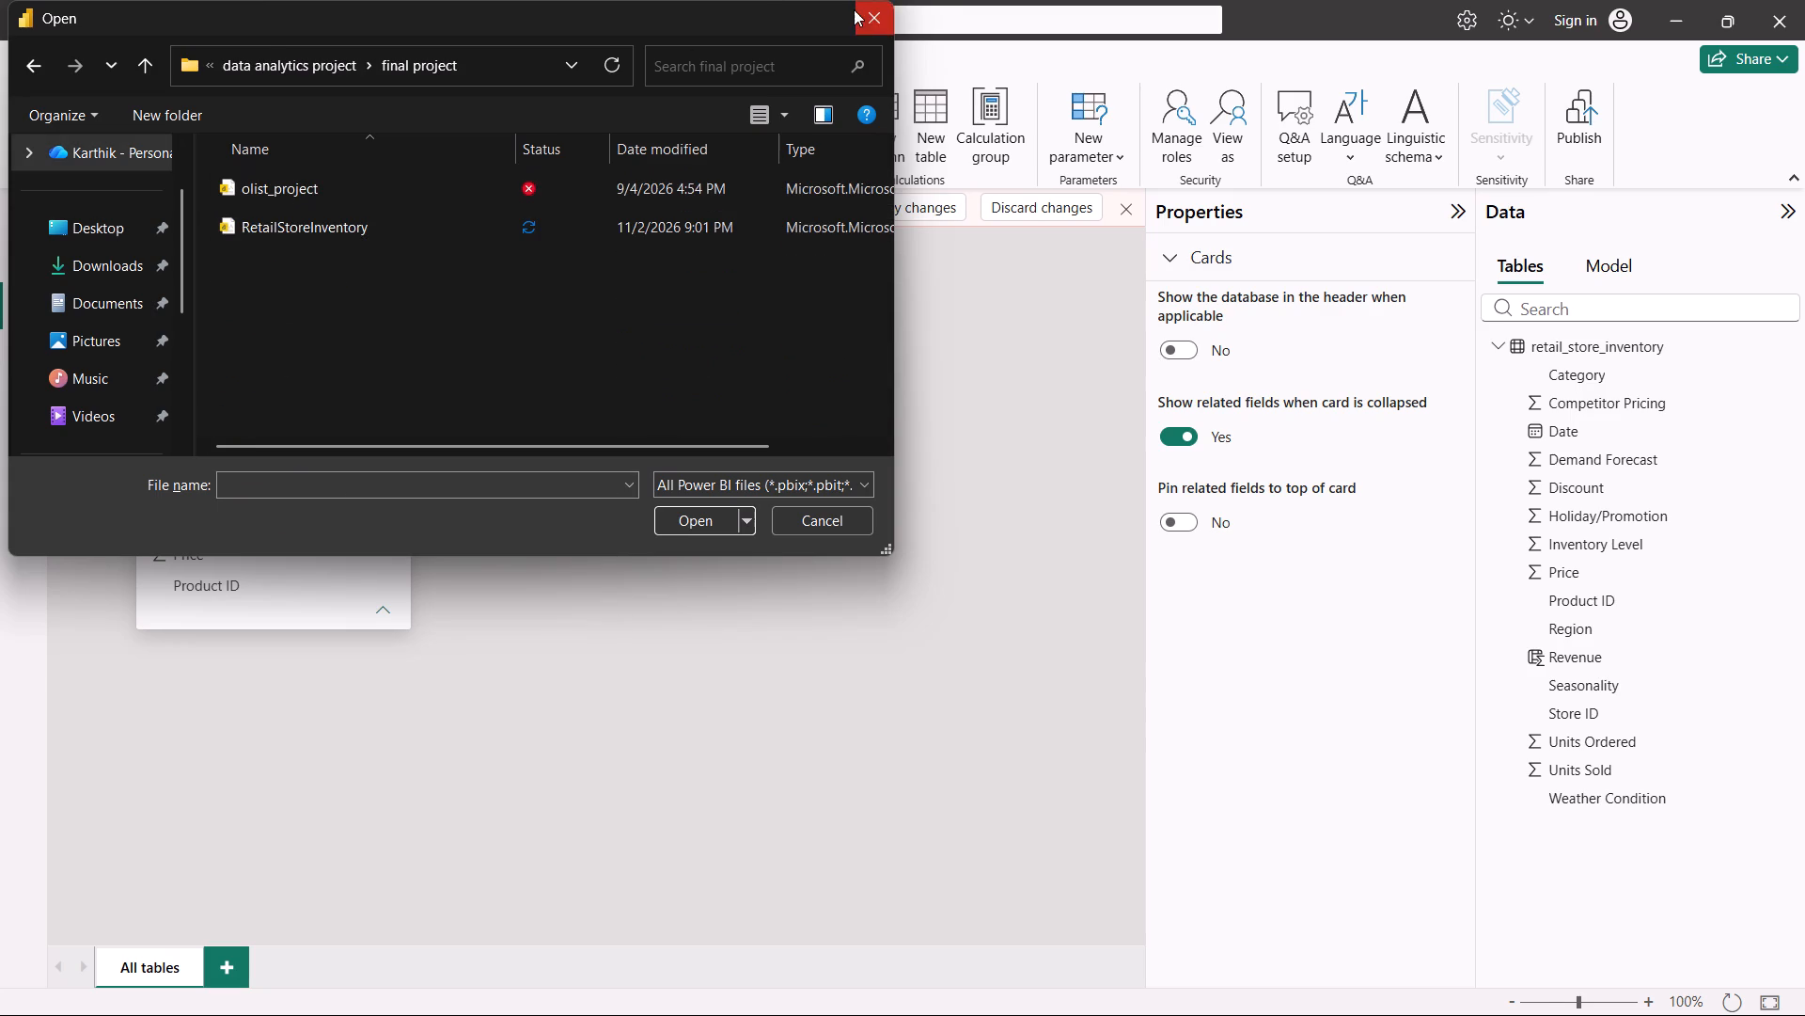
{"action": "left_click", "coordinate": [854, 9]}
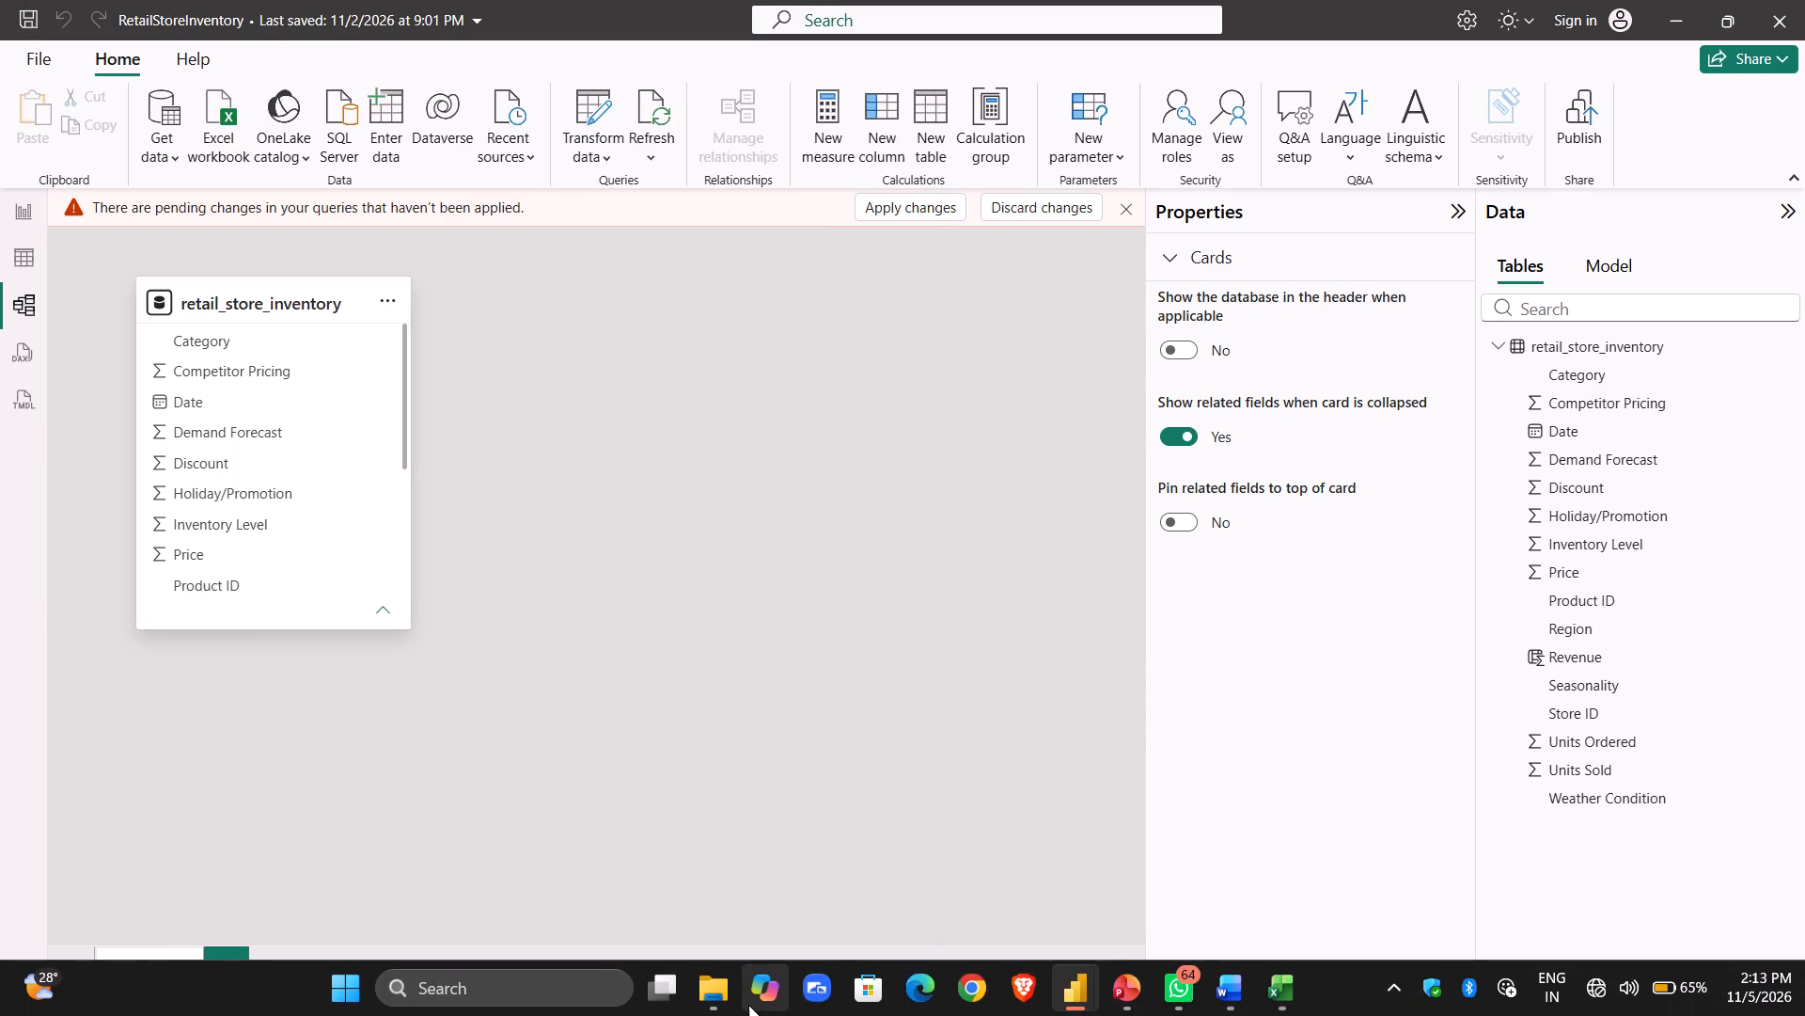
Switch to File Explorer and rename the Cleaned_Retail_Store_Inventory workbook in the final project folder as Cleaned_Retail_Store_.
{"action": "left_click", "coordinate": [724, 1004]}
{"action": "left_click", "coordinate": [296, 211]}
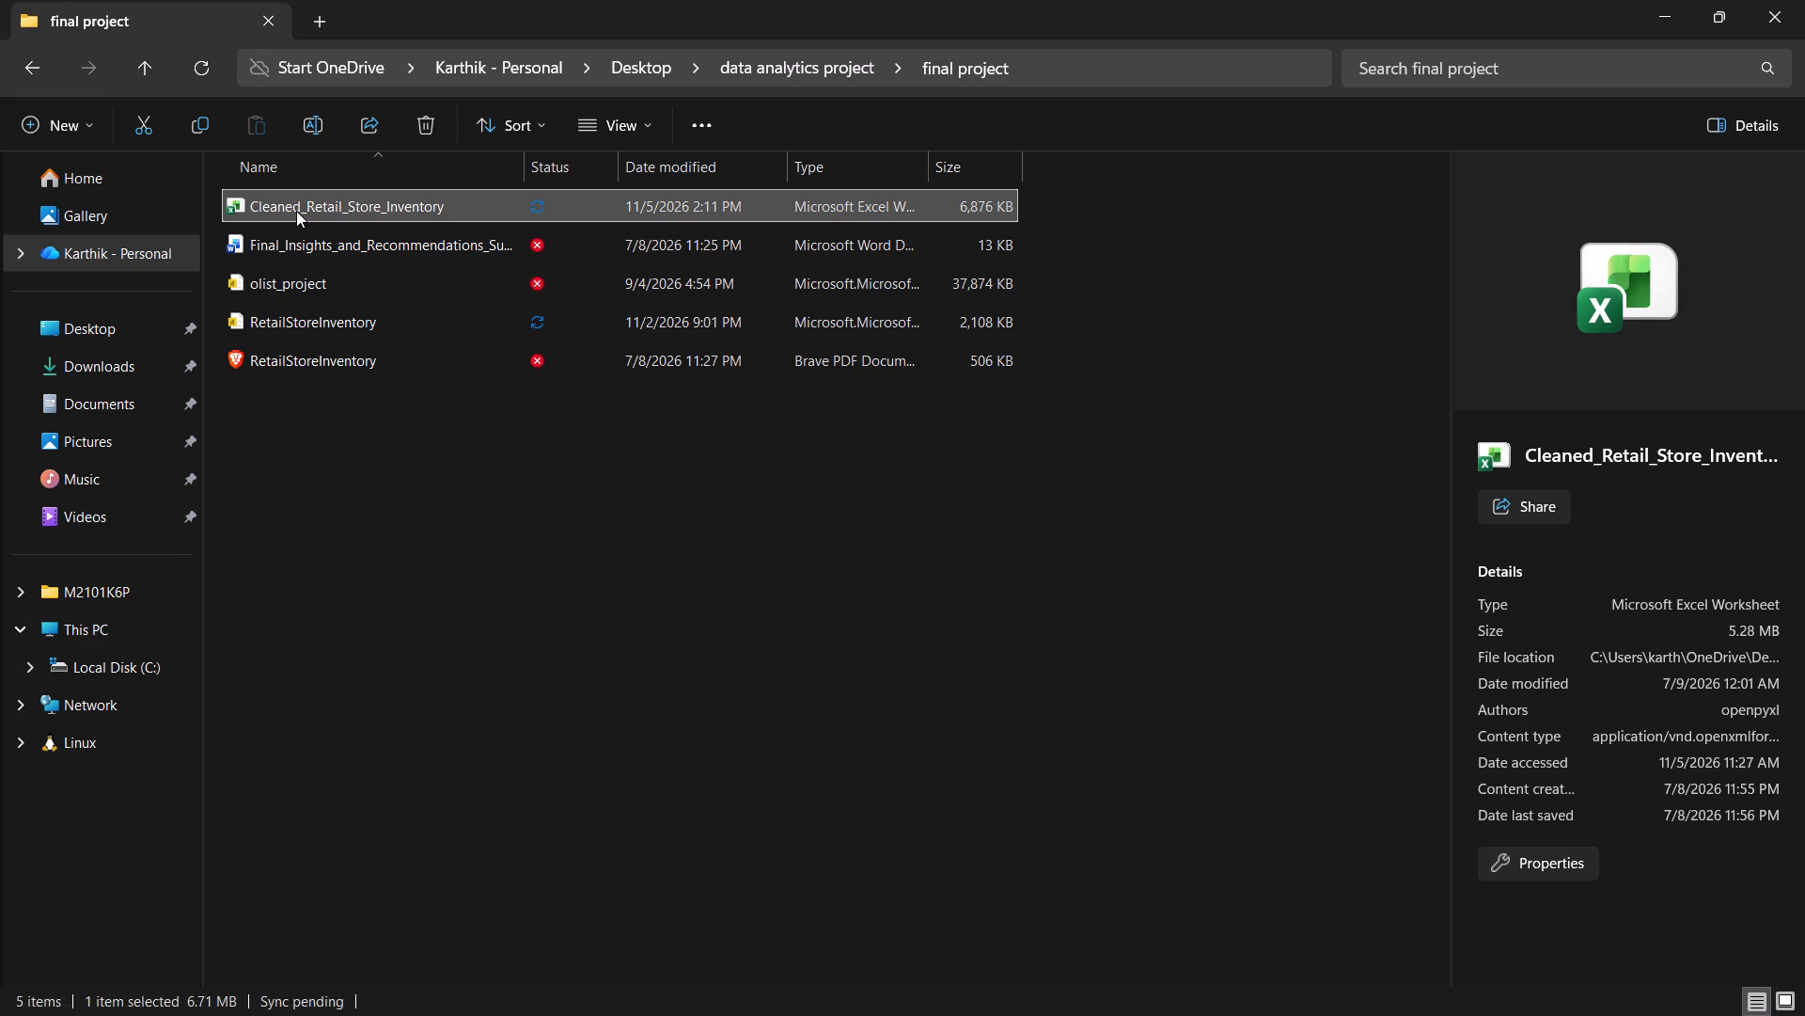
{"action": "right_click", "coordinate": [296, 211]}
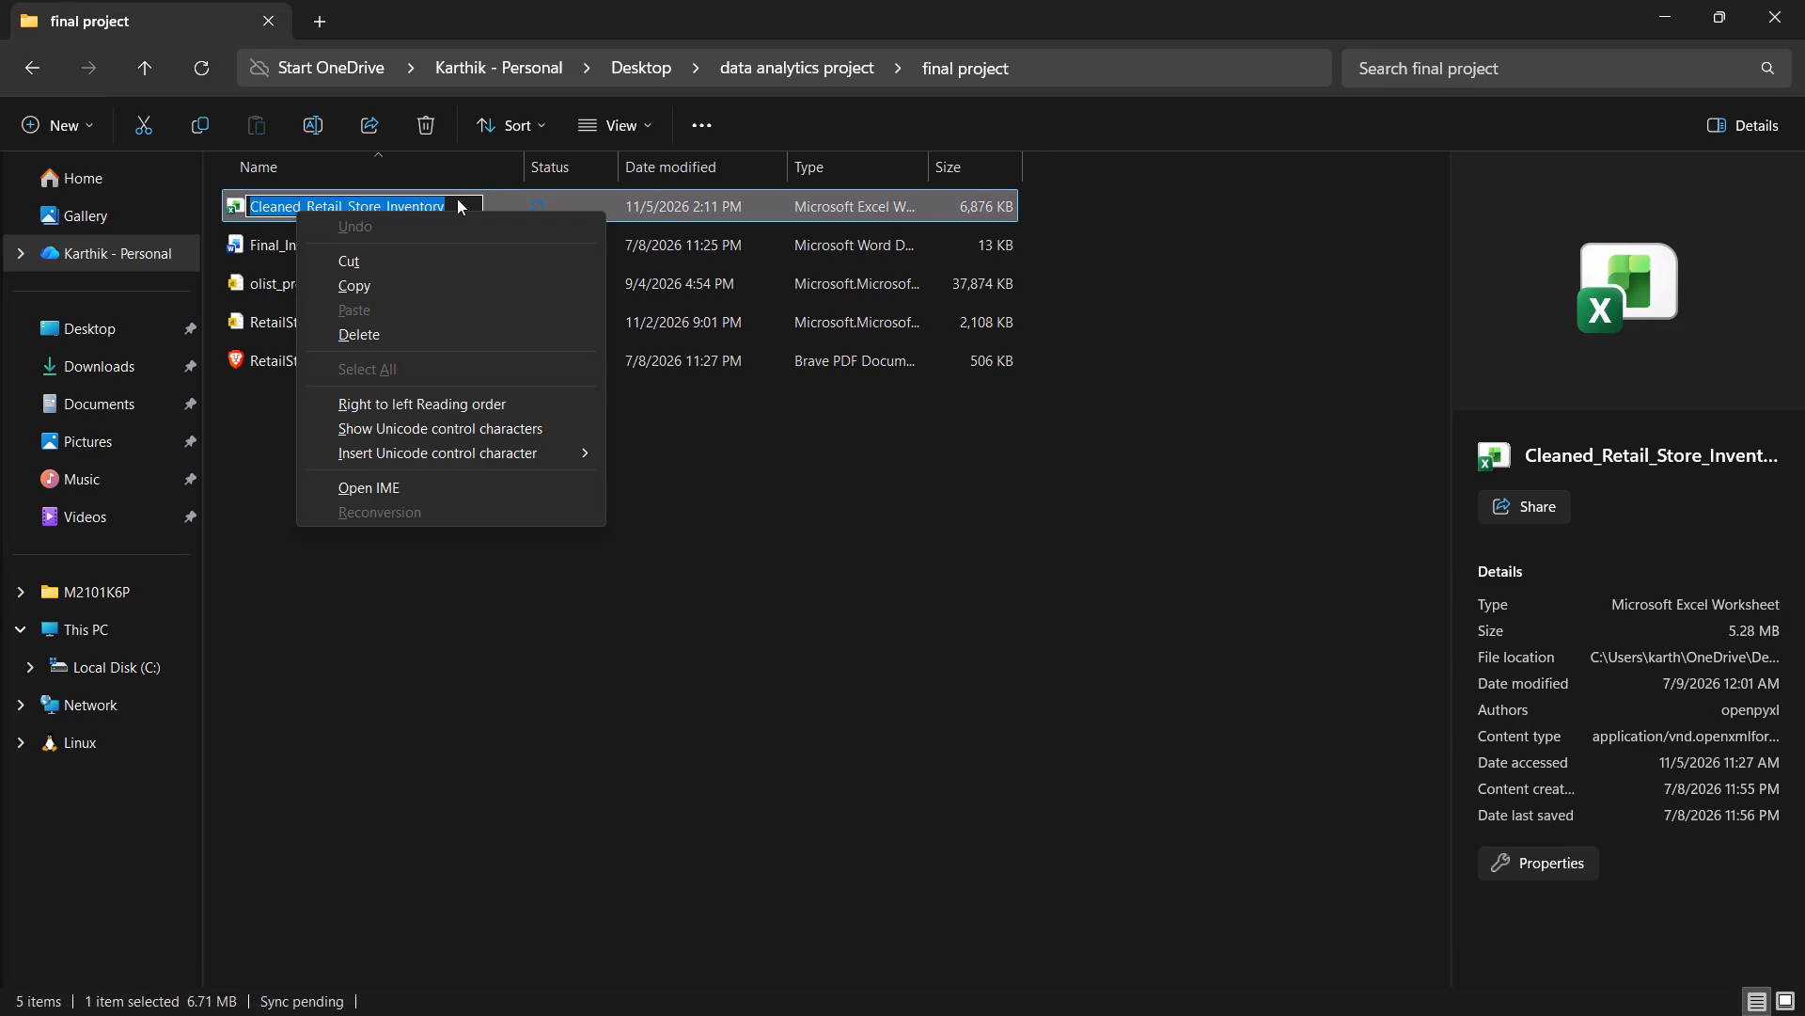
{"action": "left_click", "coordinate": [448, 199]}
{"action": "left_click", "coordinate": [448, 206]}
{"action": "key", "text": "BackSpace"}
{"action": "key", "text": "BackSpace"}
{"action": "key", "text": "BackSpace"}
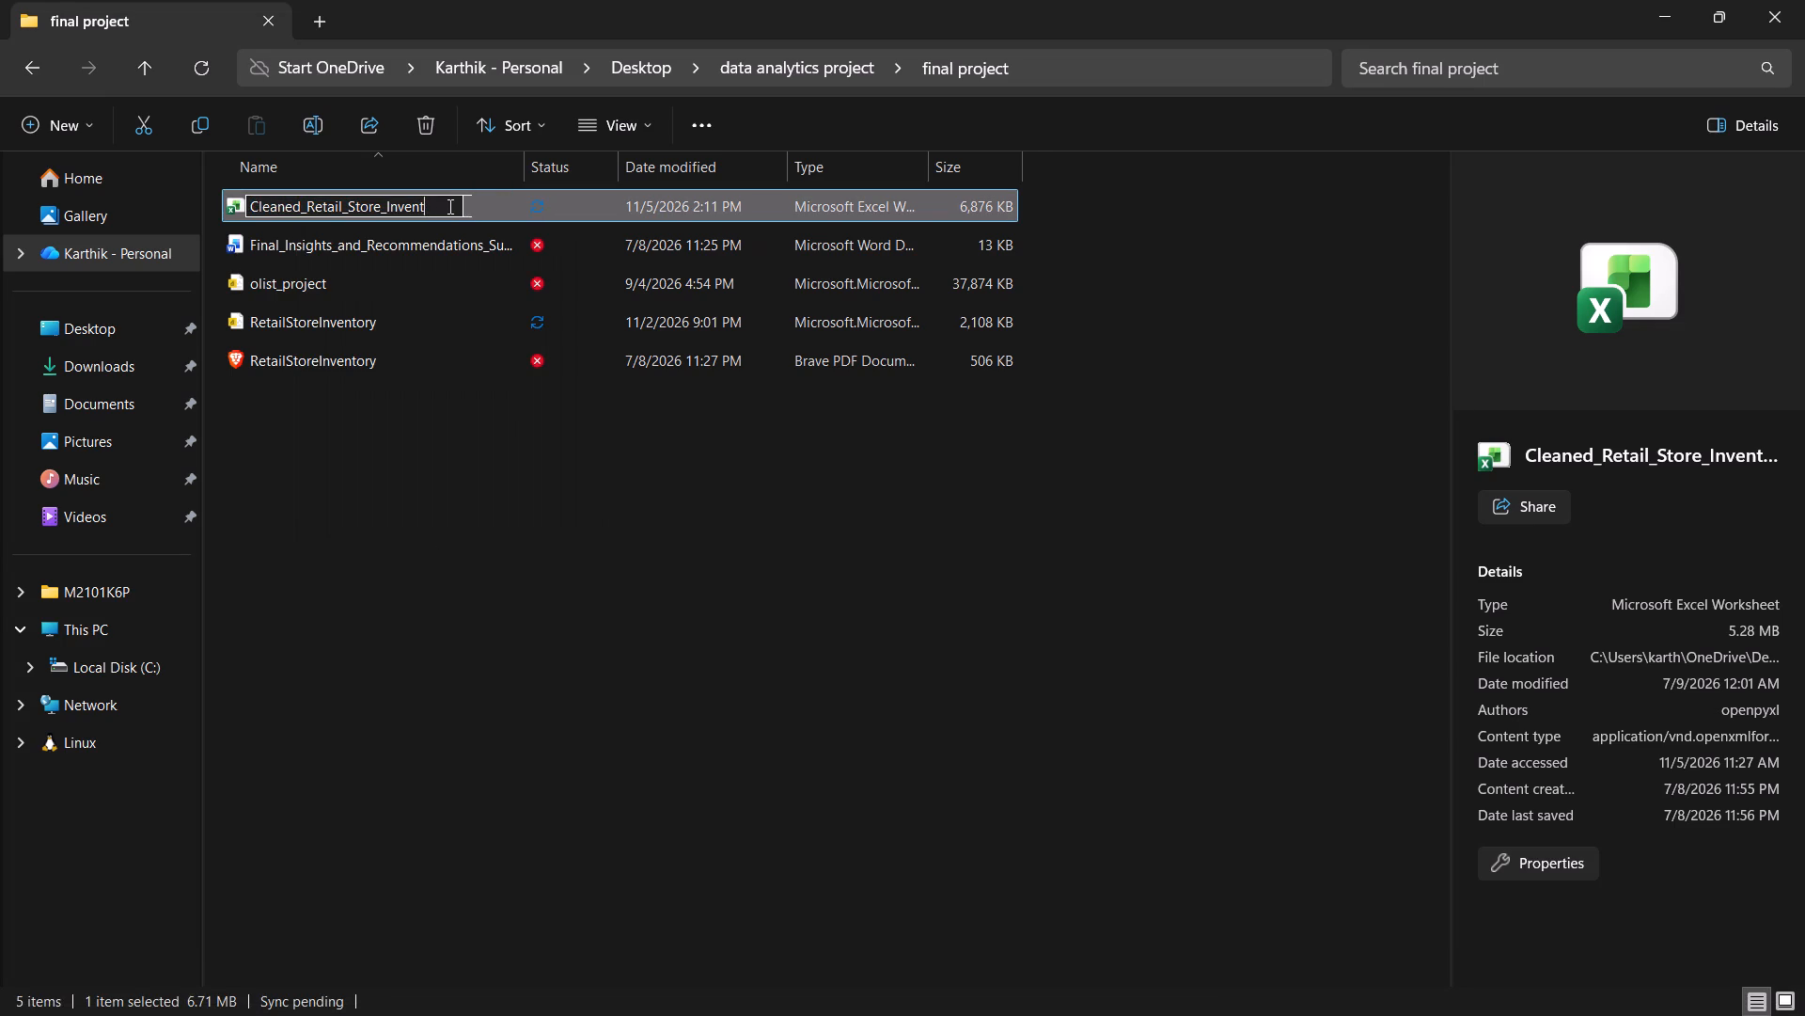
{"action": "key", "text": "BackSpace"}
{"action": "key", "text": "BackSpace"}
{"action": "key", "text": "BackSpace"}
{"action": "key", "text": "BackSpace"}
{"action": "key", "text": "BackSpace"}
{"action": "key", "text": "BackSpace"}
{"action": "key", "text": "Return"}
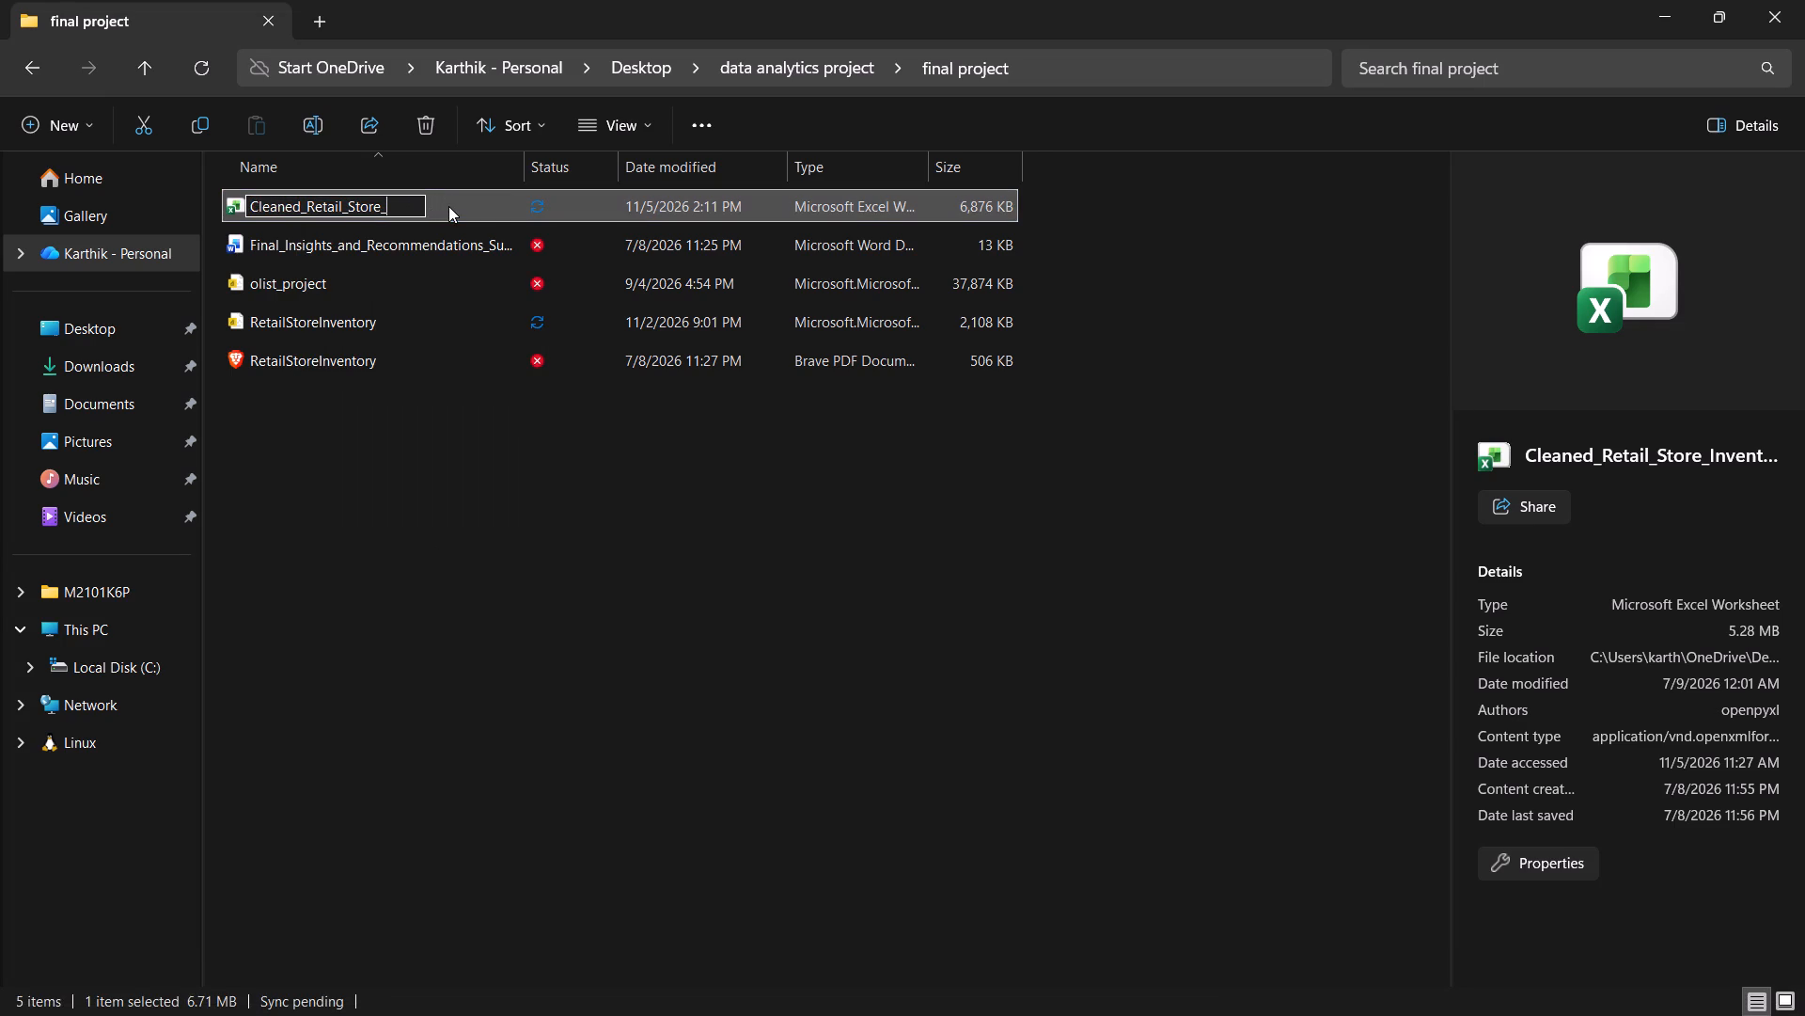
{"action": "left_click", "coordinate": [511, 539]}
{"action": "triple_click", "coordinate": [1006, 627]}
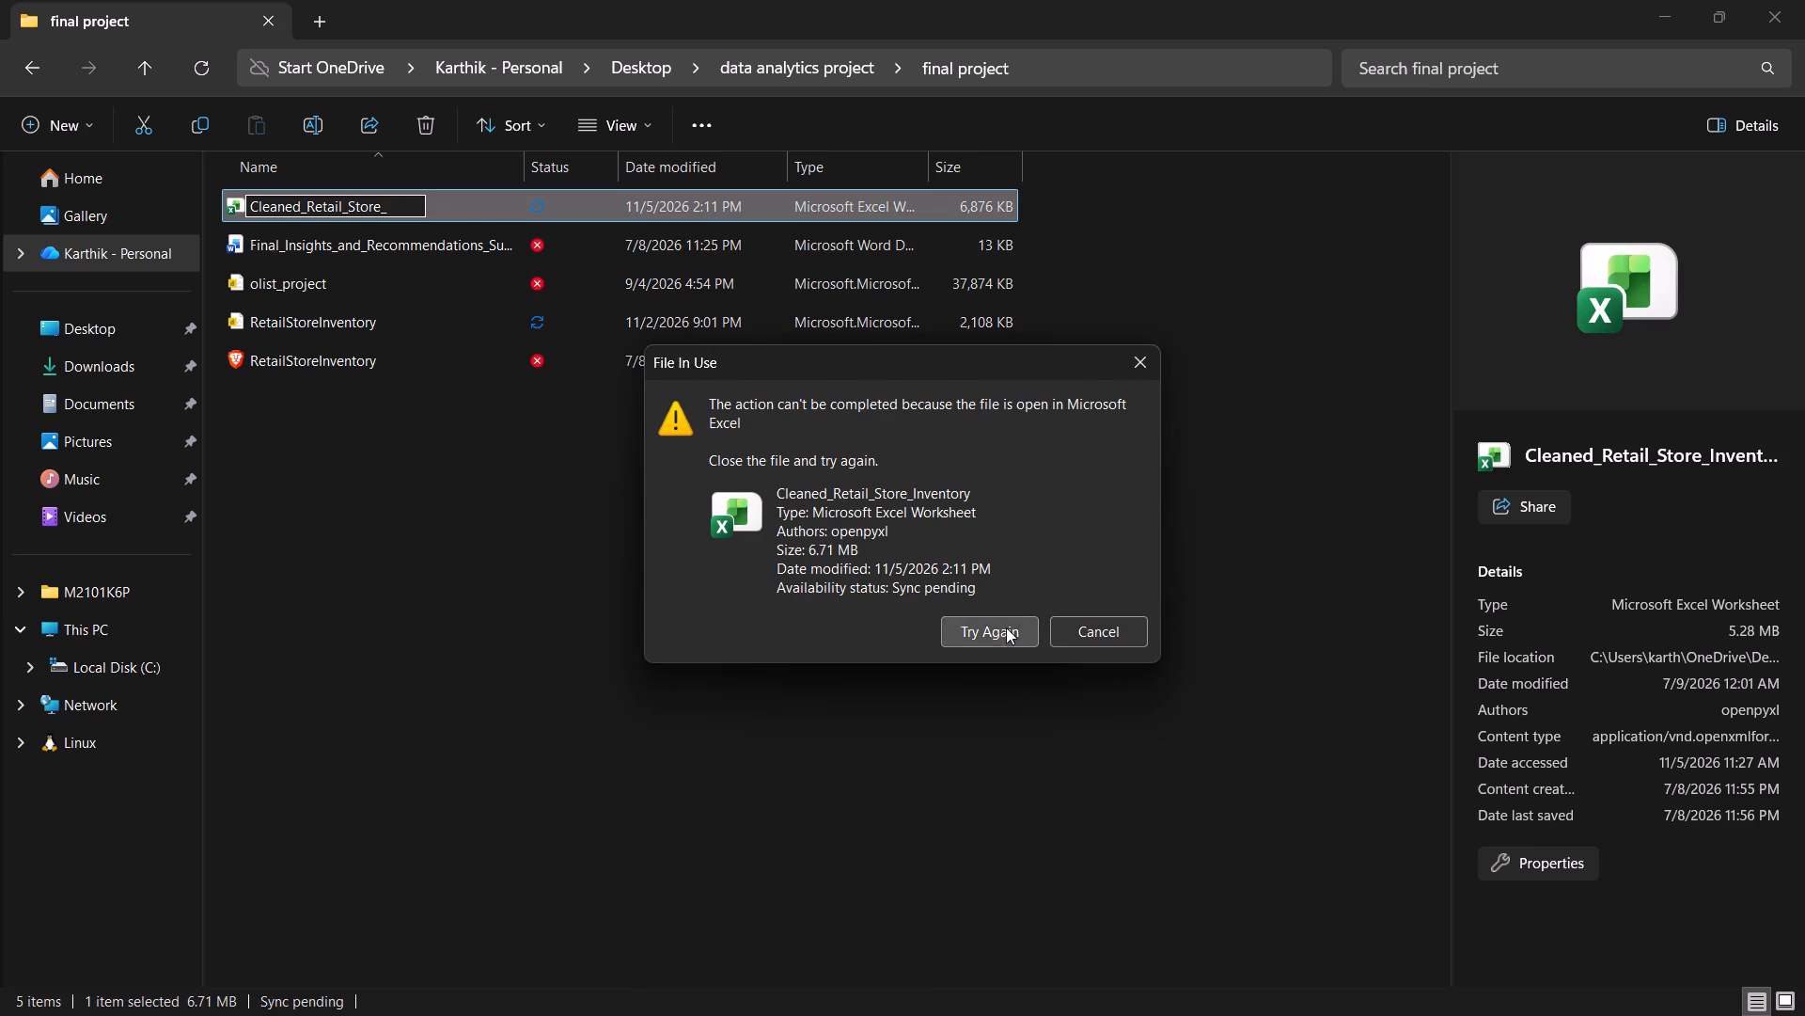
Close the inventory workbook in Excel and retry the pending file rename in File Explorer.
{"action": "left_click_drag", "start_coordinate": [1310, 988], "coordinate": [1294, 992]}
{"action": "left_click", "coordinate": [1294, 992]}
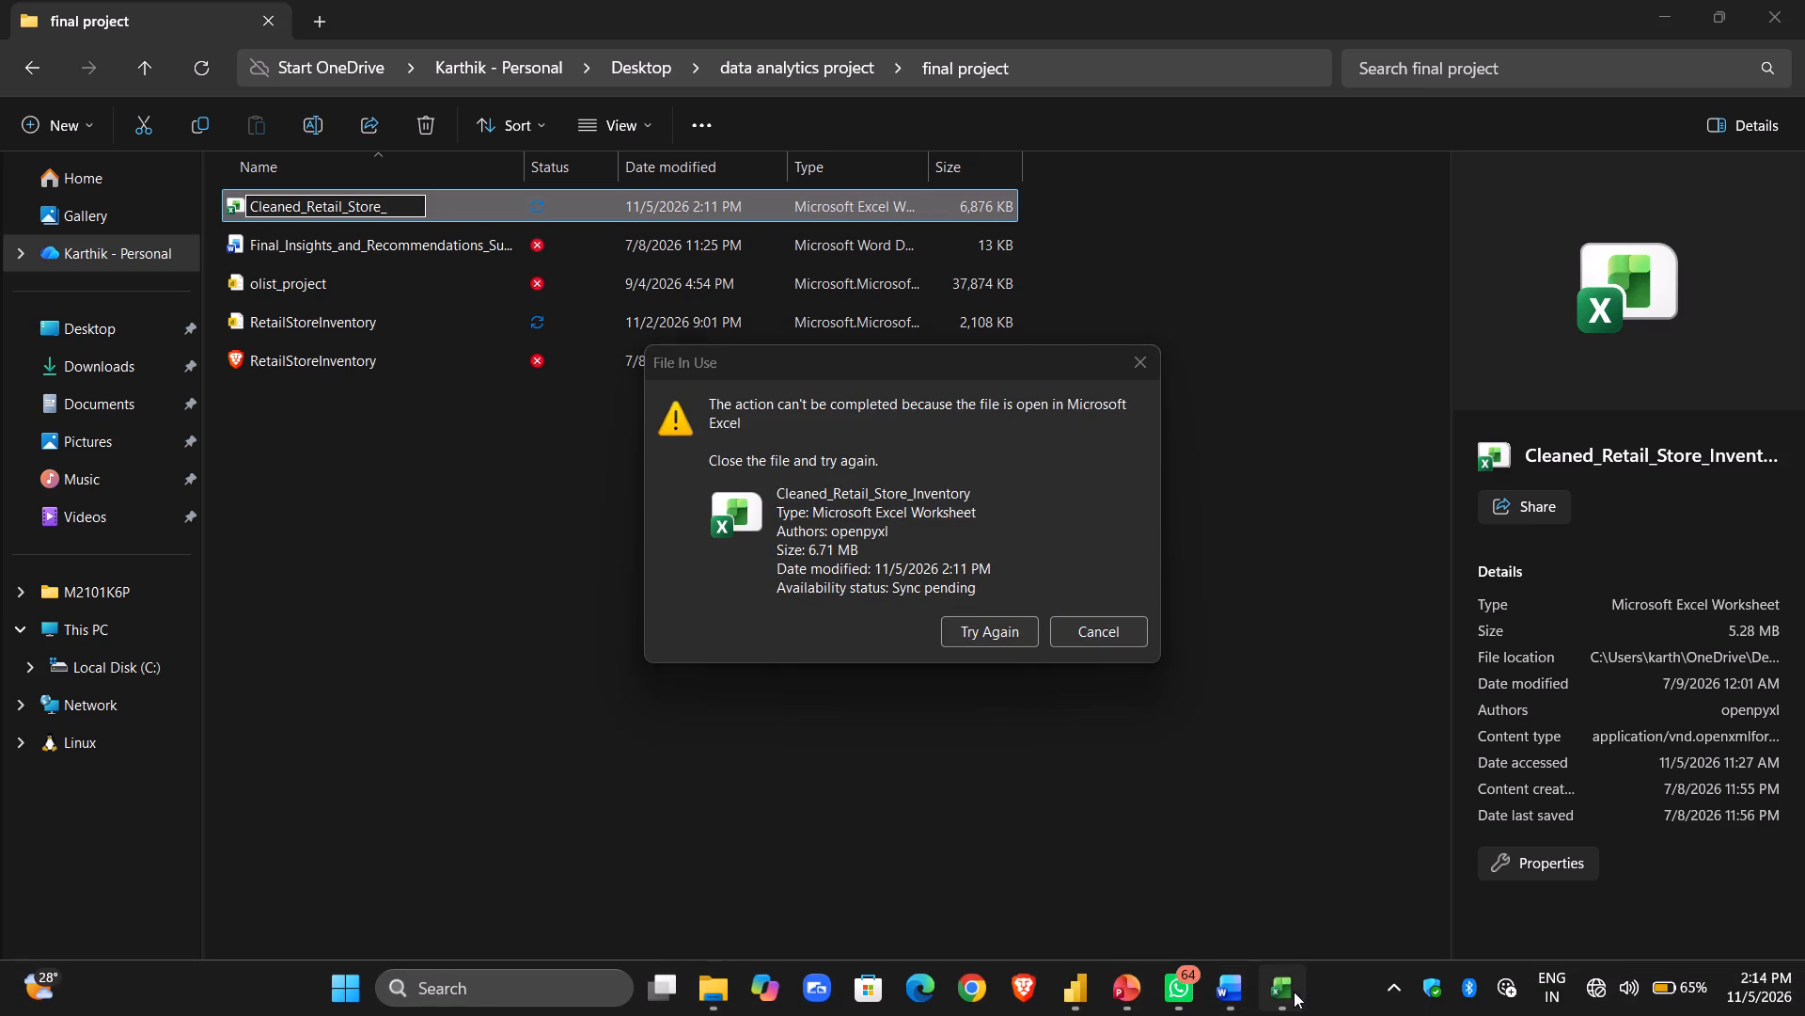
{"action": "left_click", "coordinate": [1804, 0]}
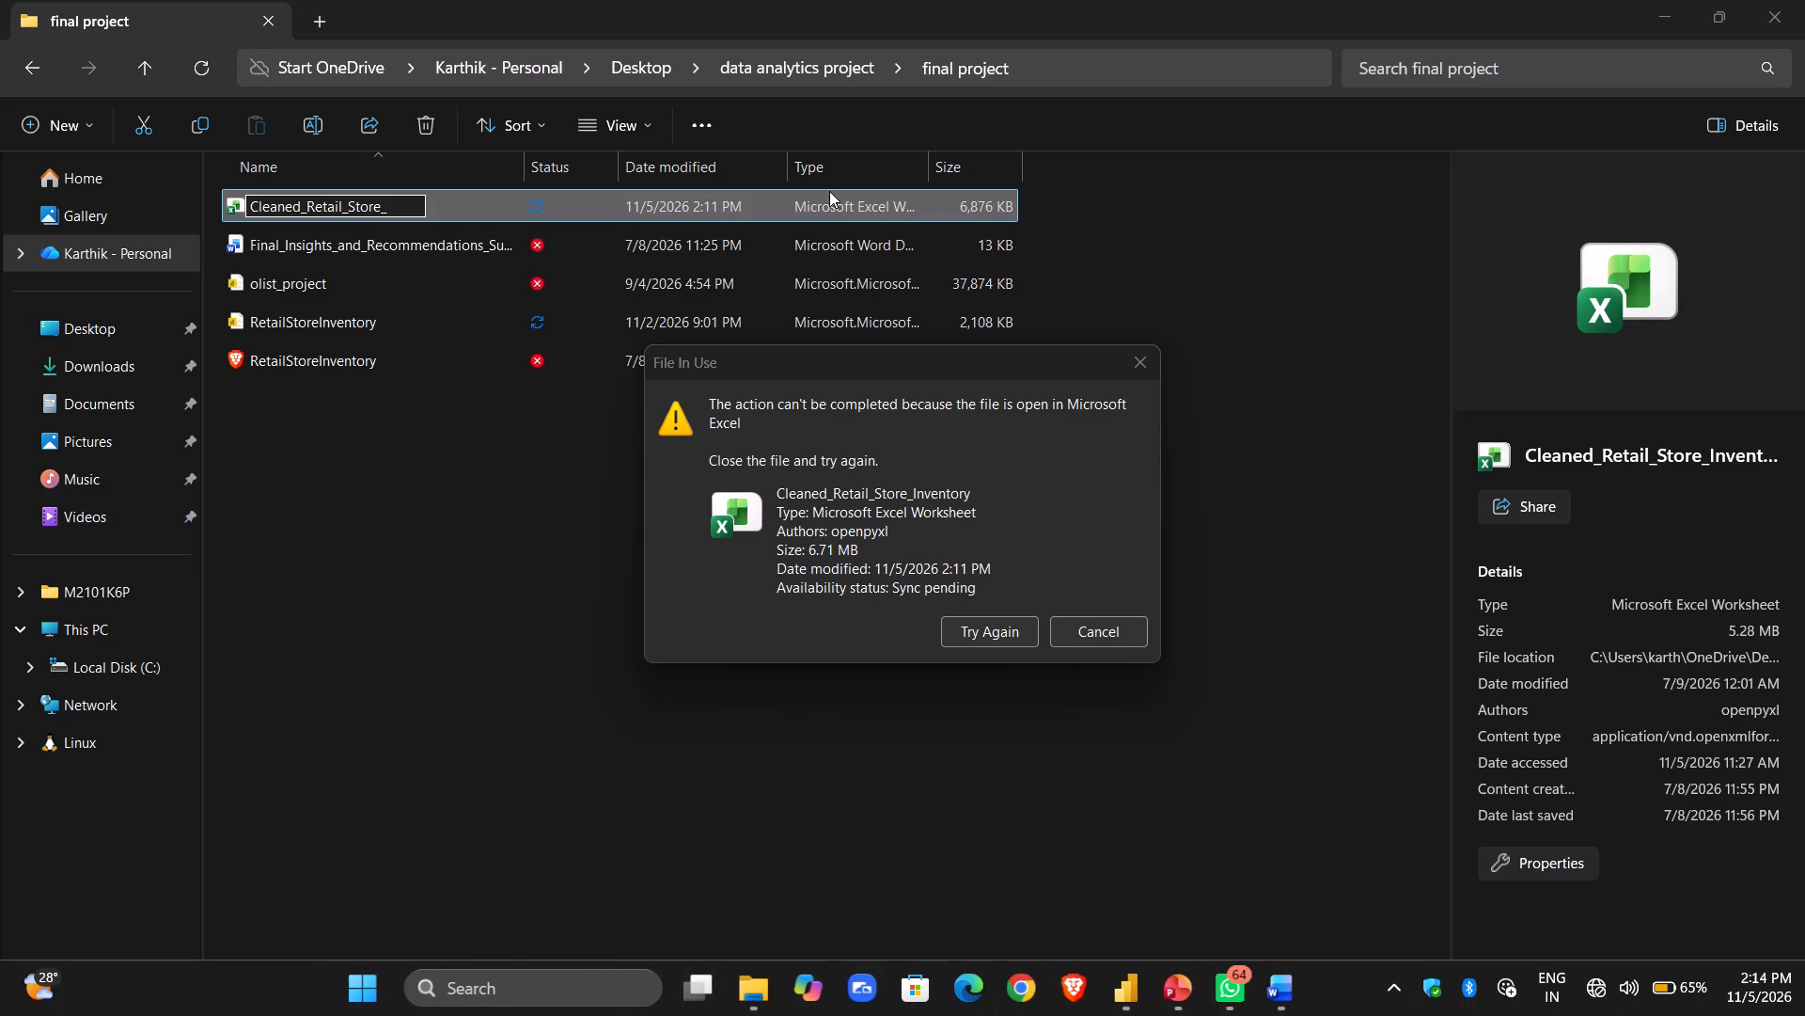
{"action": "left_click", "coordinate": [1015, 638]}
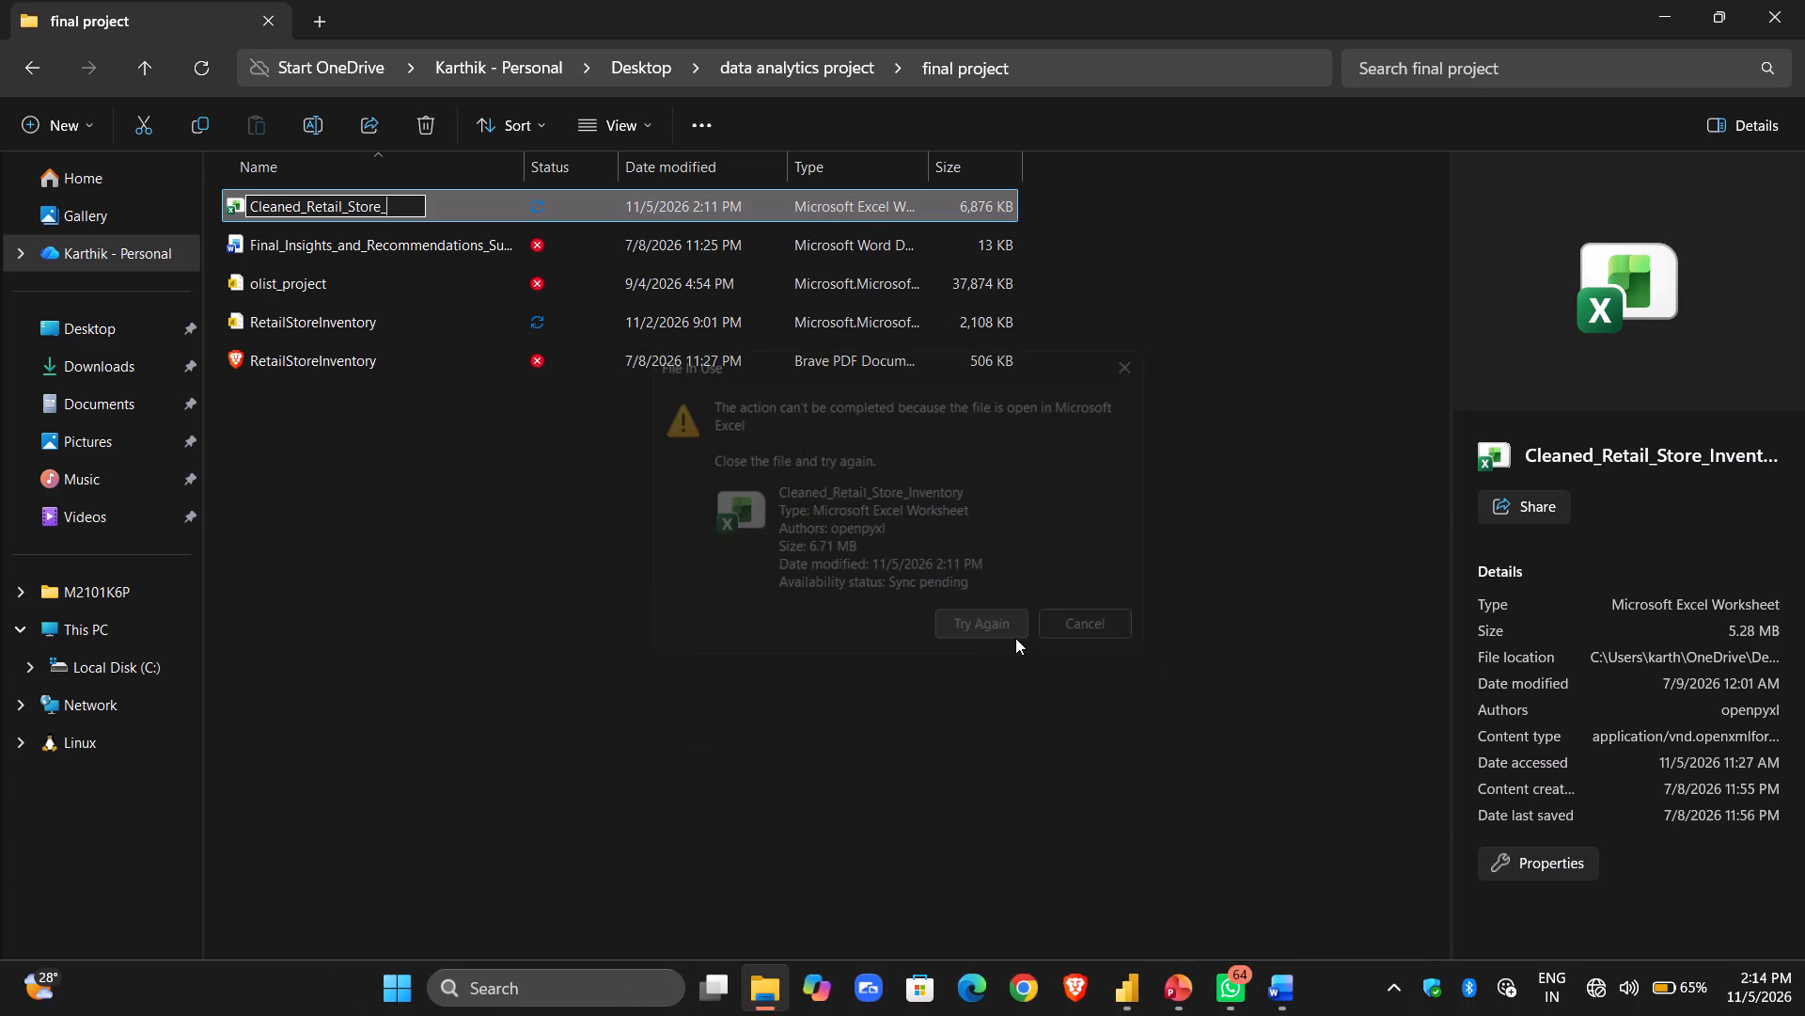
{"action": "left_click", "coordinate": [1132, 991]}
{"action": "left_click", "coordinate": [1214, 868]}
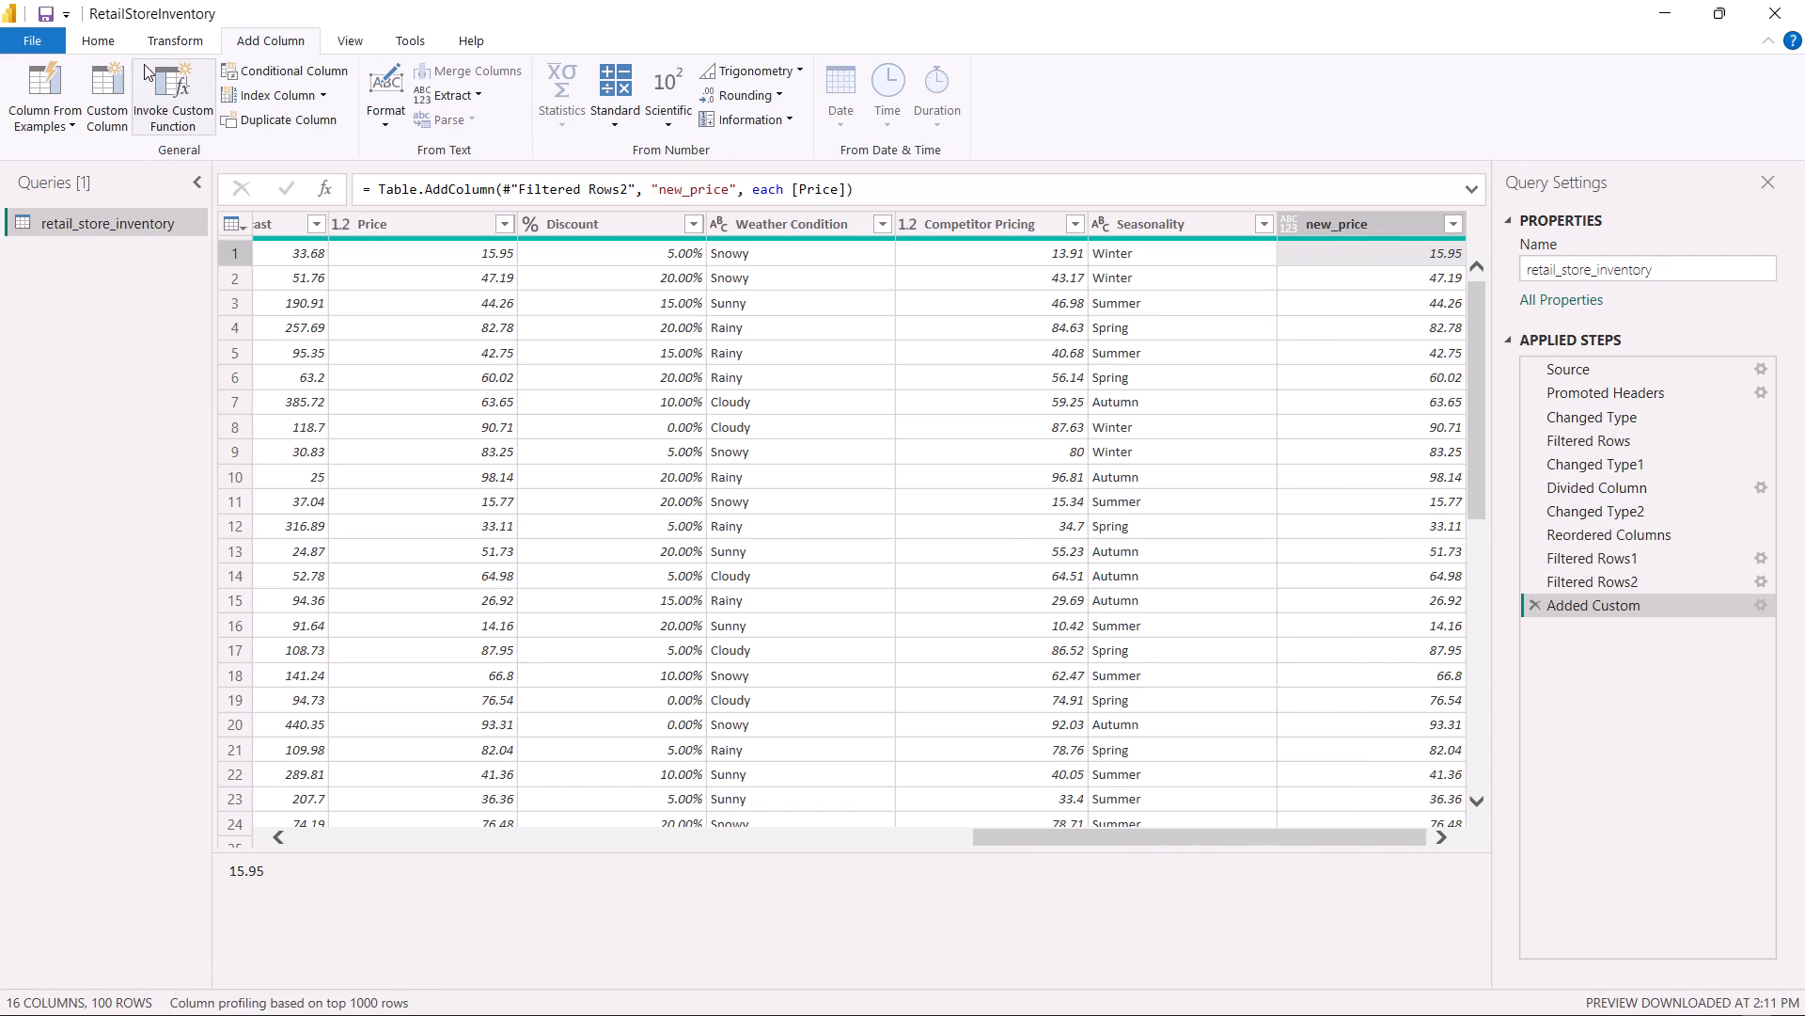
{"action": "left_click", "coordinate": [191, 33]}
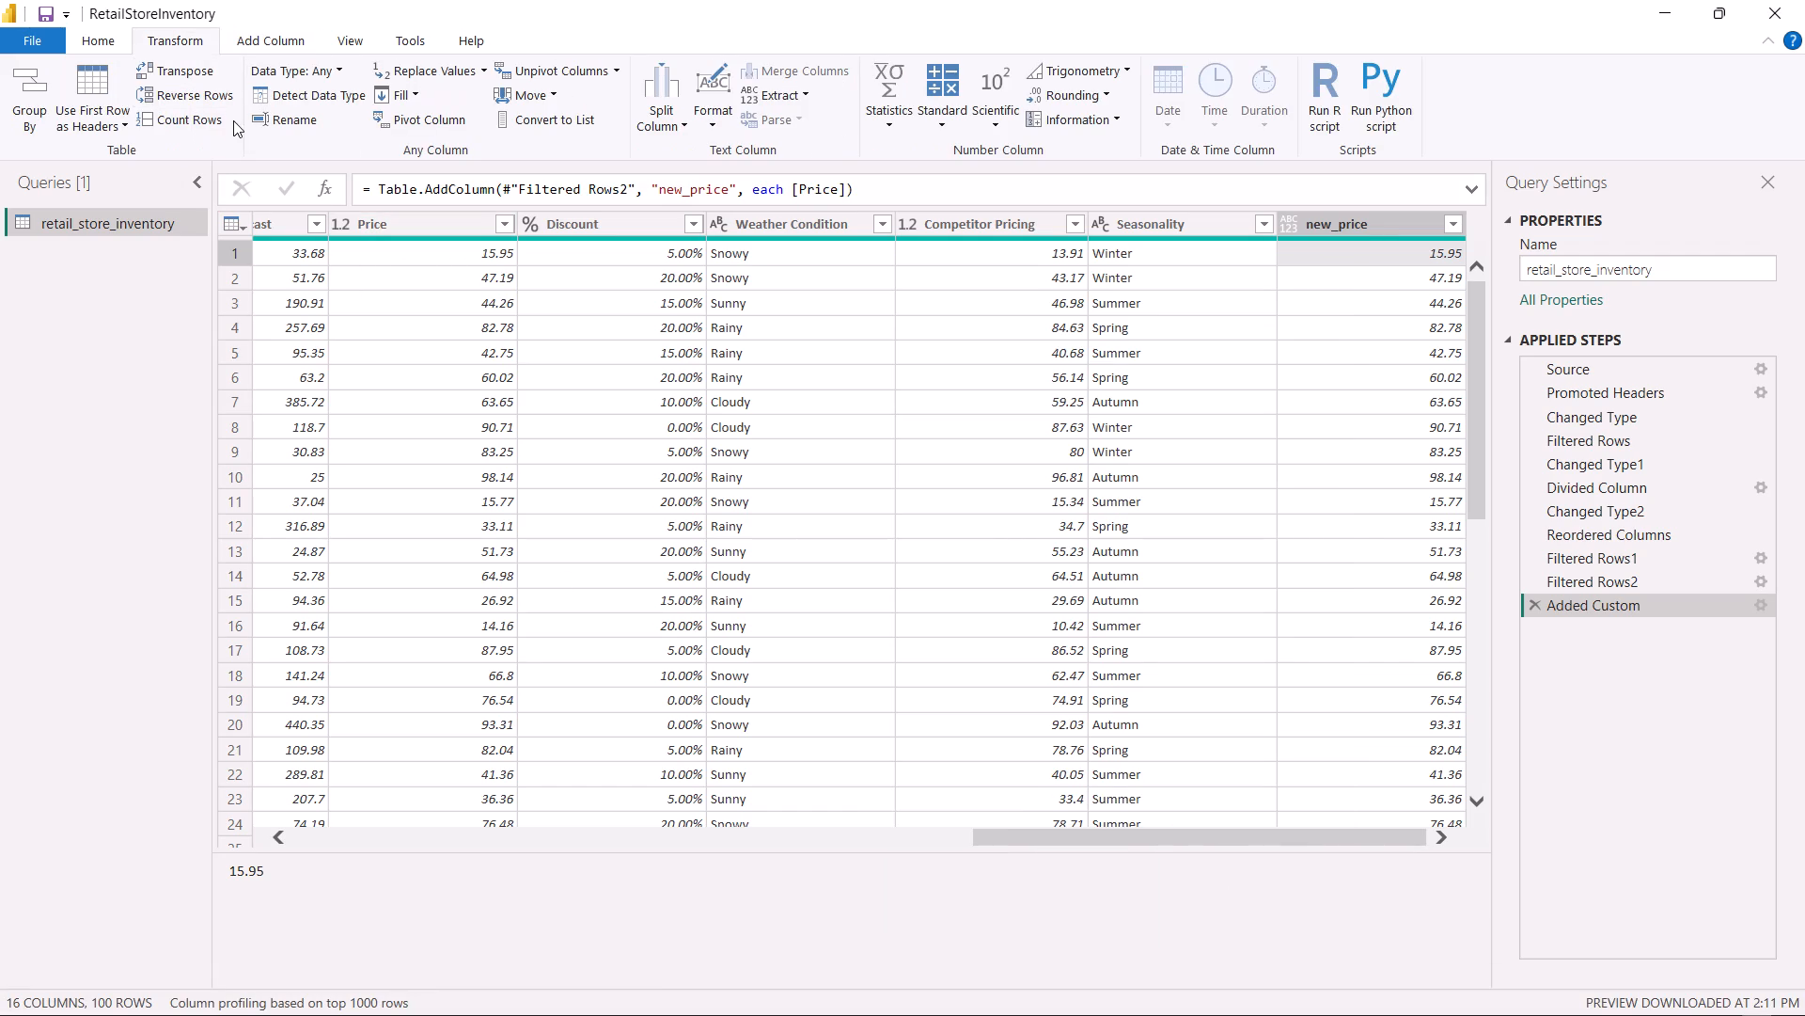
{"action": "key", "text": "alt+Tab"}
Switch to the RetailStoreInventory report in Power BI Desktop and open Cleaned_Retail_Store_.xlsx from the Desktop's data analytics project\final project folder as an Excel source.
{"action": "left_click_drag", "start_coordinate": [571, 1015], "coordinate": [1095, 1013], "text": "alt"}
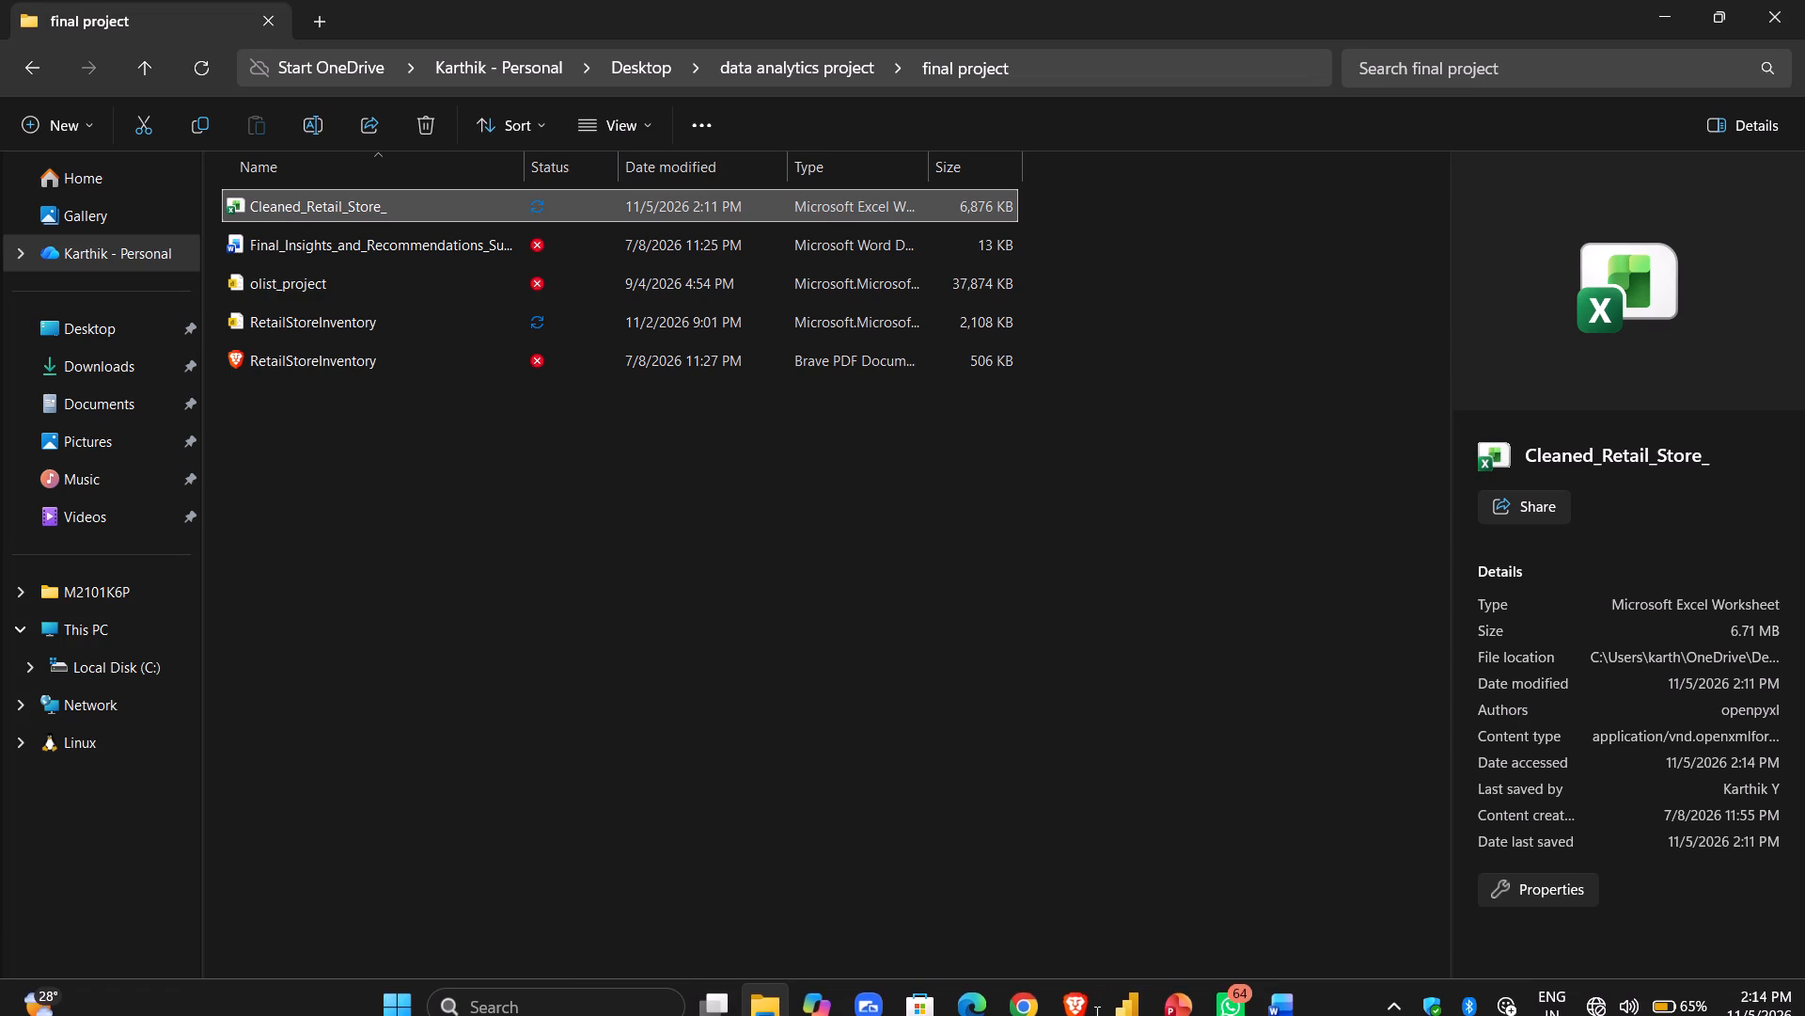
{"action": "left_click_drag", "start_coordinate": [1095, 1013], "coordinate": [1195, 1015], "text": "alt"}
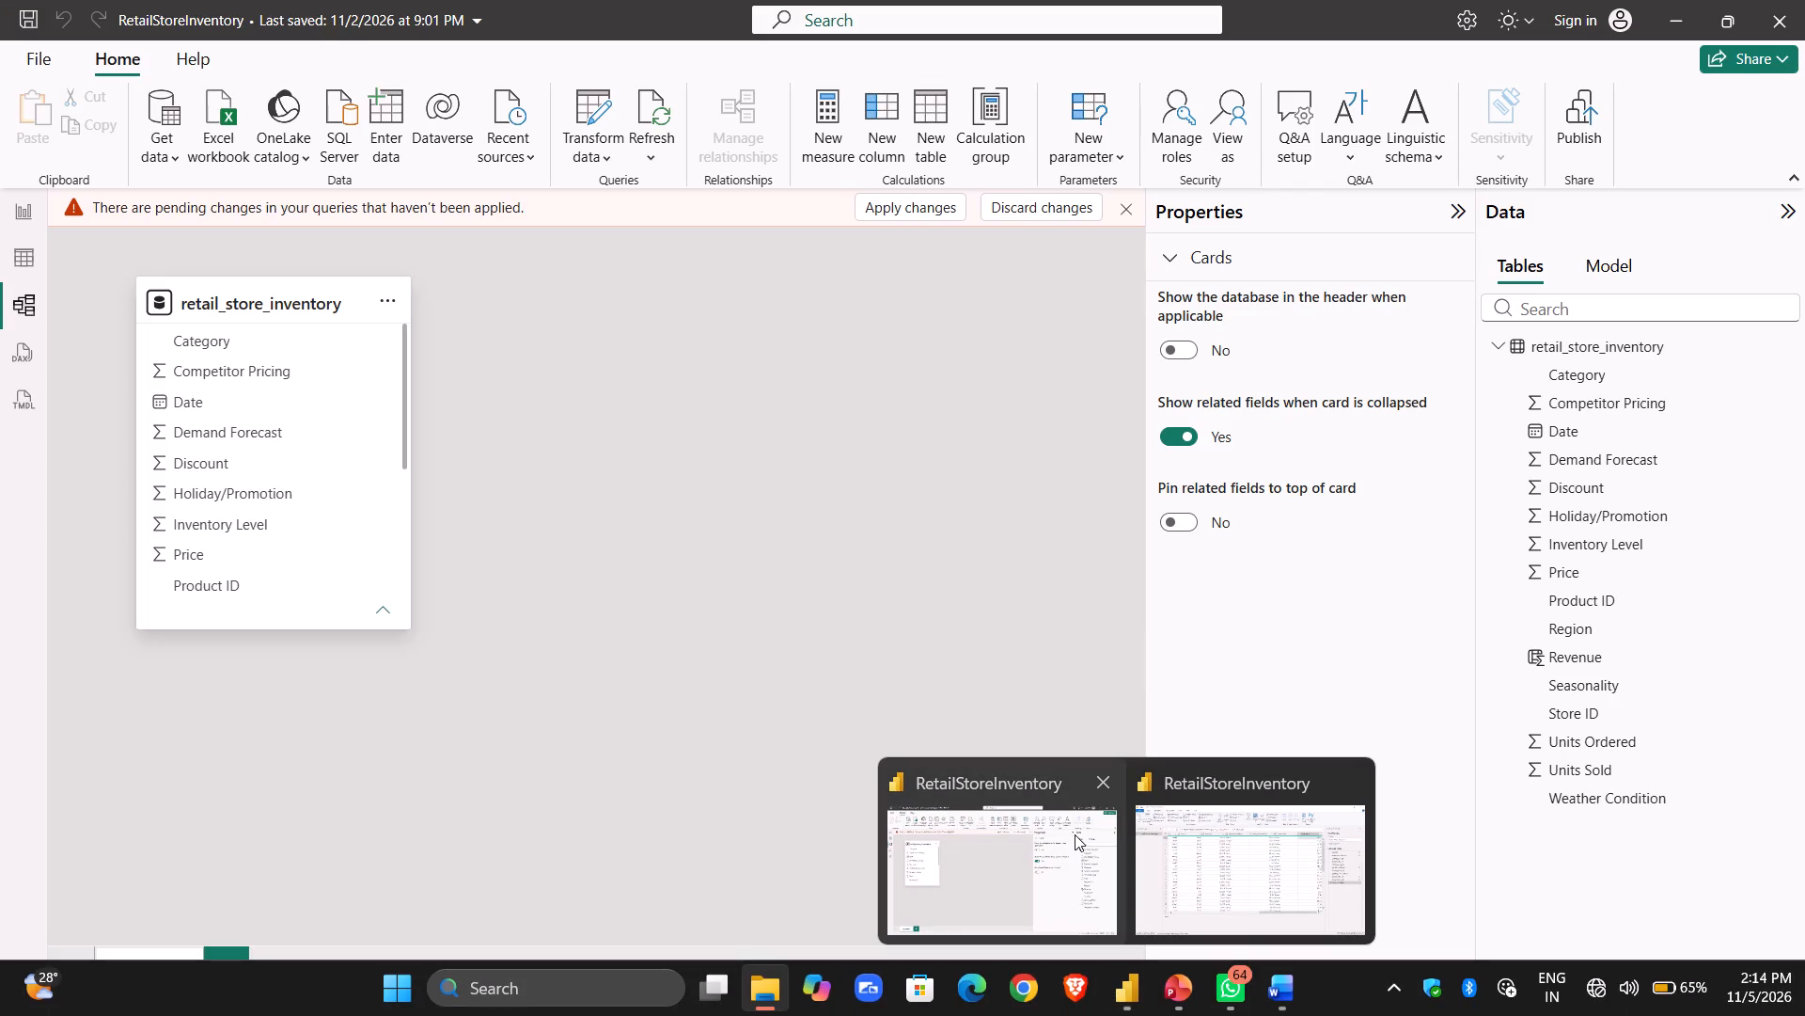
{"action": "left_click", "coordinate": [1075, 834]}
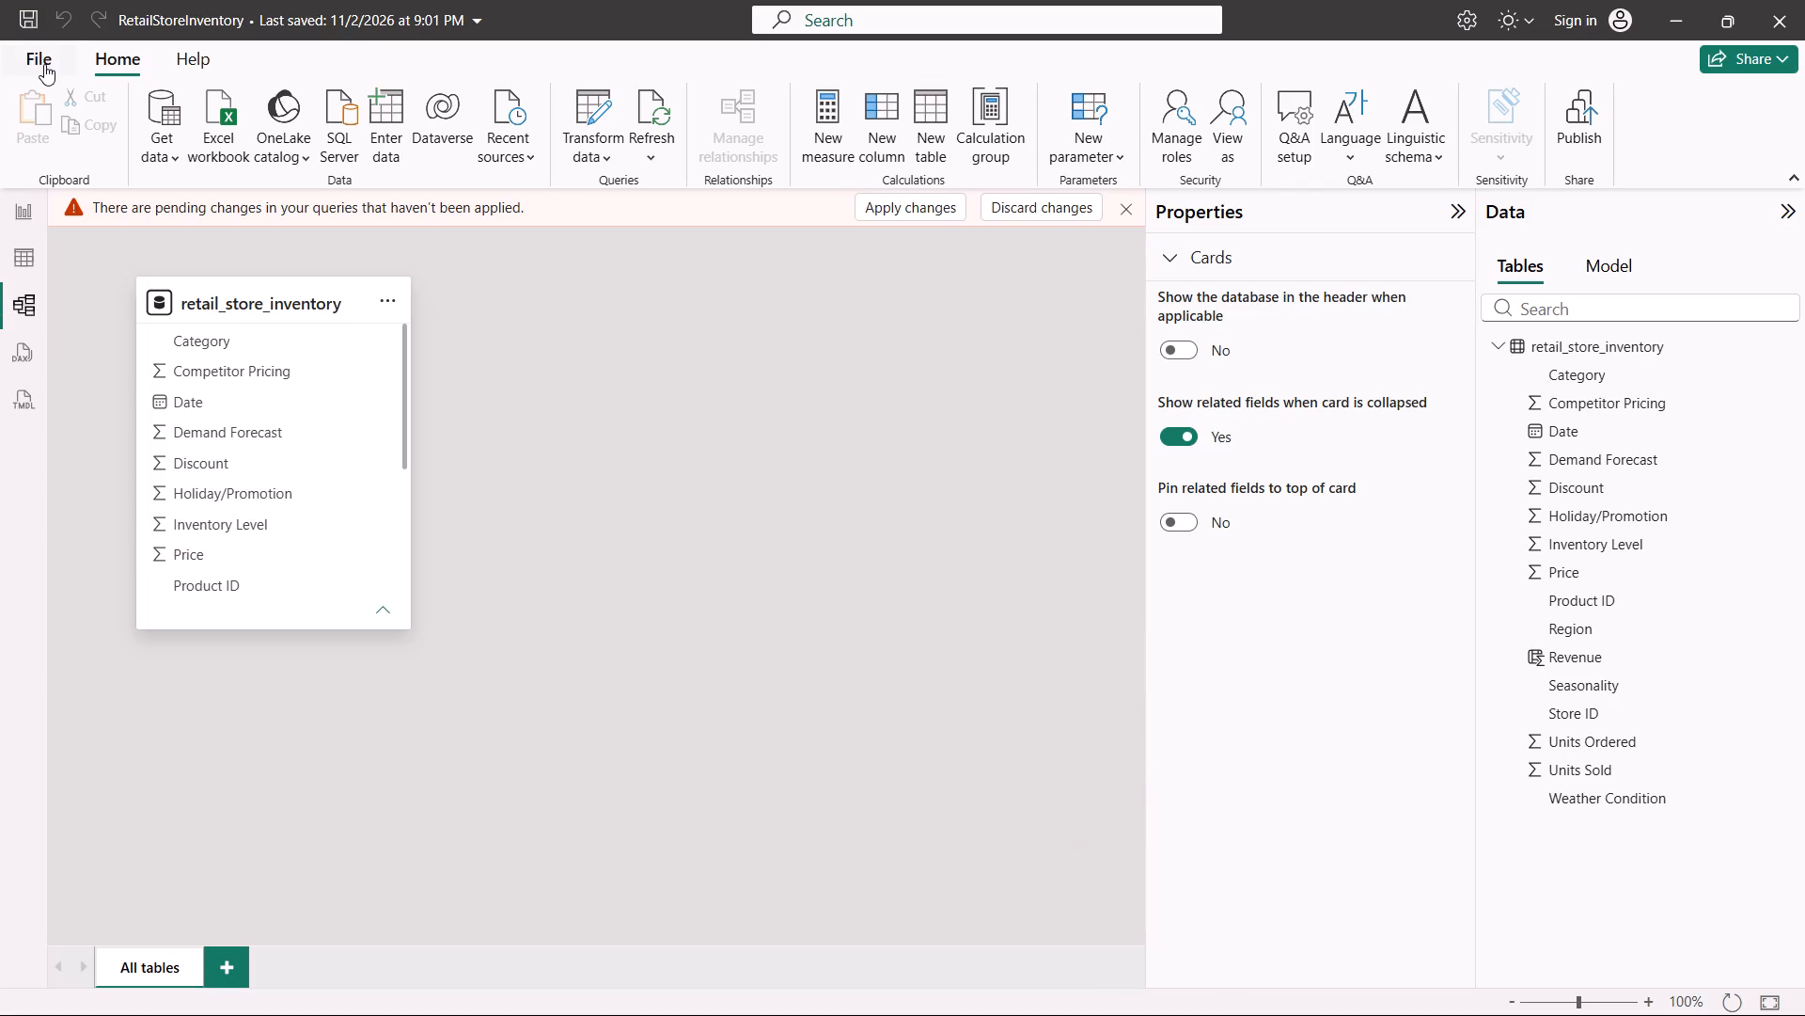
{"action": "left_click", "coordinate": [44, 64]}
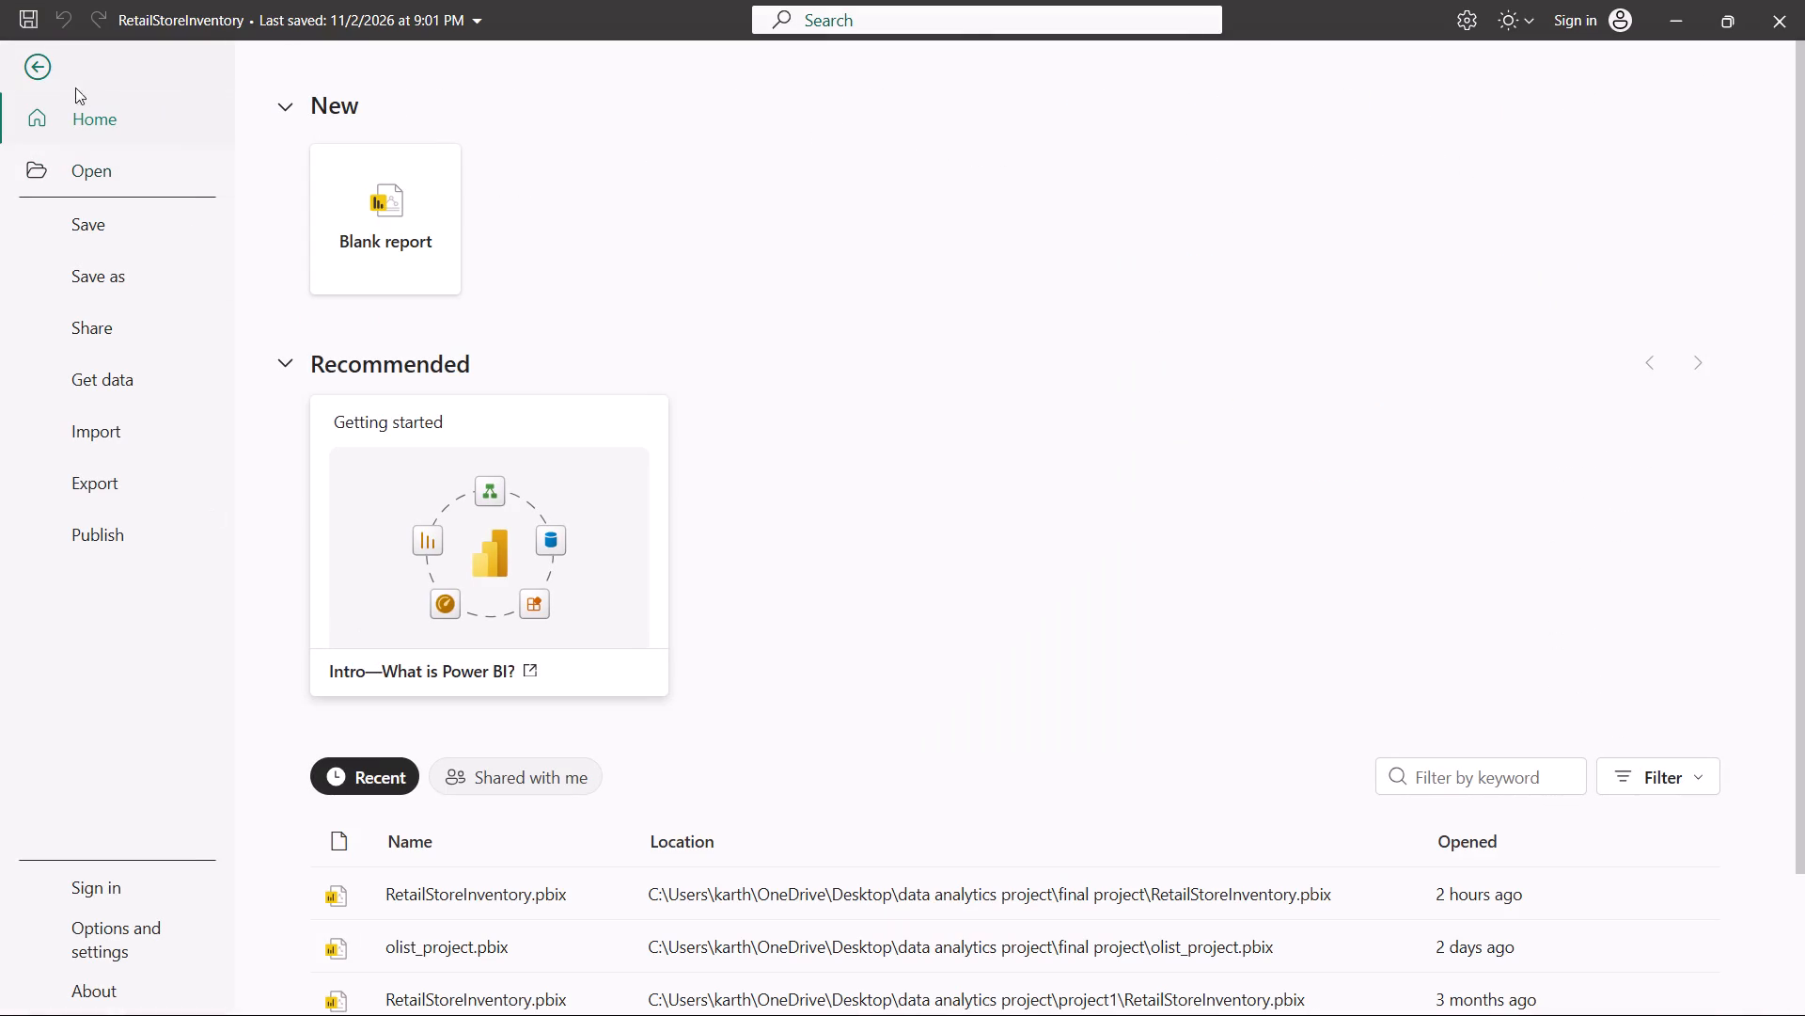
{"action": "left_click", "coordinate": [40, 71]}
{"action": "left_click", "coordinate": [214, 119]}
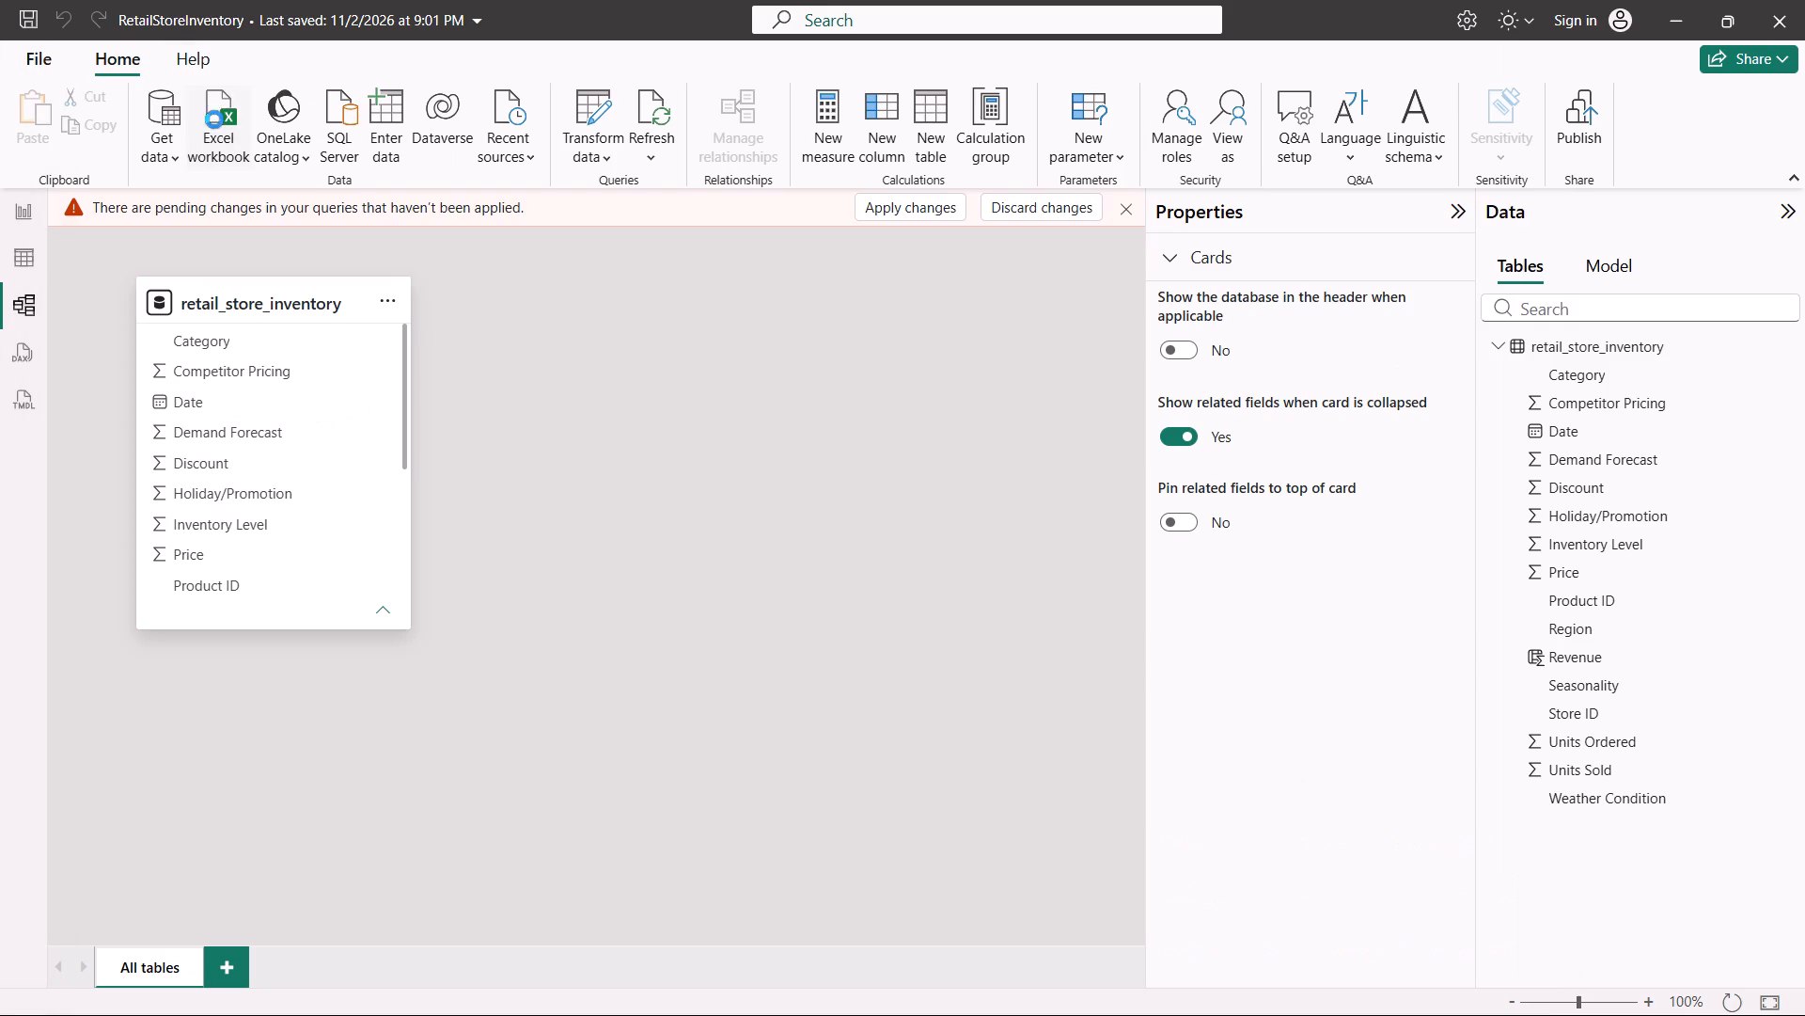
{"action": "left_click", "coordinate": [118, 228]}
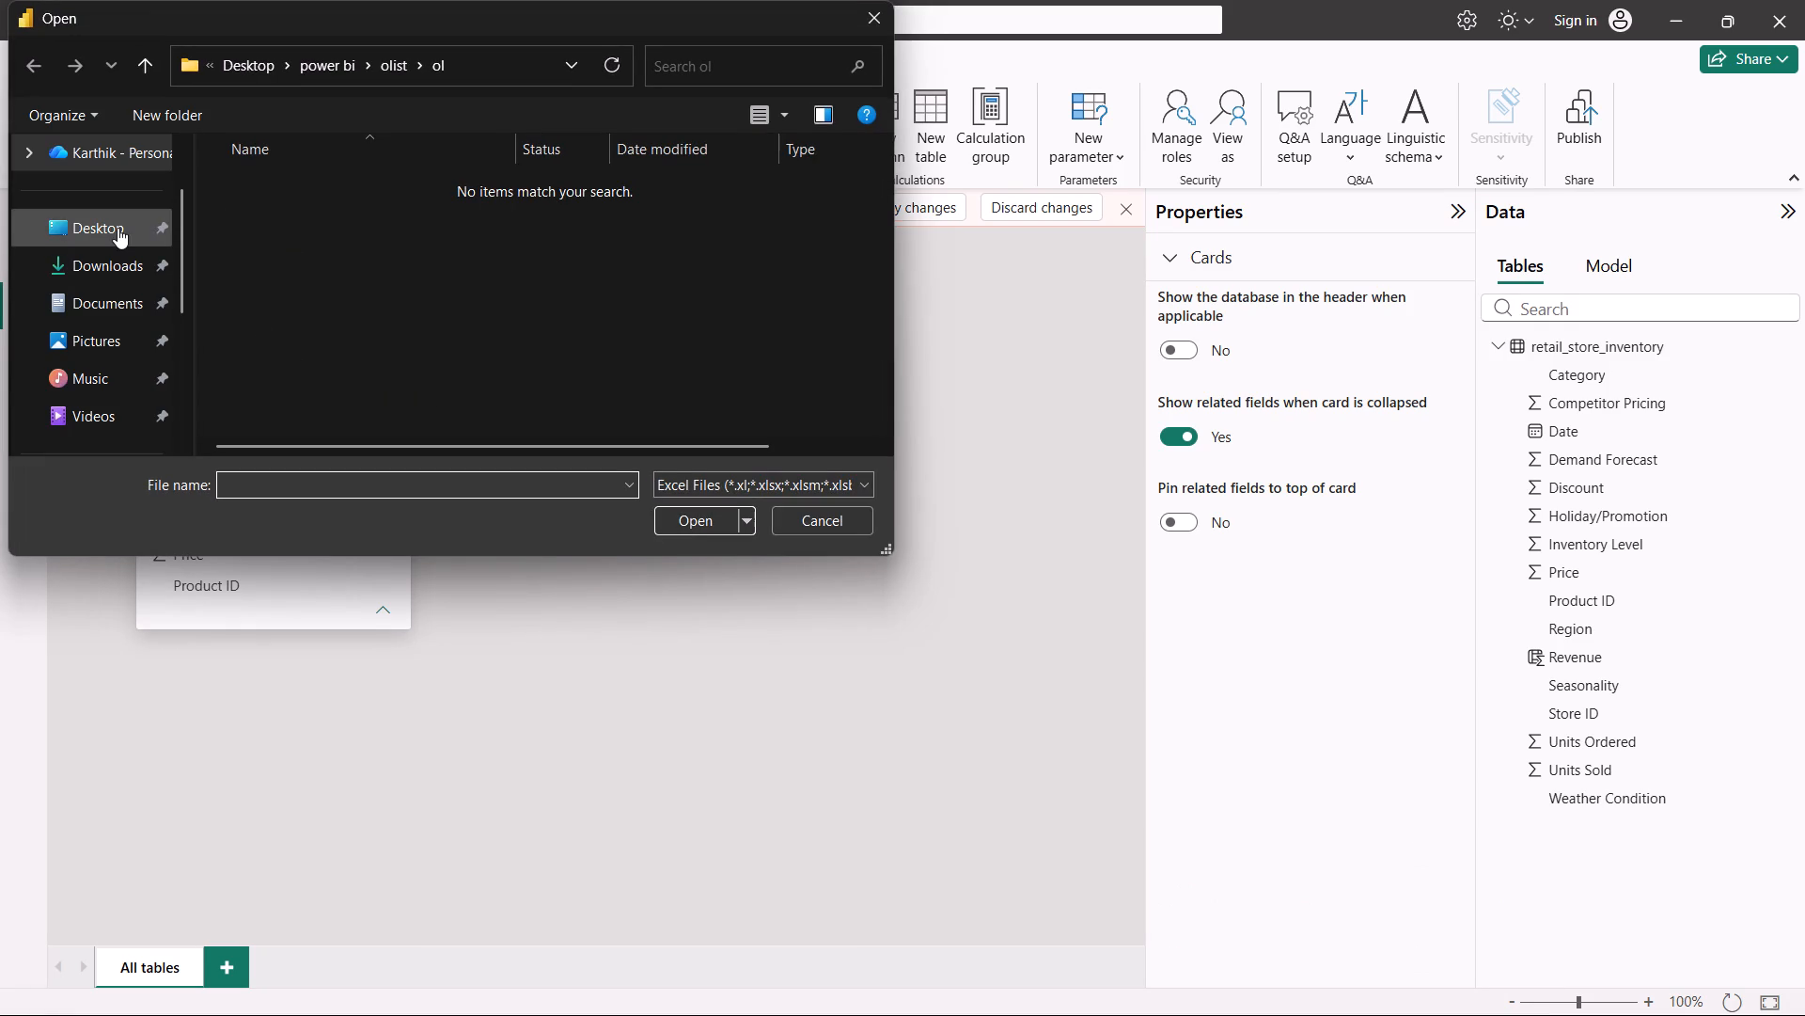
{"action": "left_click", "coordinate": [291, 487]}
{"action": "type", "text": "data"}
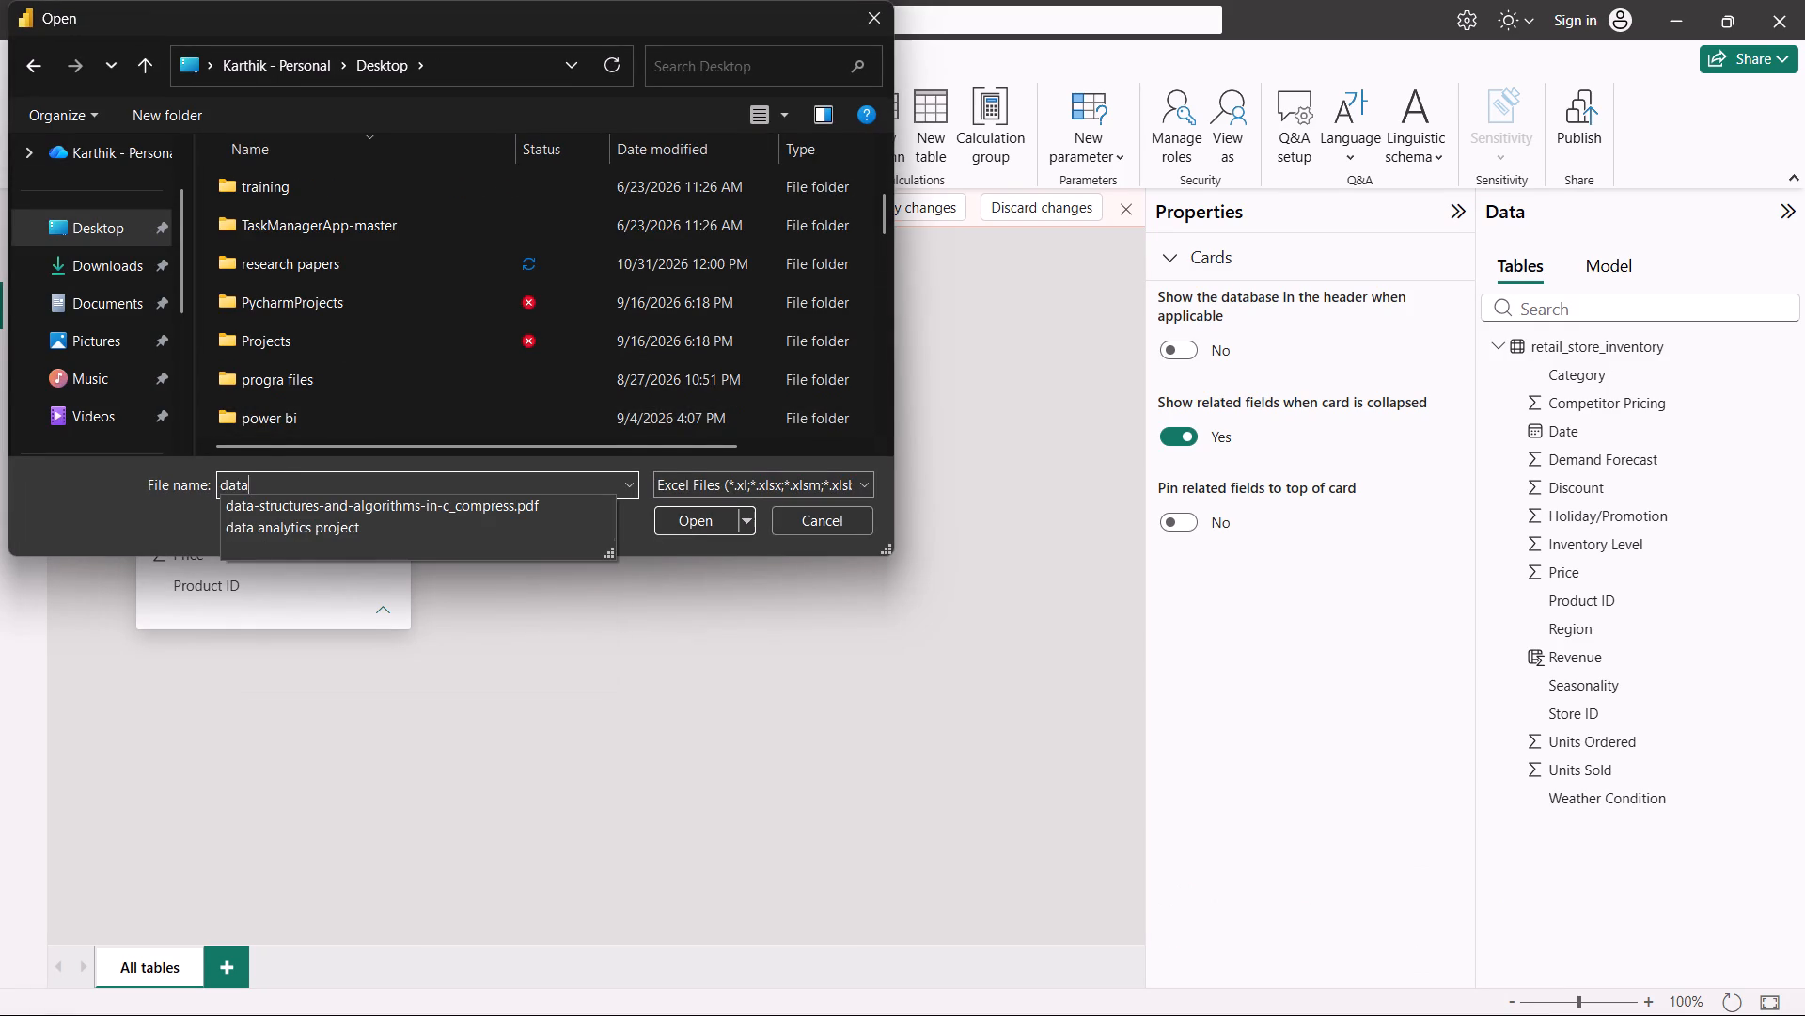
{"action": "key", "text": "Down"}
{"action": "key", "text": "Down"}
{"action": "key", "text": "Return"}
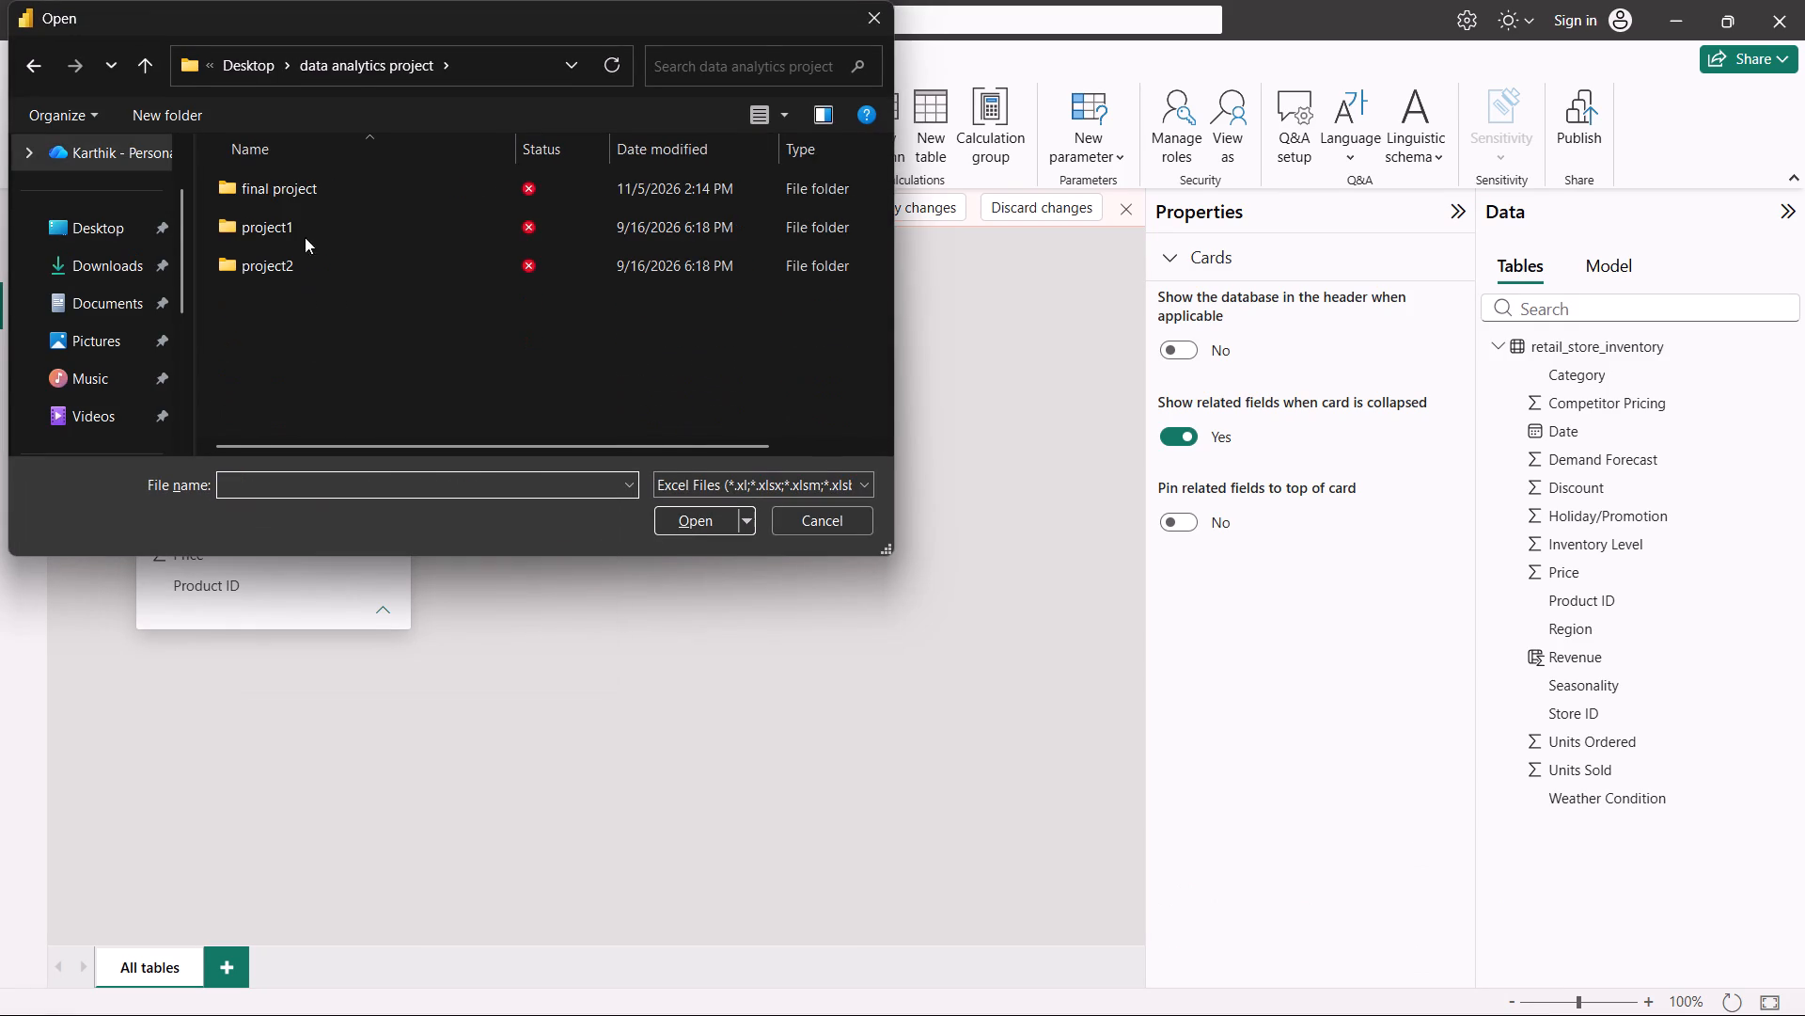
{"action": "double_click", "coordinate": [306, 185]}
{"action": "left_click", "coordinate": [304, 185]}
{"action": "key", "text": "Return"}
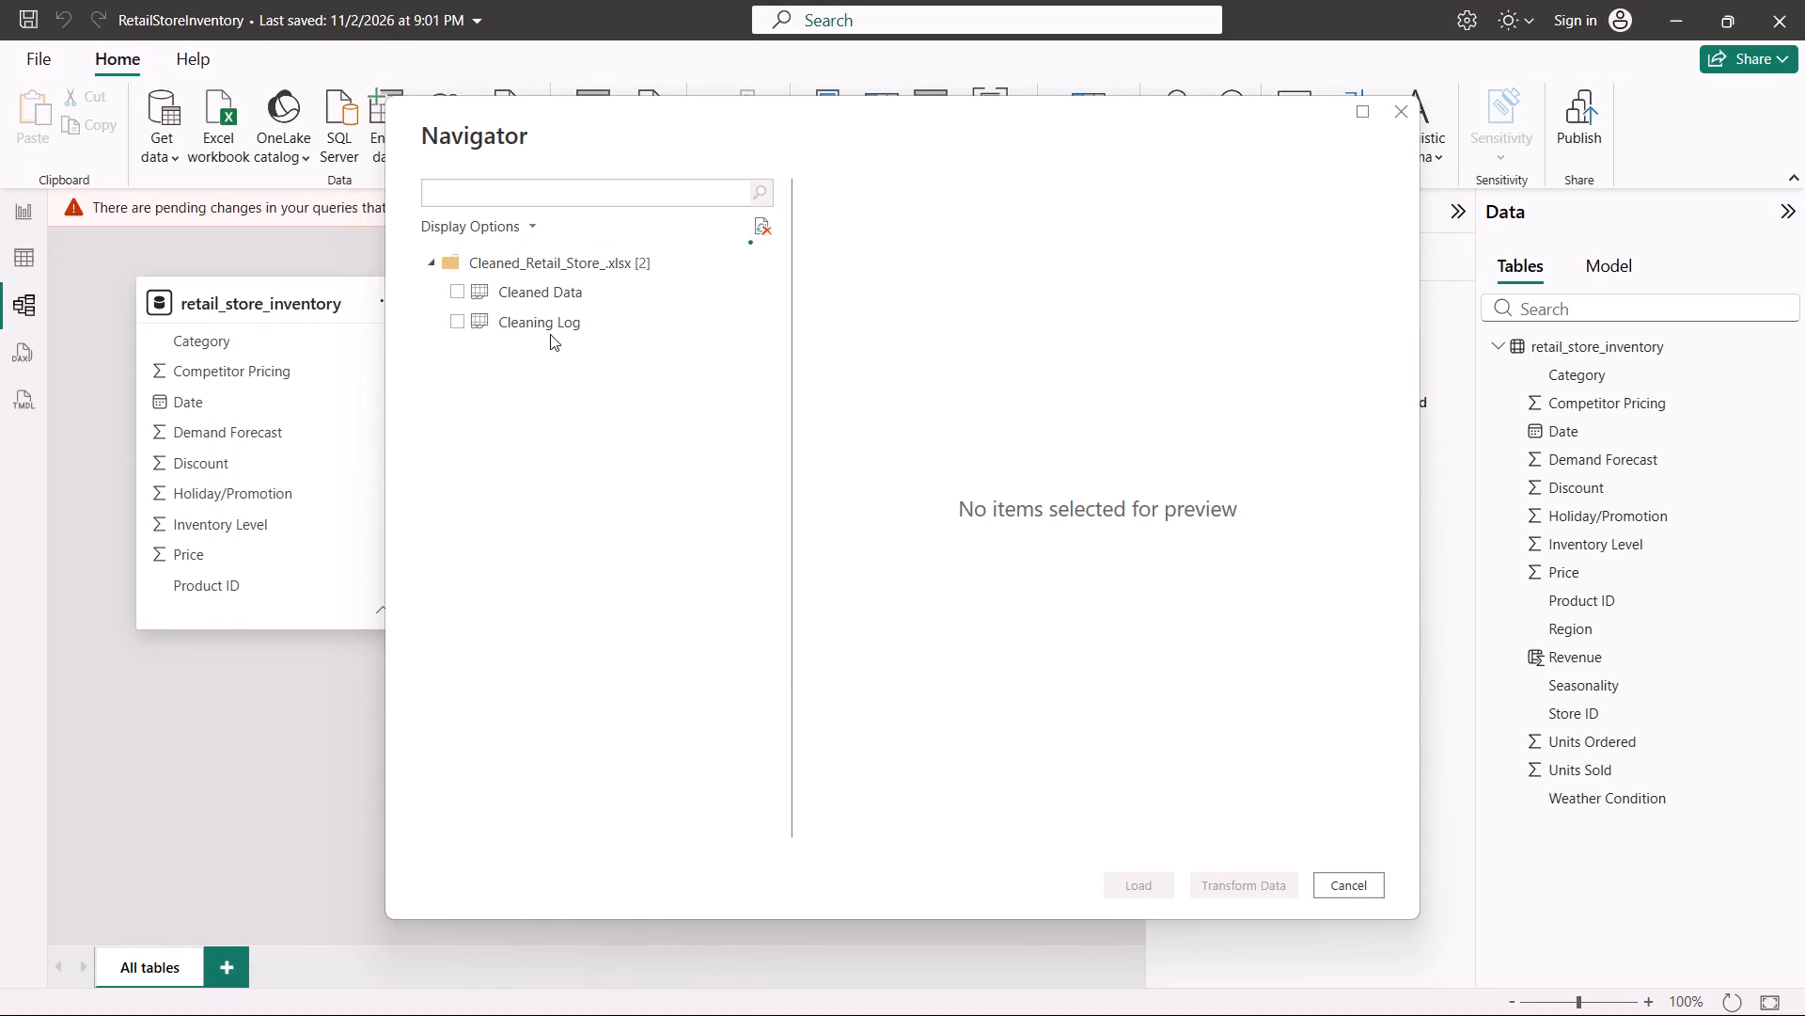
Load the Cleaned Data sheet of Cleaned_Retail_Store_.xlsx into the report.
{"action": "left_click", "coordinate": [453, 291]}
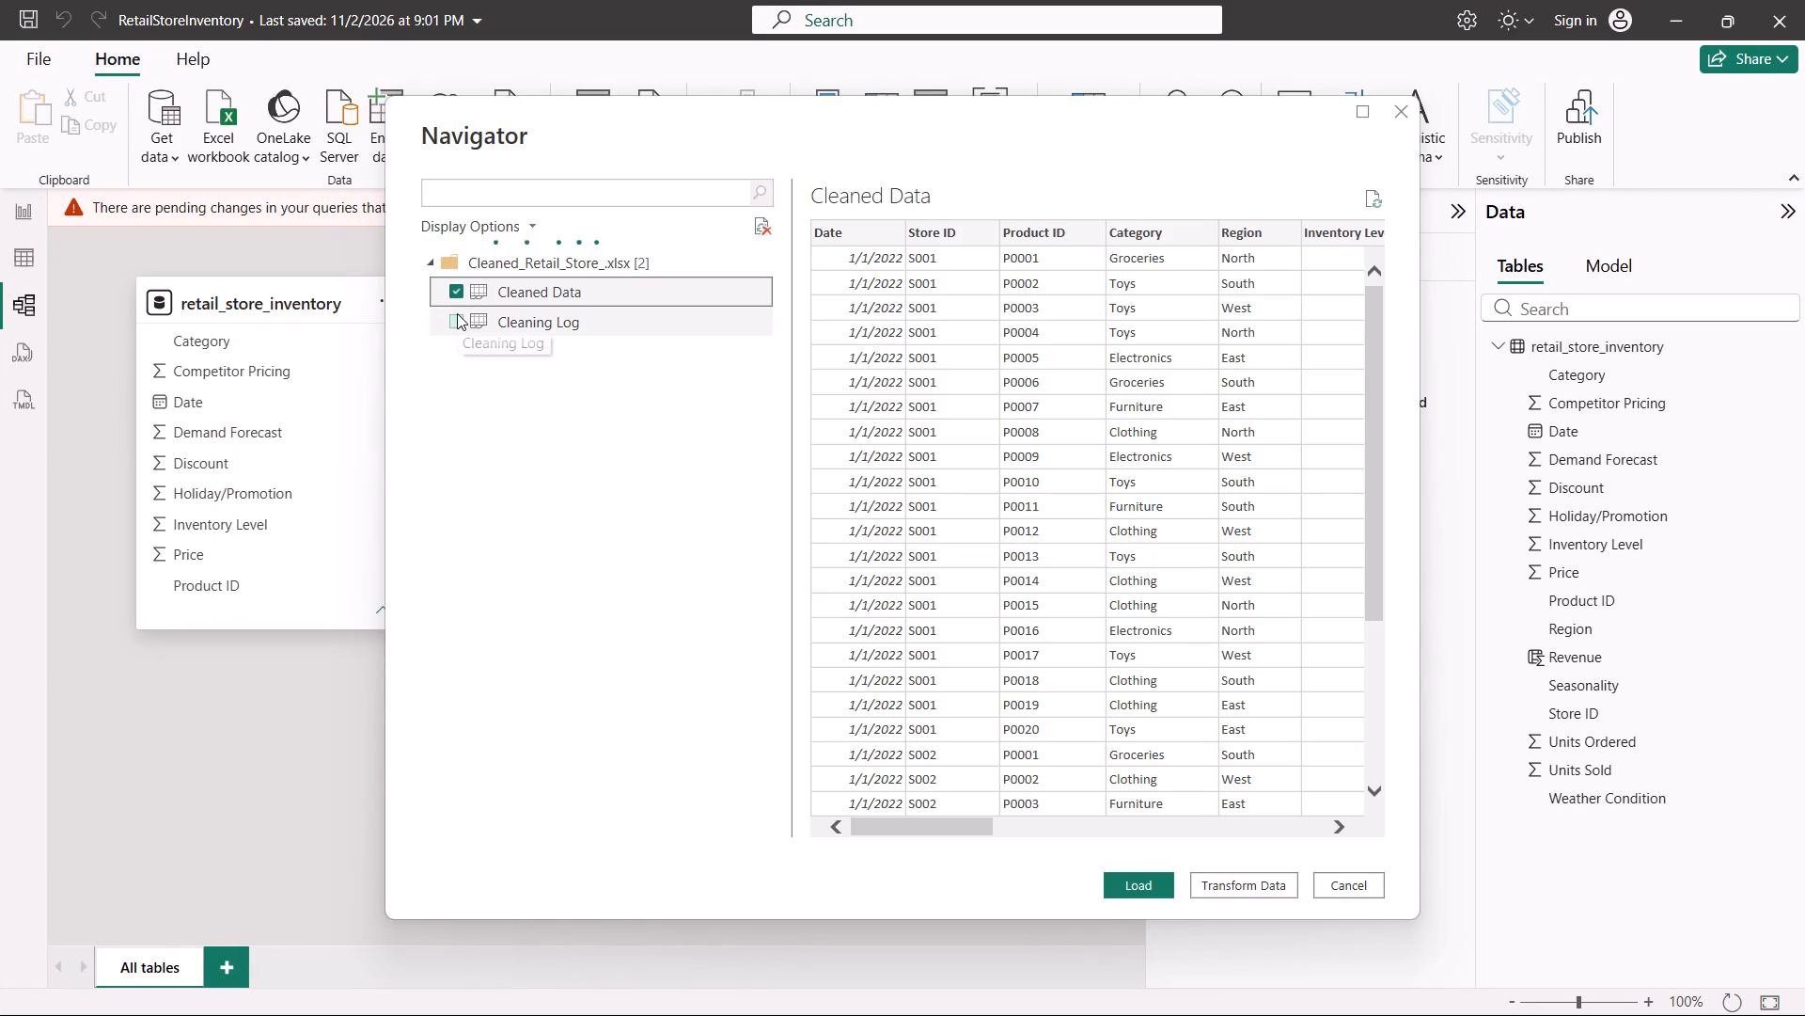
{"action": "left_click", "coordinate": [1166, 889]}
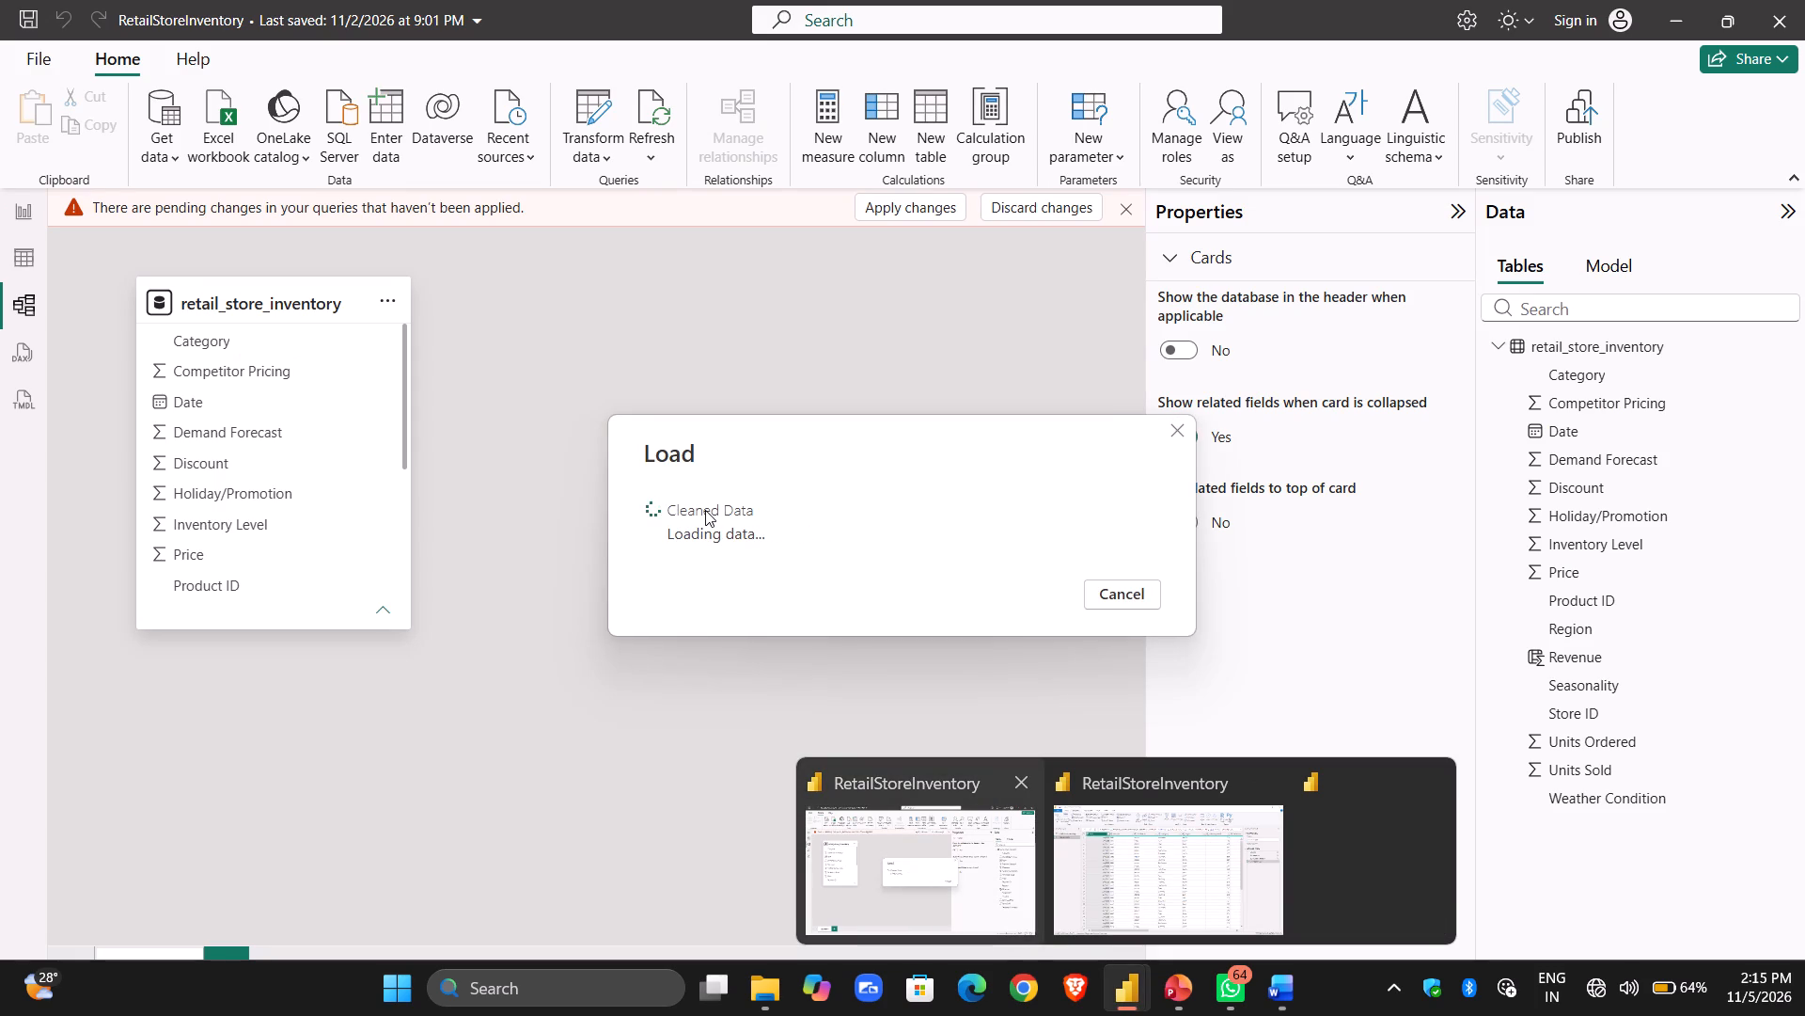
Switch to Power Query Editor and compare the retail_store_inventory and Cleaned Data queries.
{"action": "key", "text": "Down"}
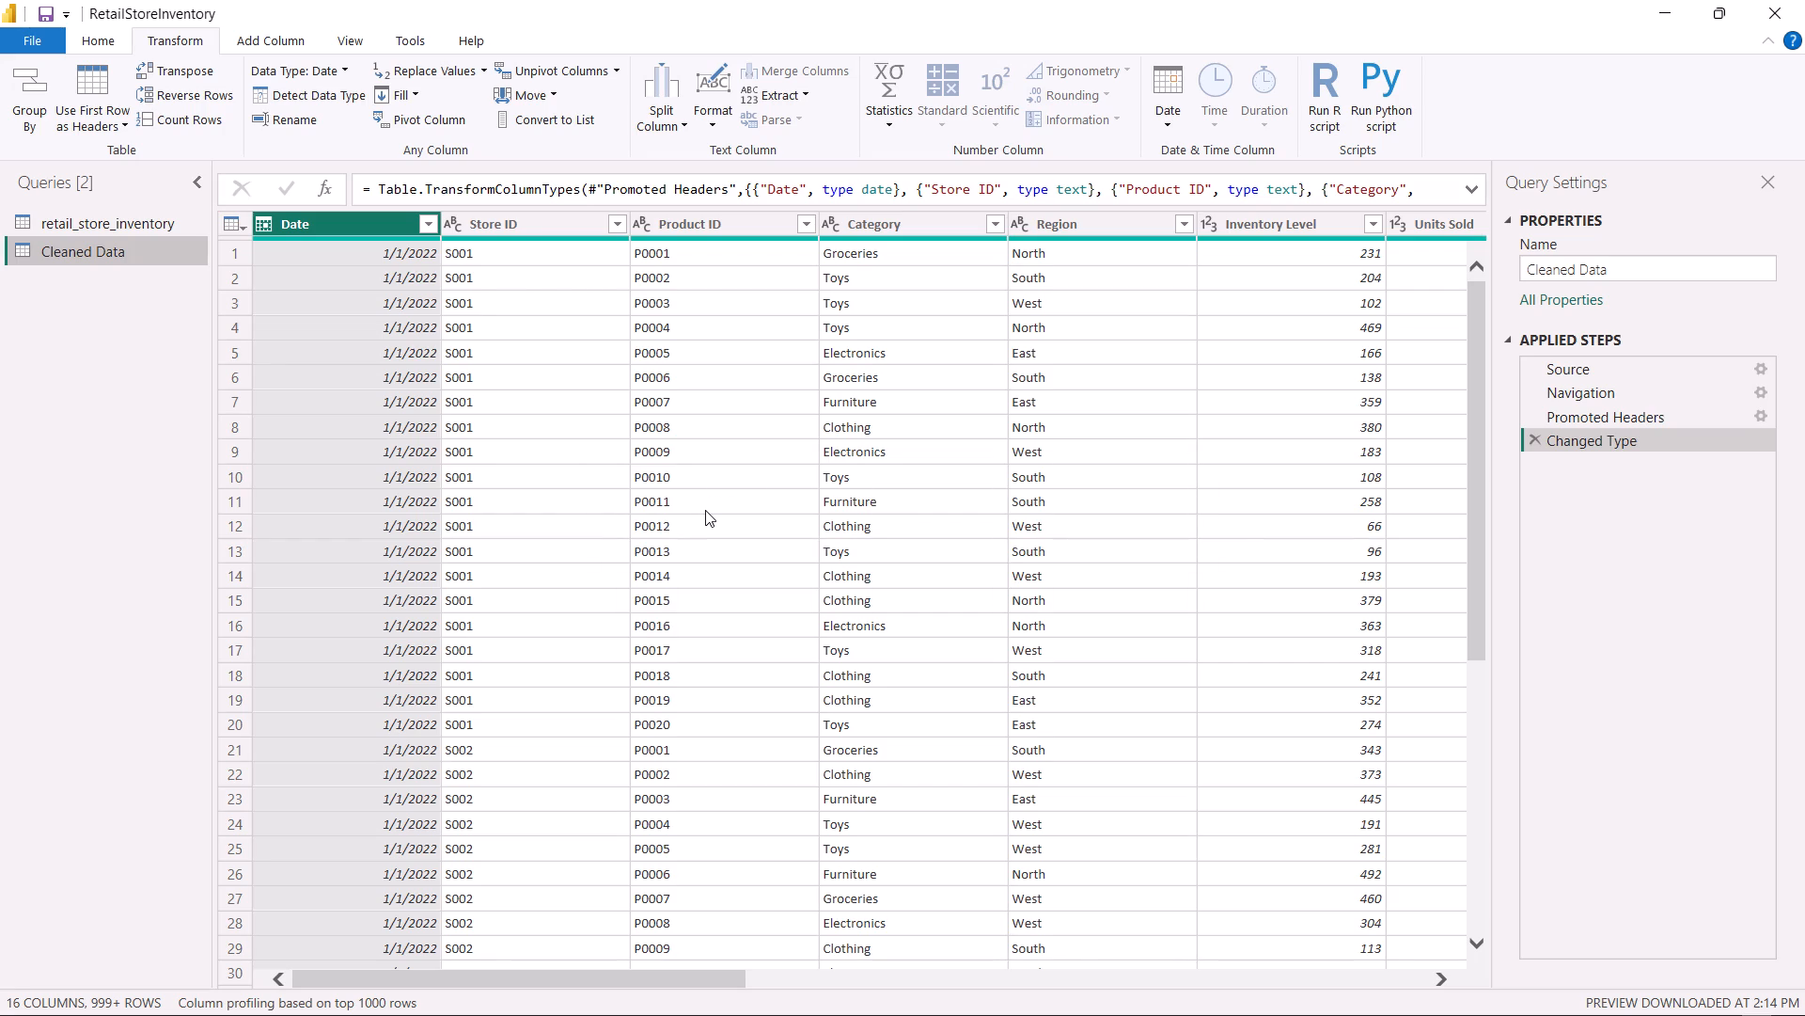
{"action": "left_click", "coordinate": [132, 228]}
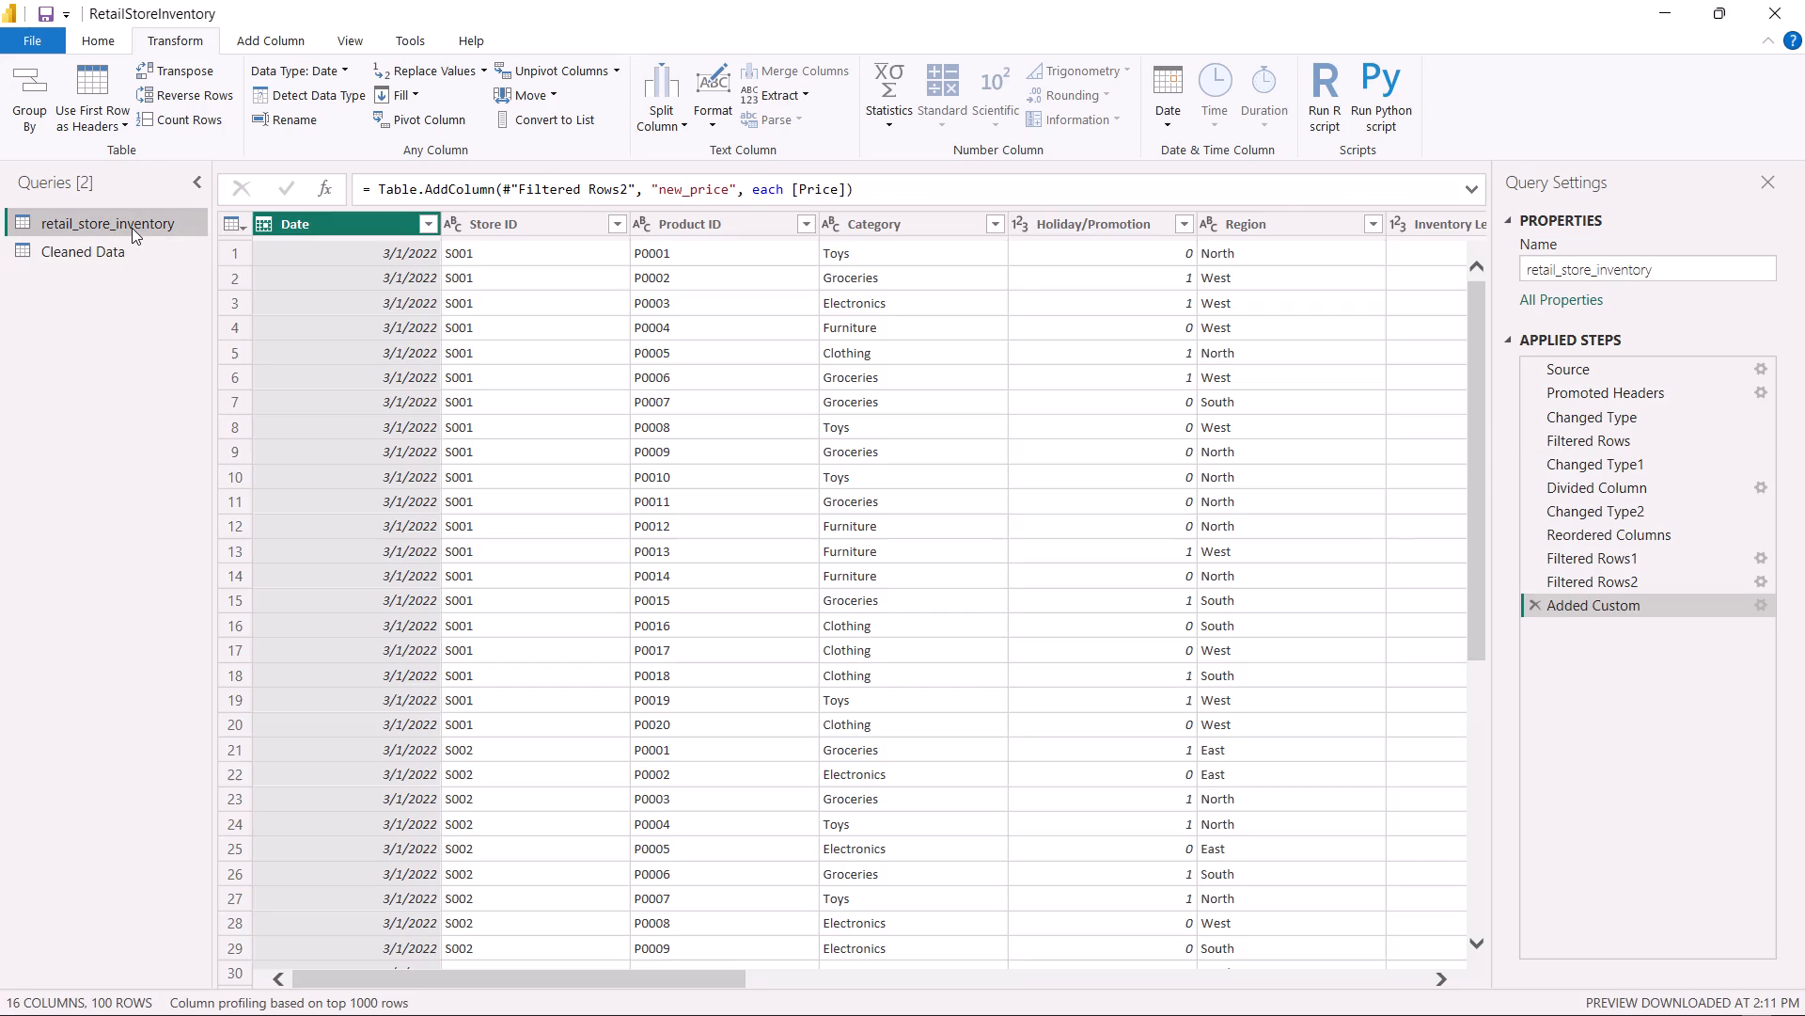
{"action": "left_click", "coordinate": [136, 250]}
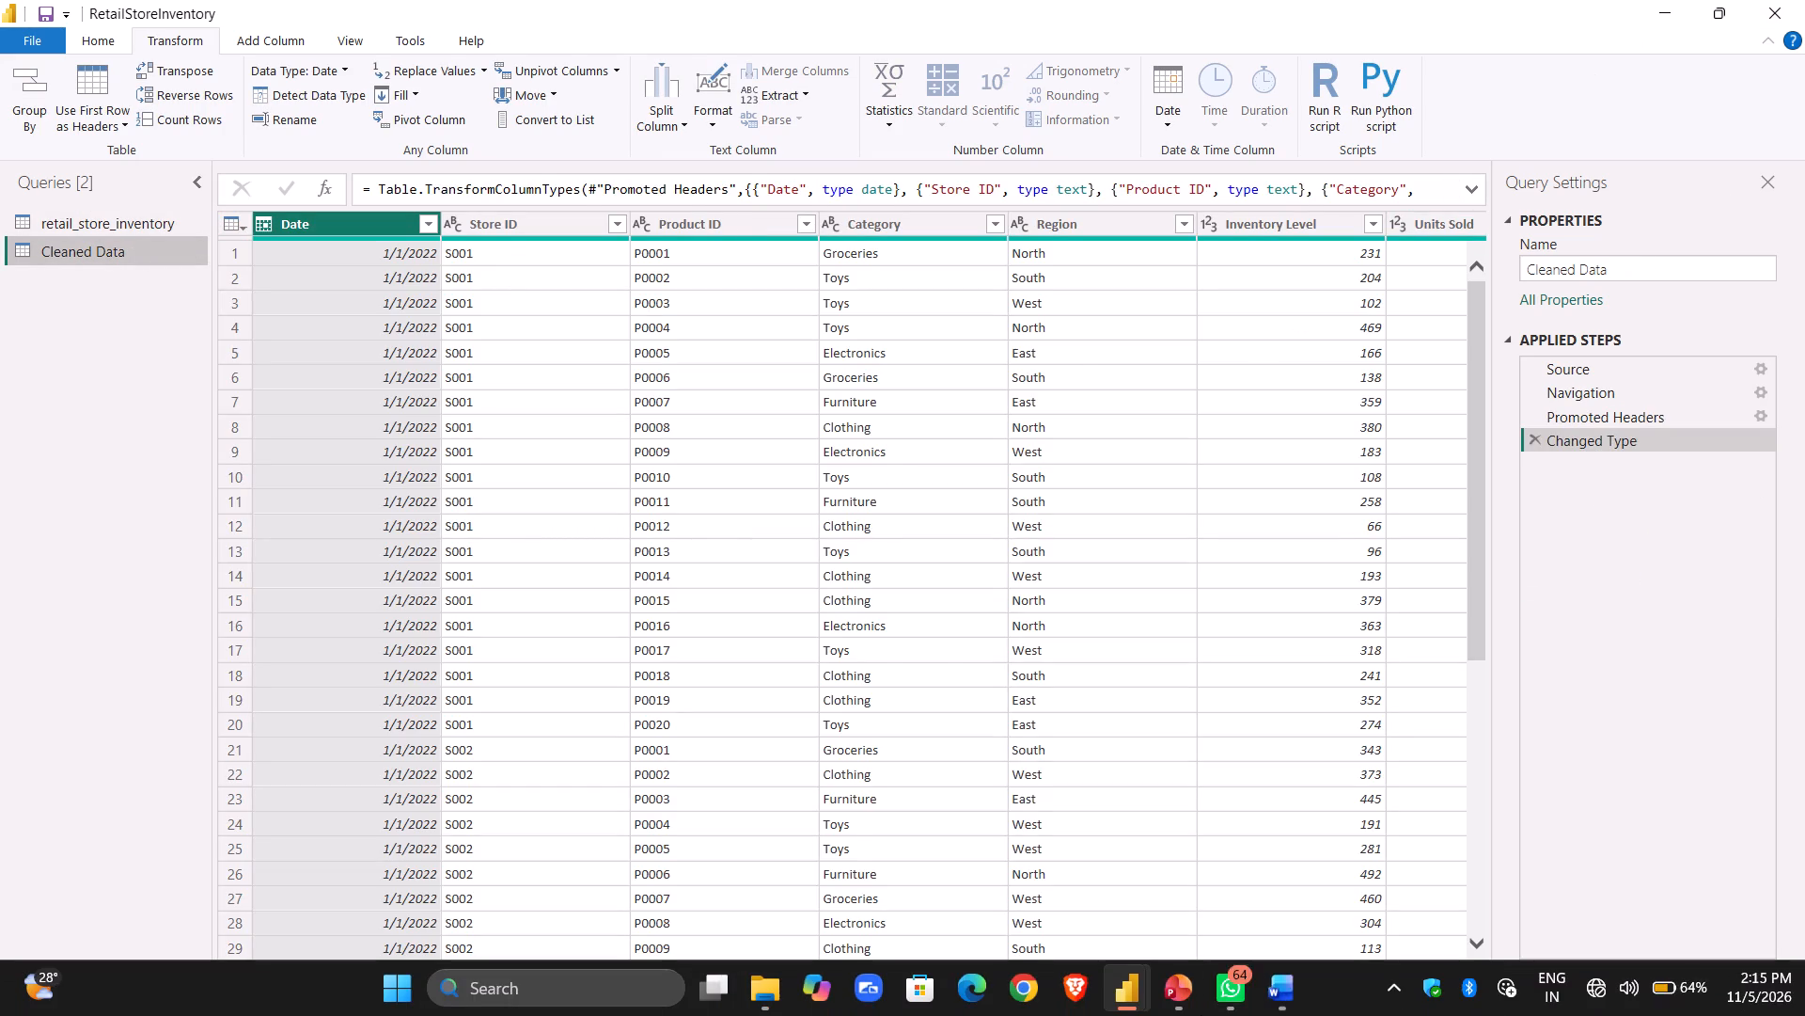
Return to the main RetailStoreInventory report window and examine the retail_store_inventory and Cleaned Data tables in Model view and Table view.
{"action": "left_click", "coordinate": [1053, 897]}
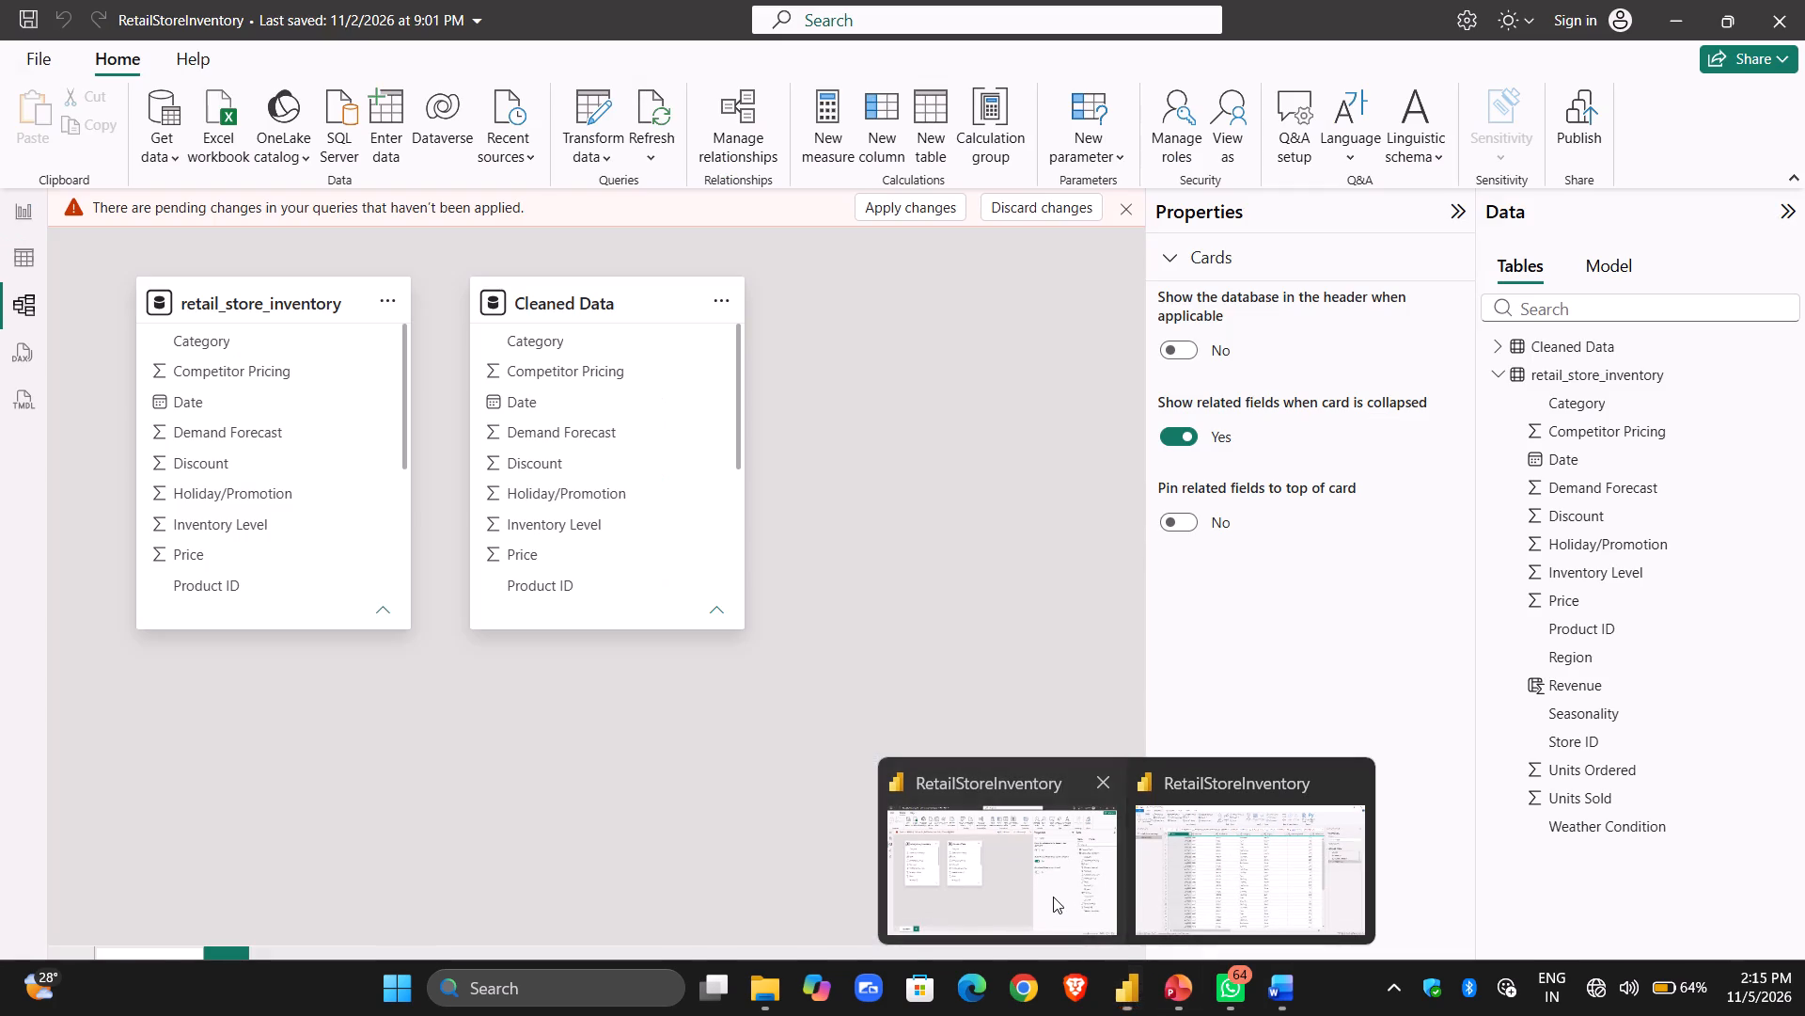
{"action": "left_click", "coordinate": [514, 307]}
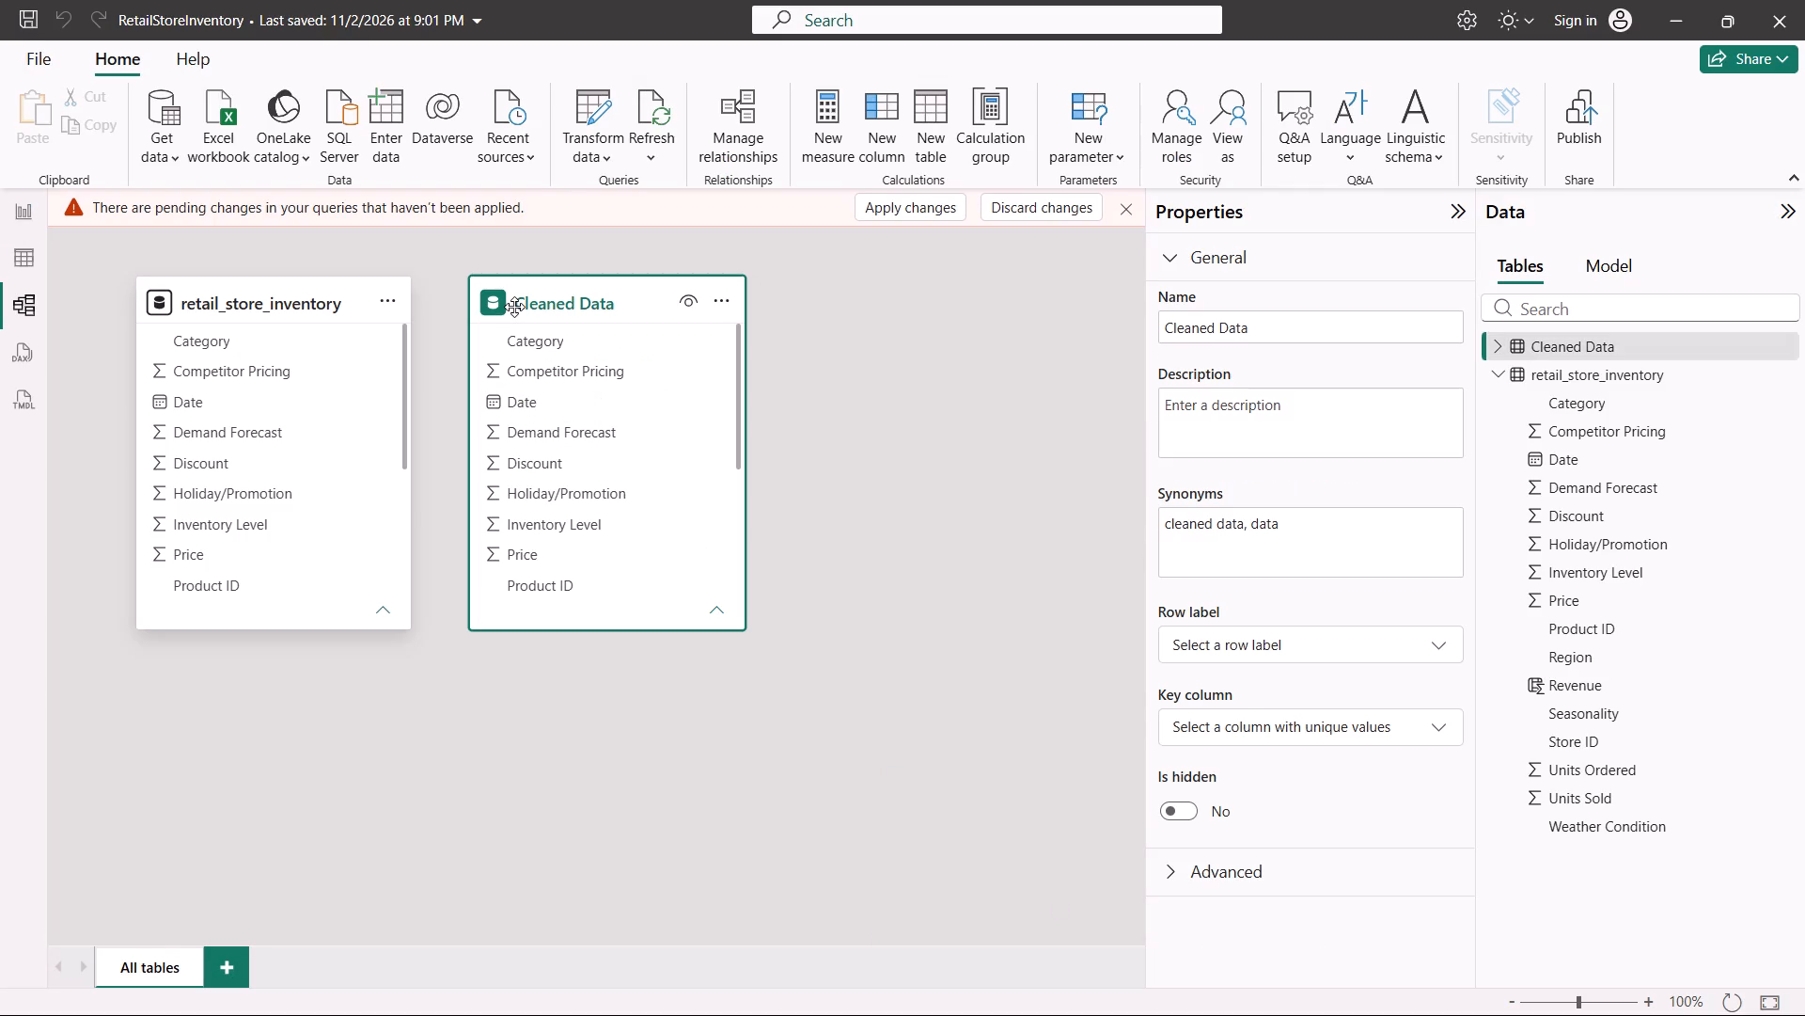
{"action": "left_click", "coordinate": [17, 253]}
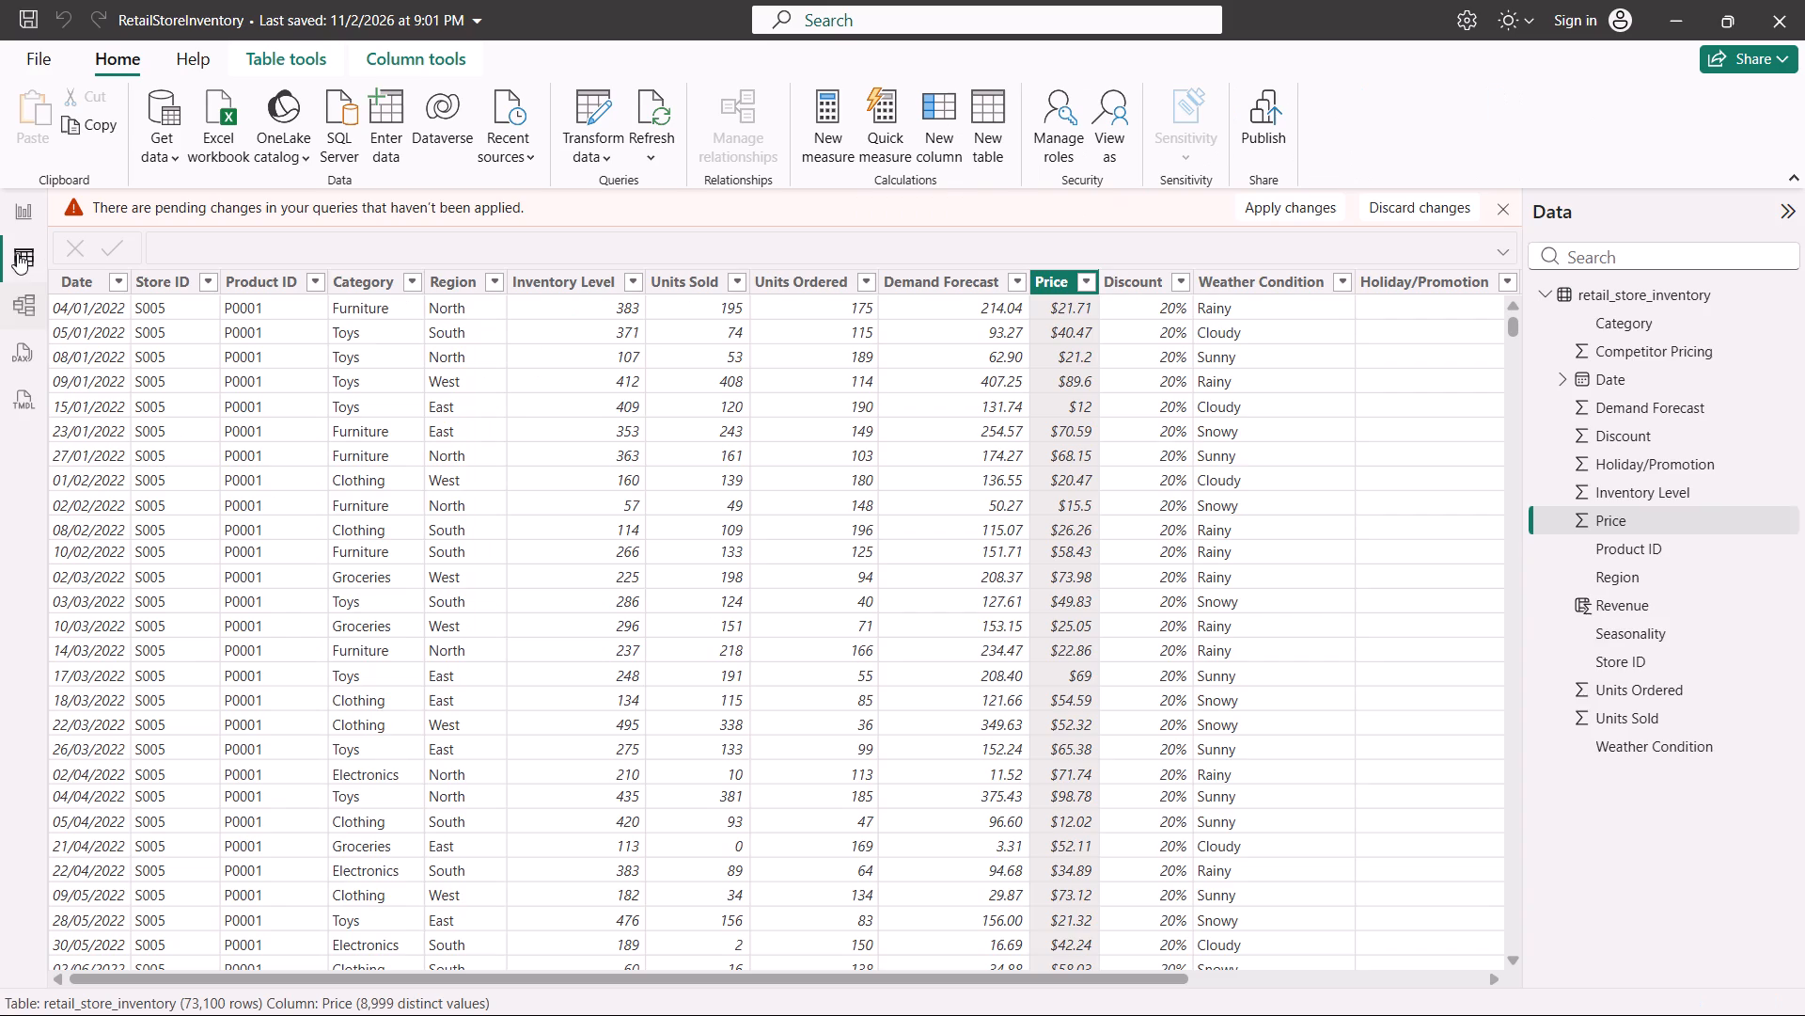
{"action": "left_click", "coordinate": [16, 300]}
{"action": "left_click", "coordinate": [386, 305]}
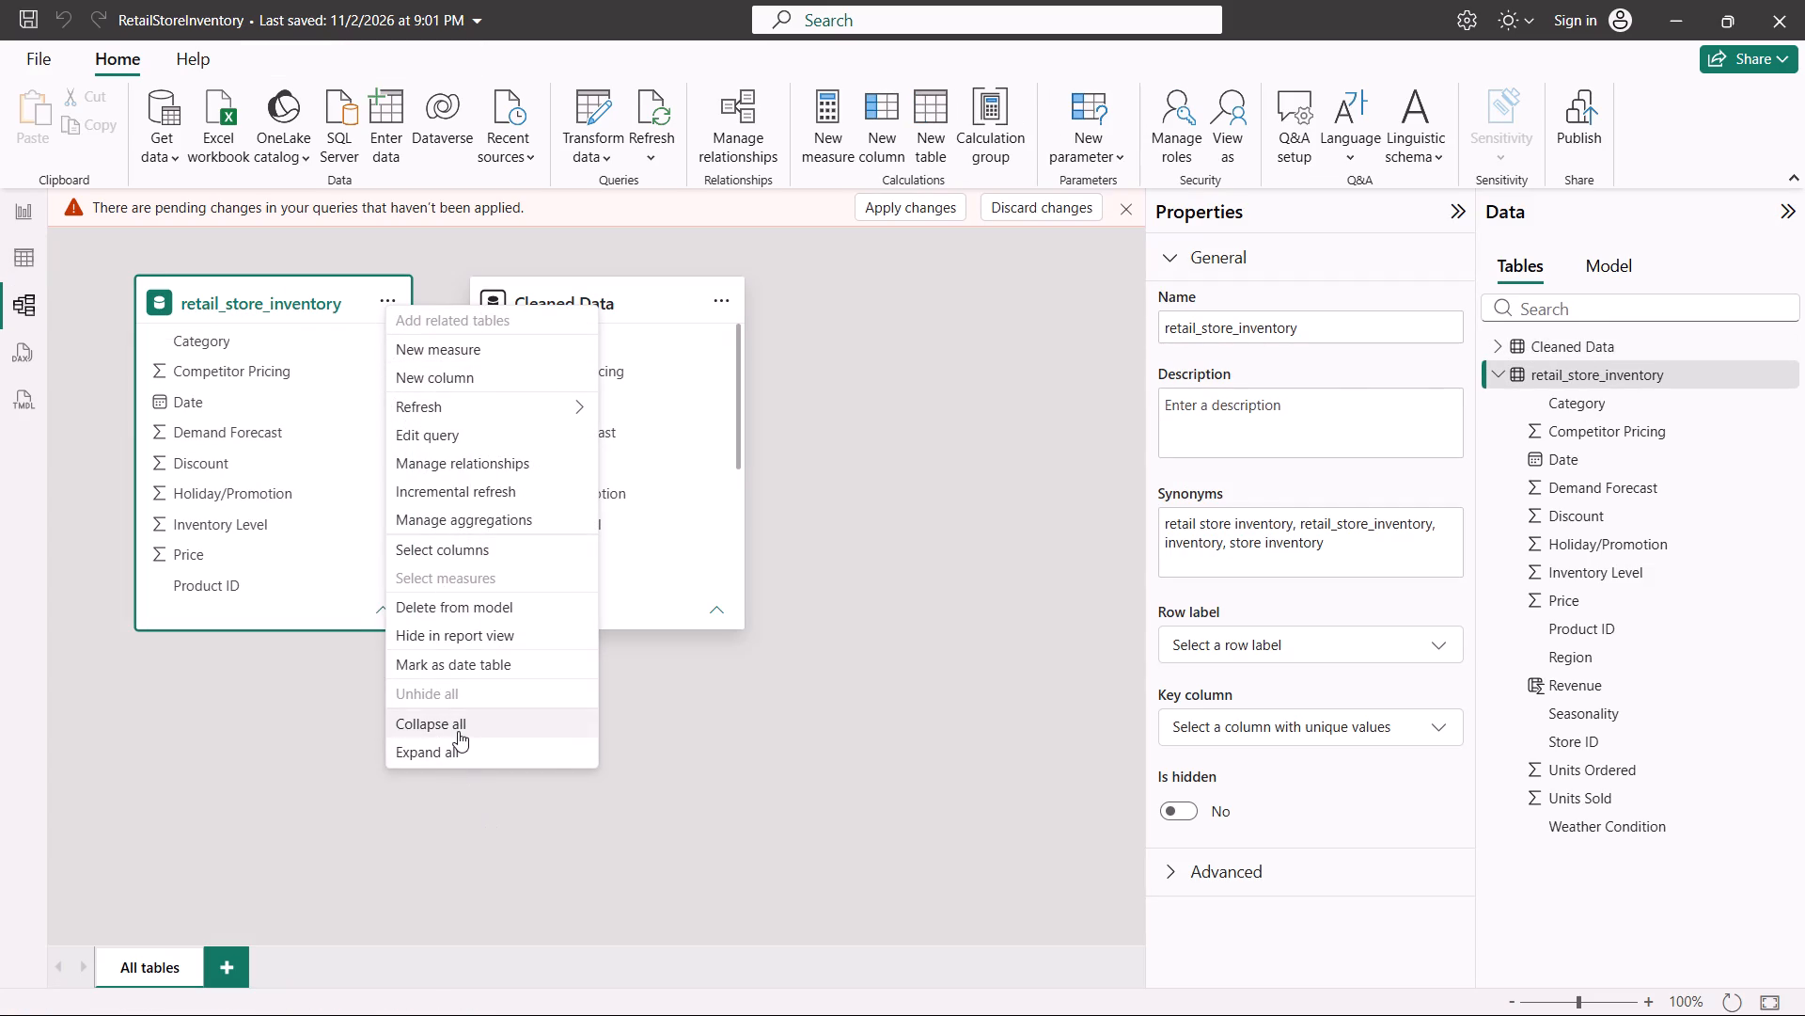
{"action": "left_click", "coordinate": [181, 772]}
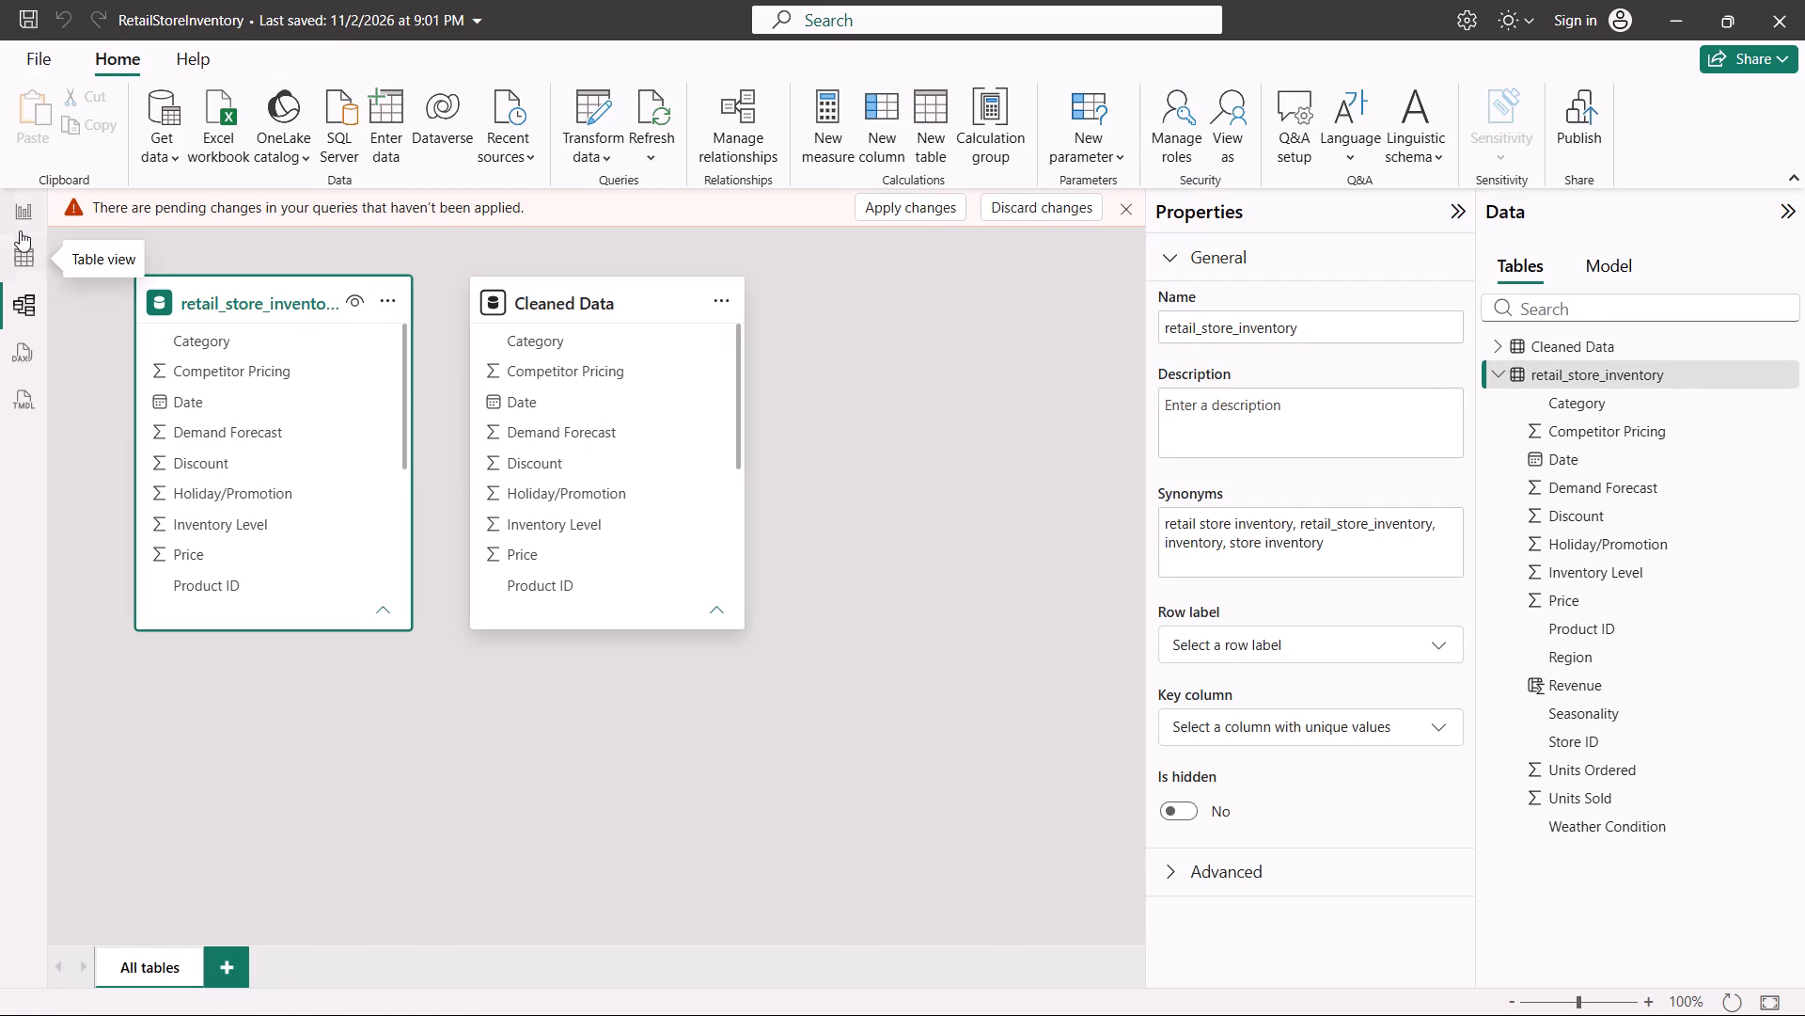
{"action": "left_click", "coordinate": [20, 246]}
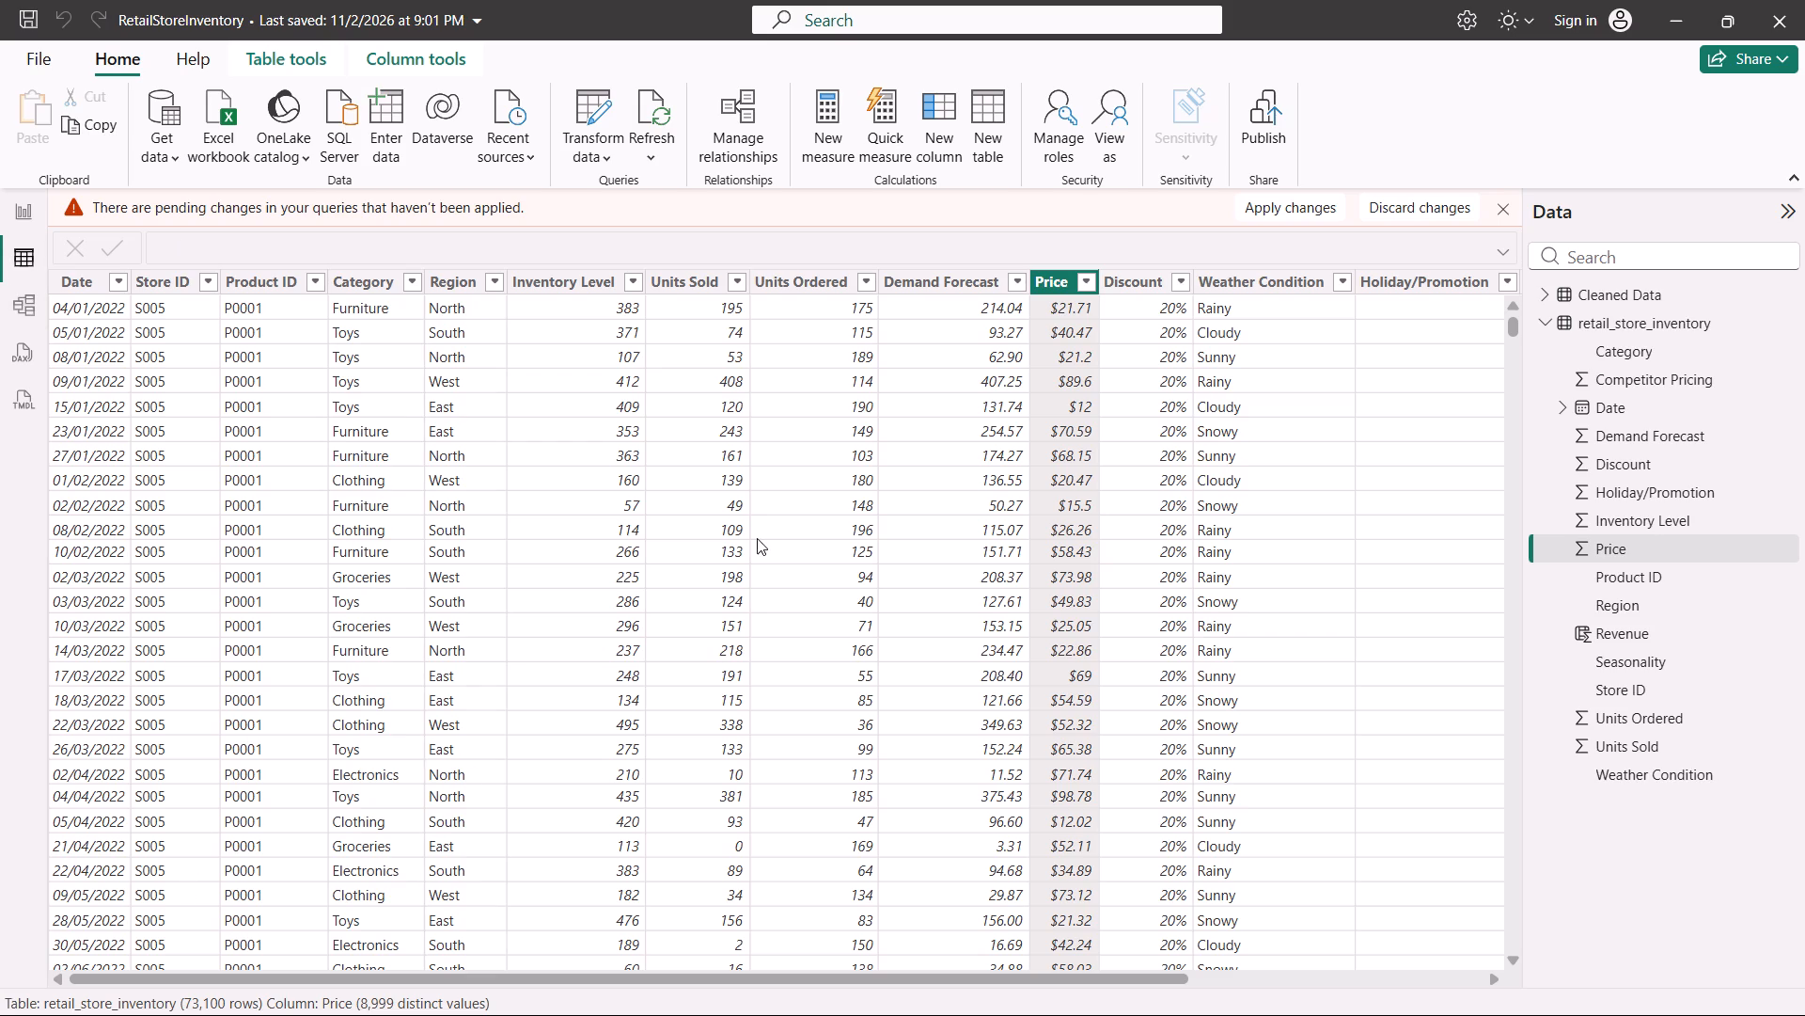
Dismiss the pending query changes notice and examine the retail_store_inventory rows, including the Price and Revenue columns.
{"action": "left_click", "coordinate": [1492, 211]}
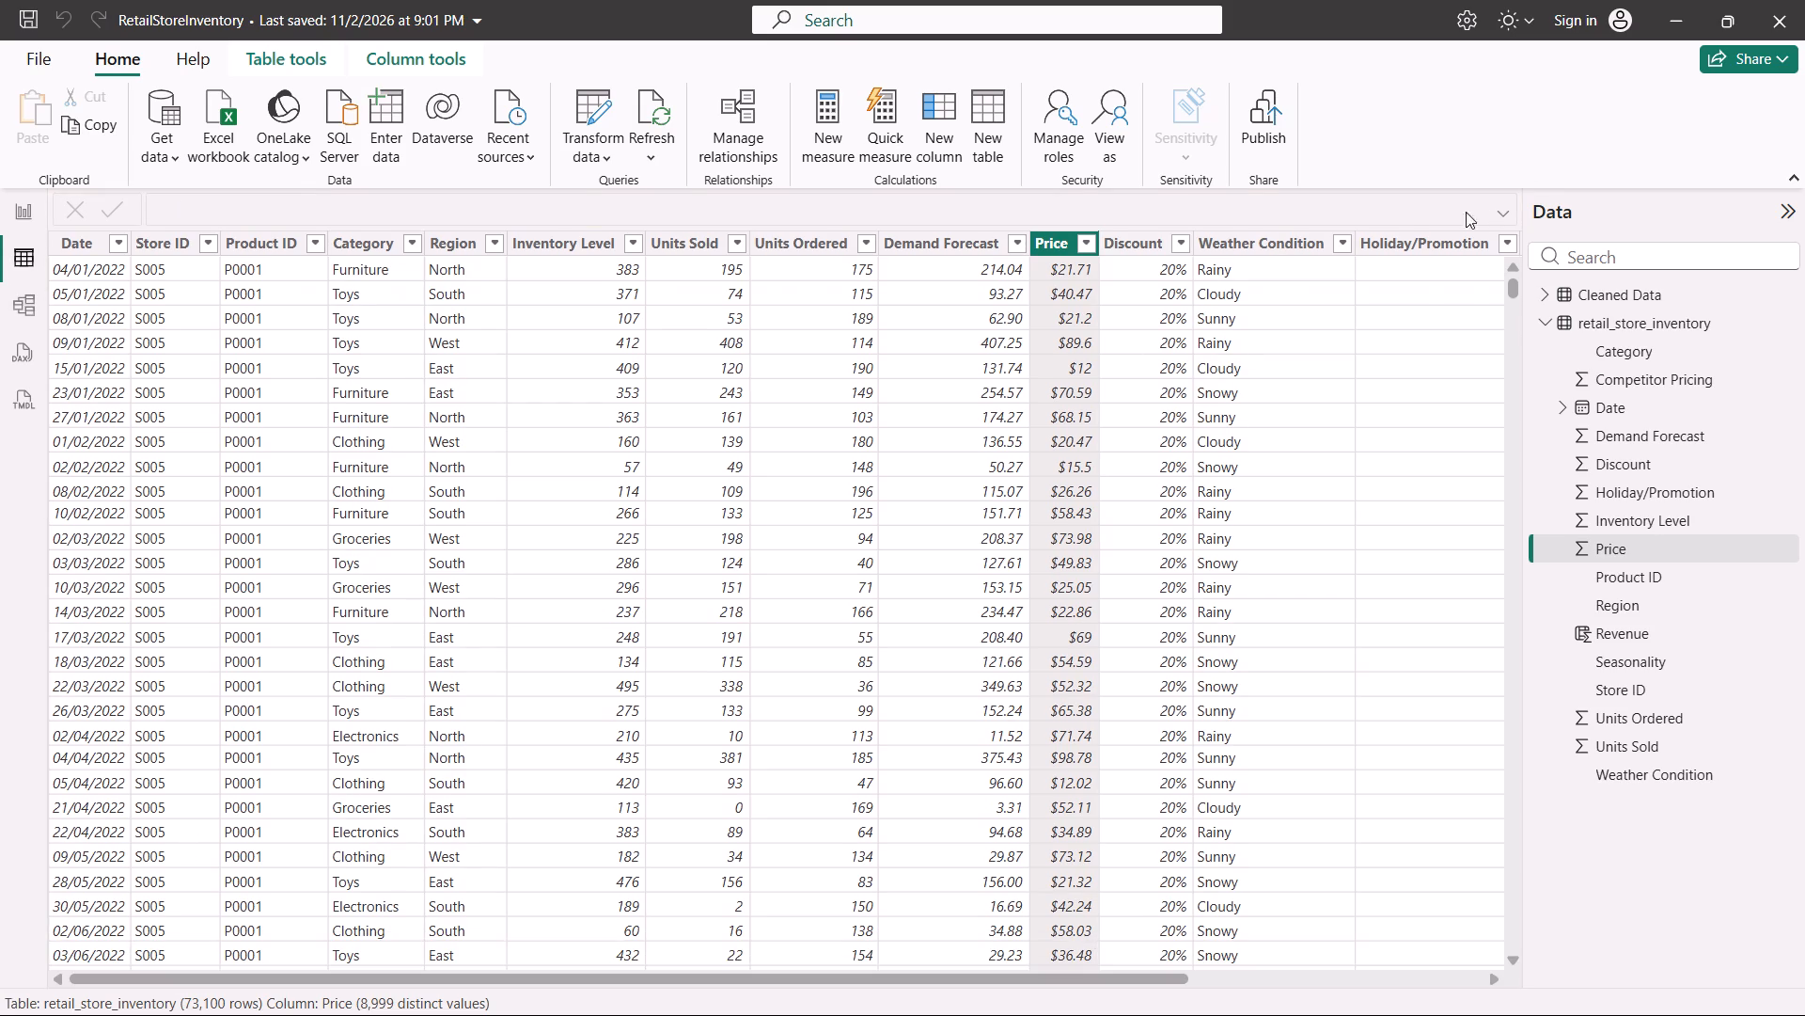
{"action": "scroll", "coordinate": [1192, 905], "scroll_direction": "left", "scroll_amount": 8}
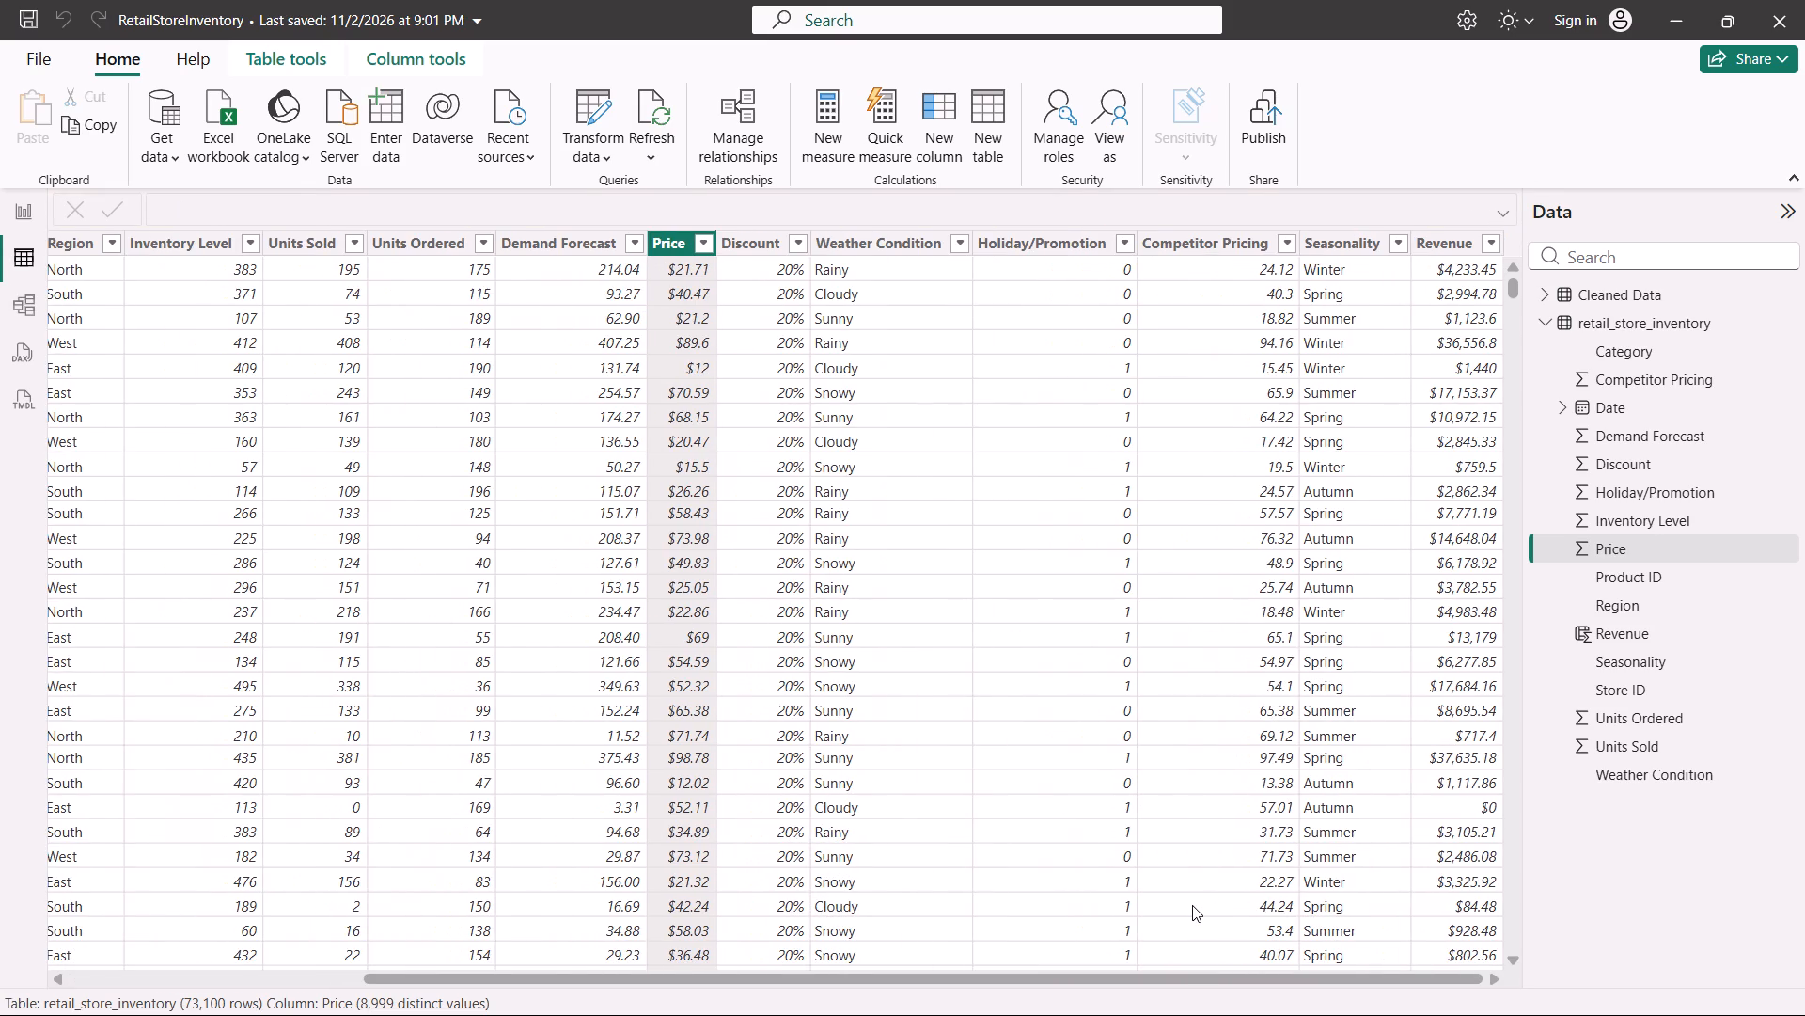
{"action": "scroll", "coordinate": [1192, 905], "scroll_direction": "left", "scroll_amount": 3}
{"action": "left_click", "coordinate": [42, 315]}
{"action": "left_click", "coordinate": [585, 294]}
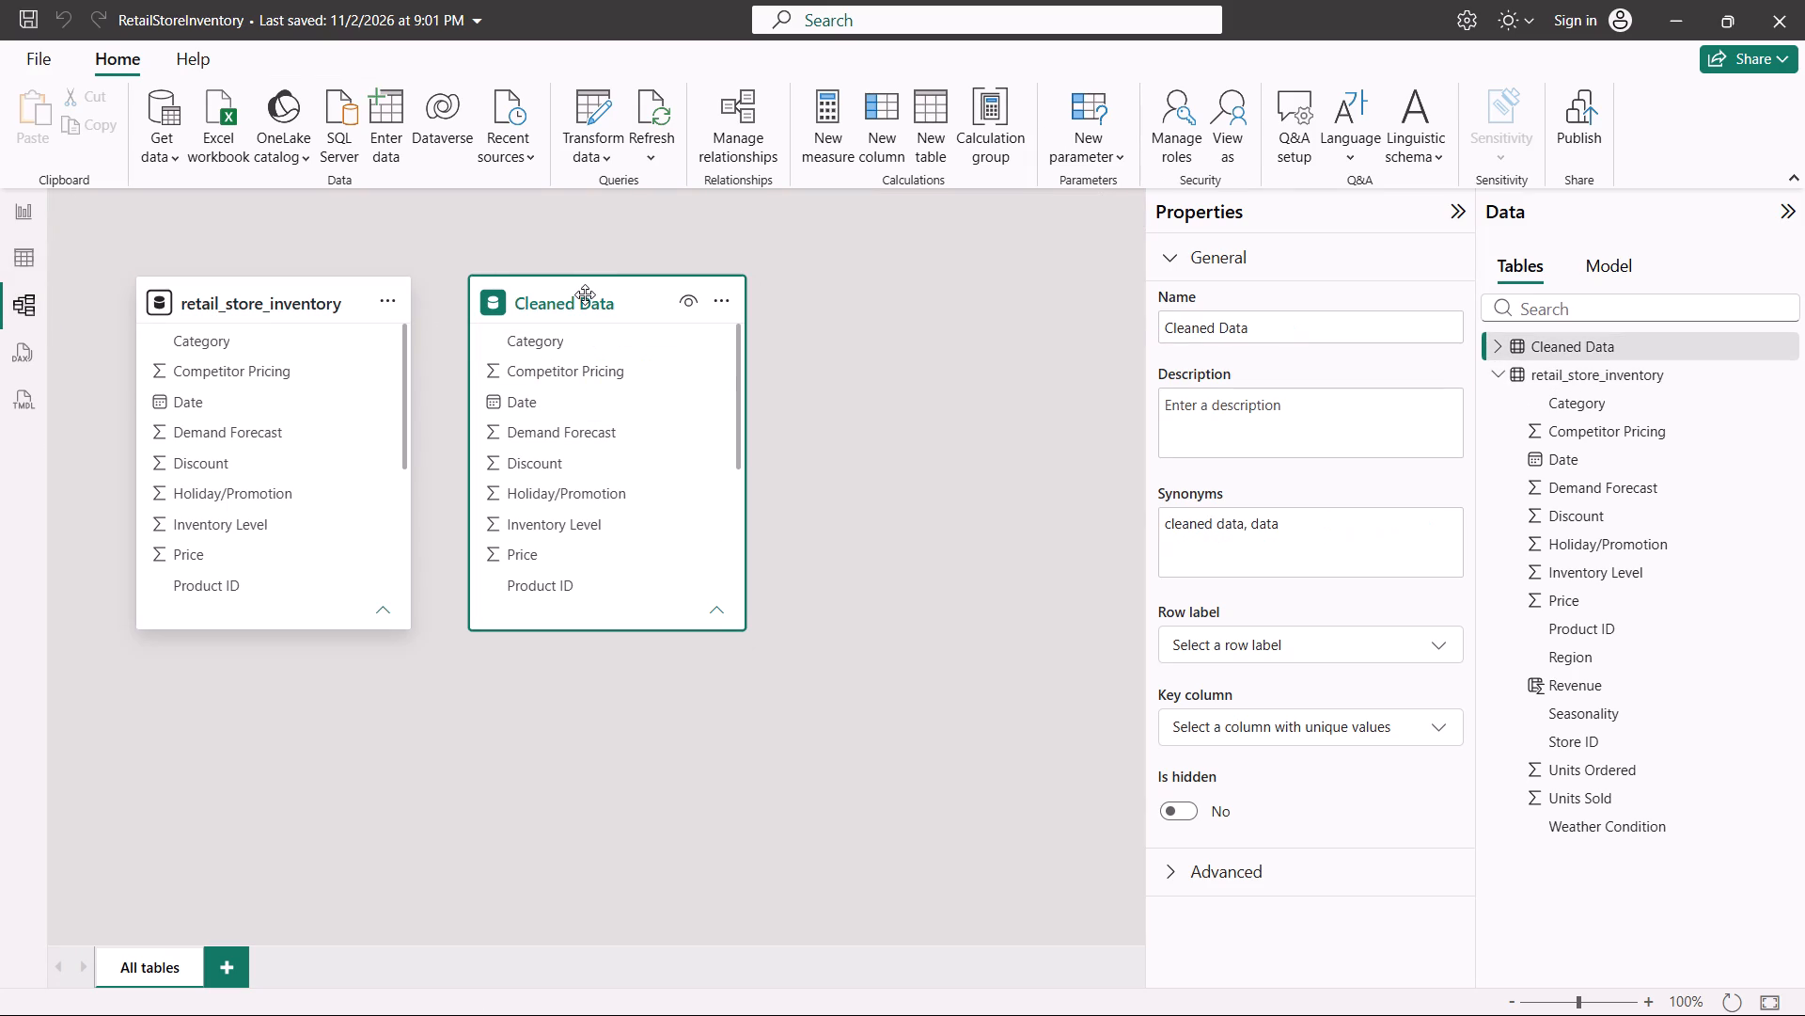
{"action": "left_click", "coordinate": [12, 268]}
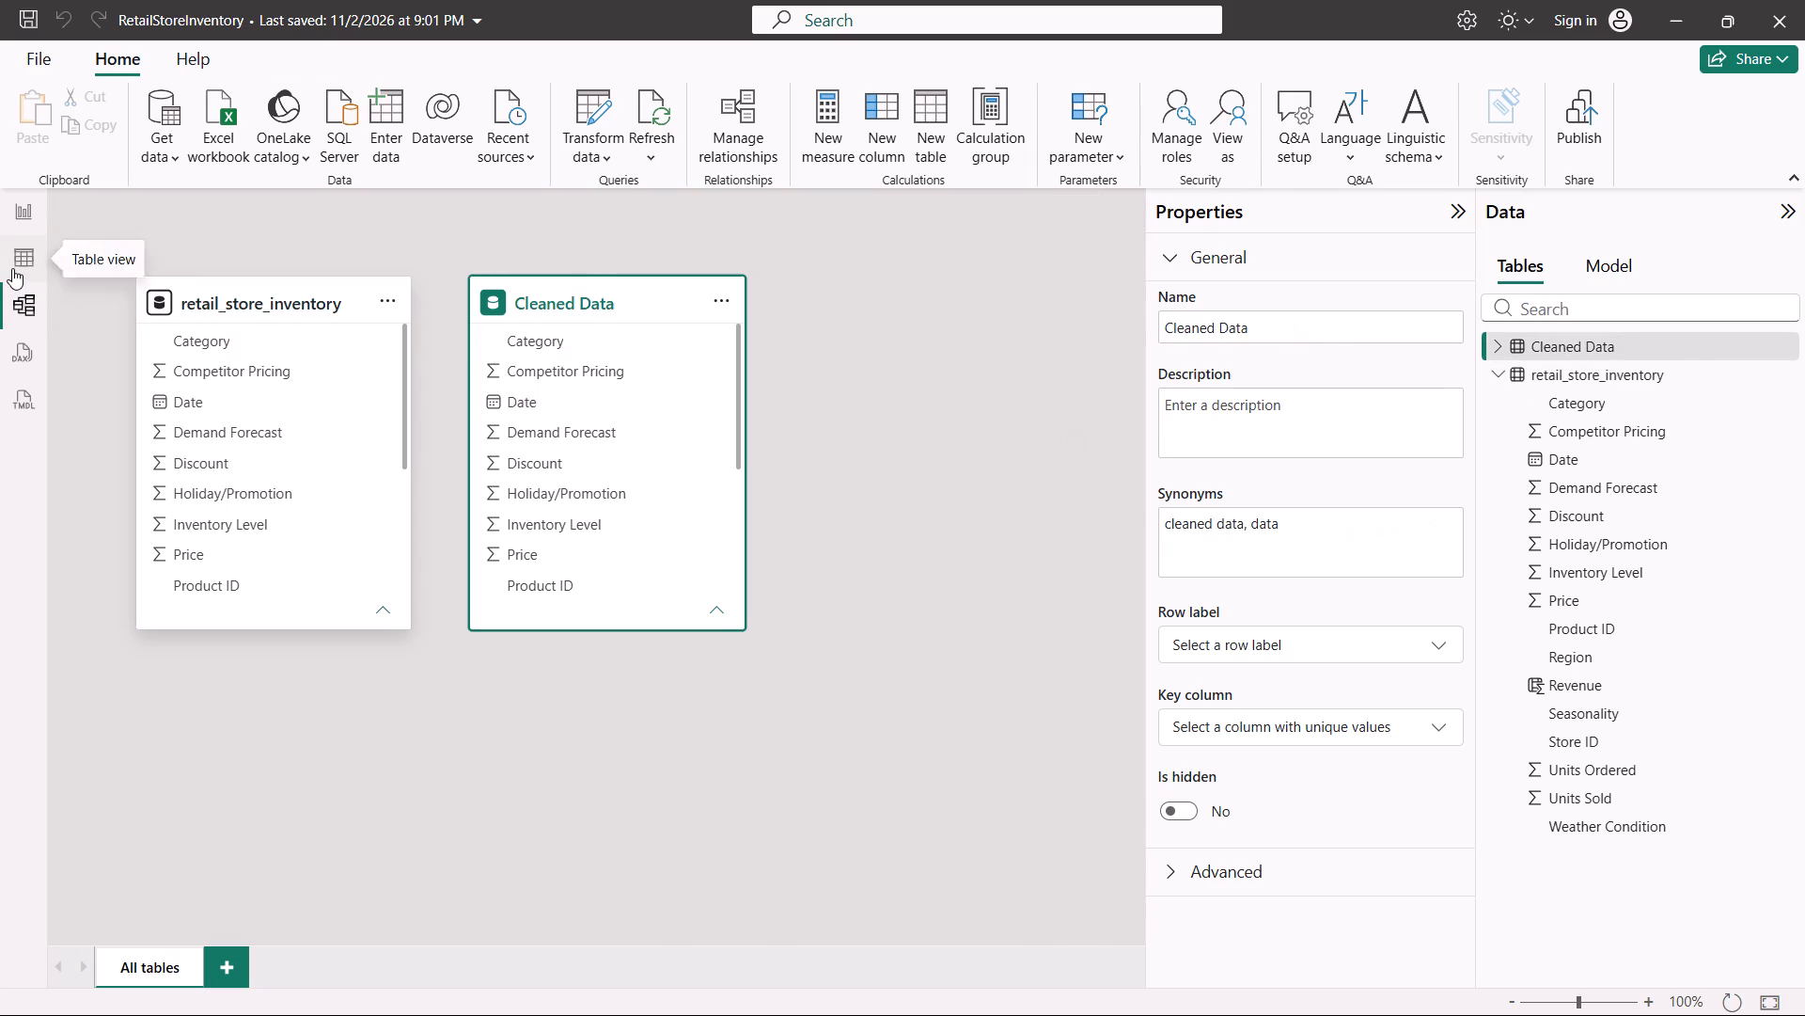
{"action": "scroll", "coordinate": [680, 434], "scroll_direction": "up", "scroll_amount": 1}
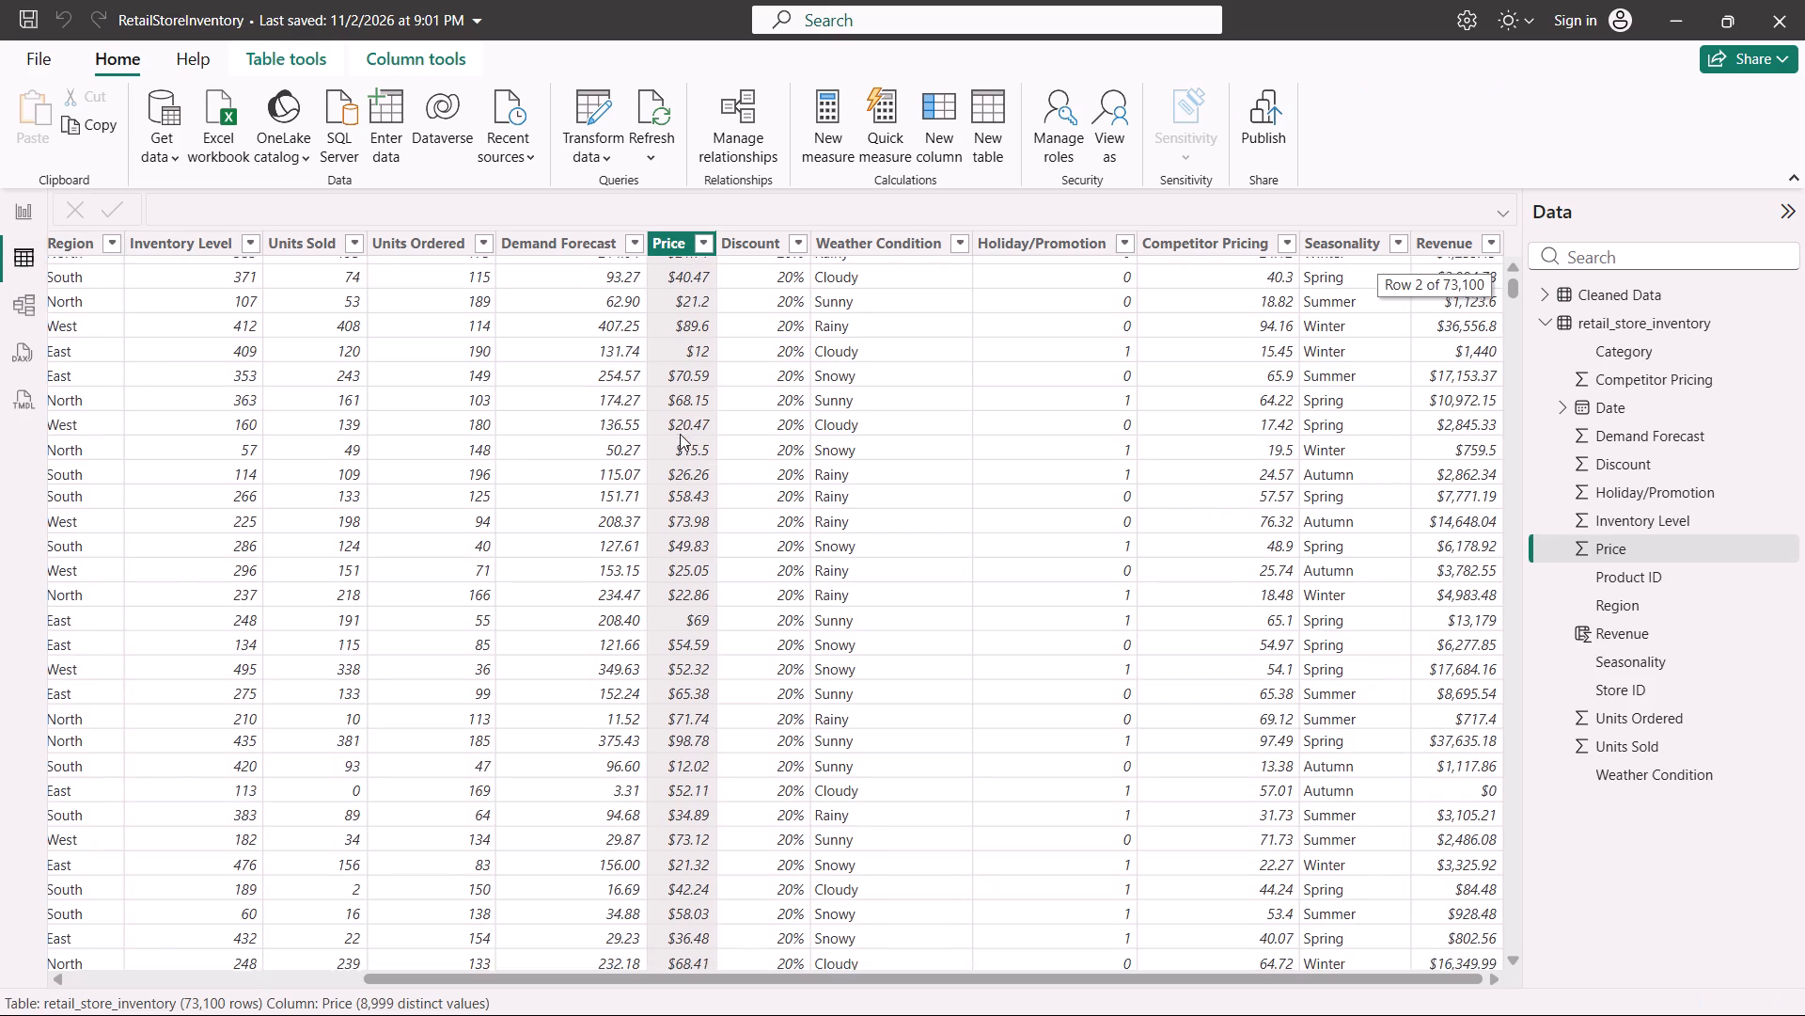
{"action": "scroll", "coordinate": [680, 434], "scroll_direction": "up", "scroll_amount": 1}
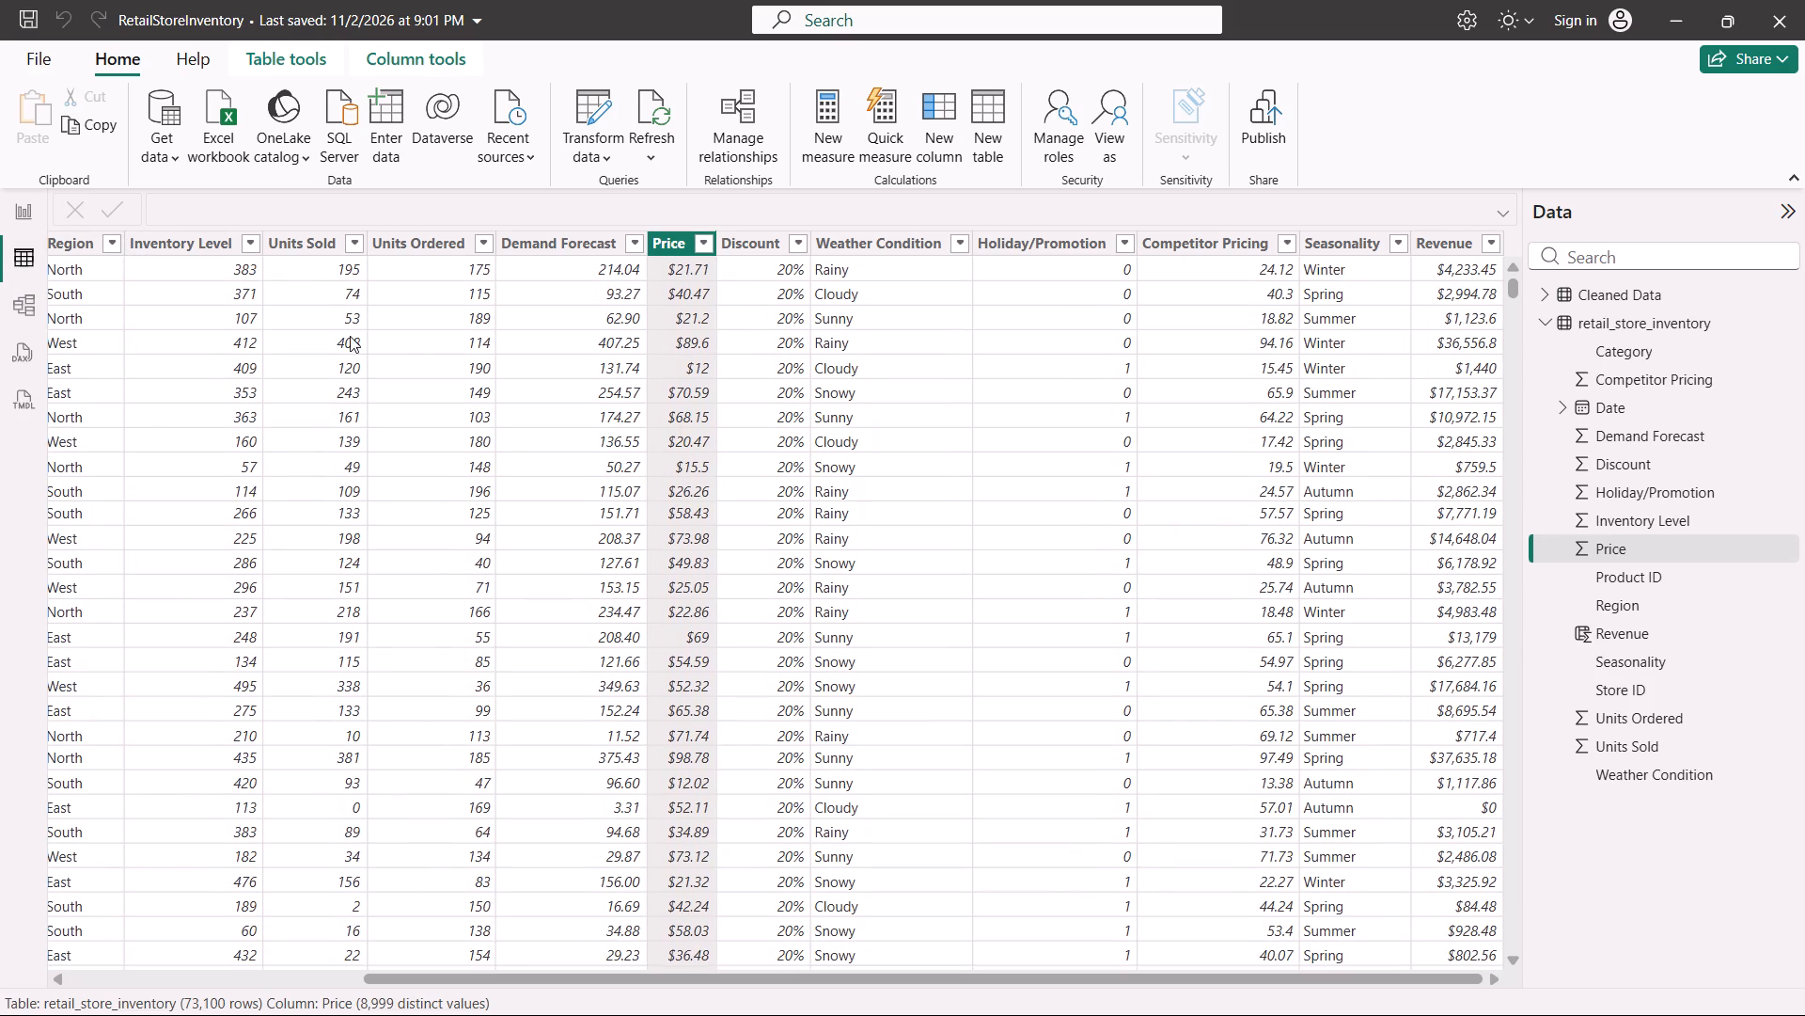
Add a new page to the report and insert an empty table visual on it.
{"action": "left_click", "coordinate": [11, 197]}
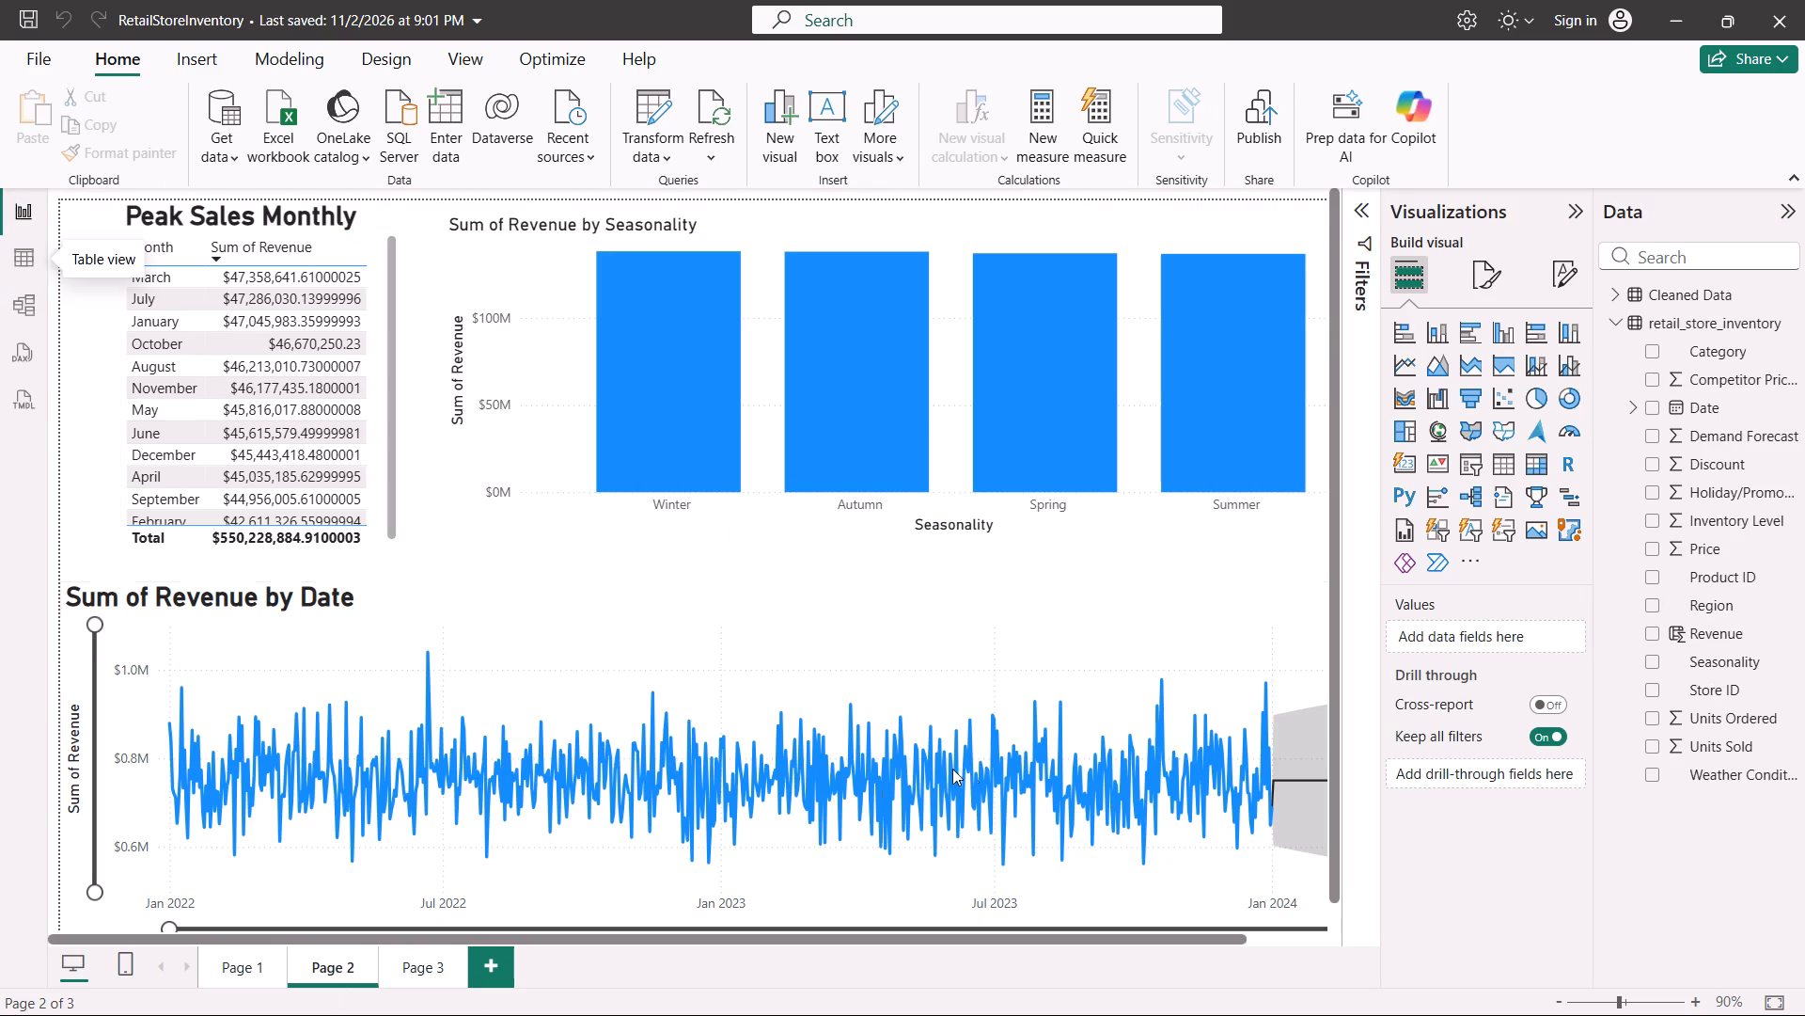
{"action": "left_click", "coordinate": [492, 967]}
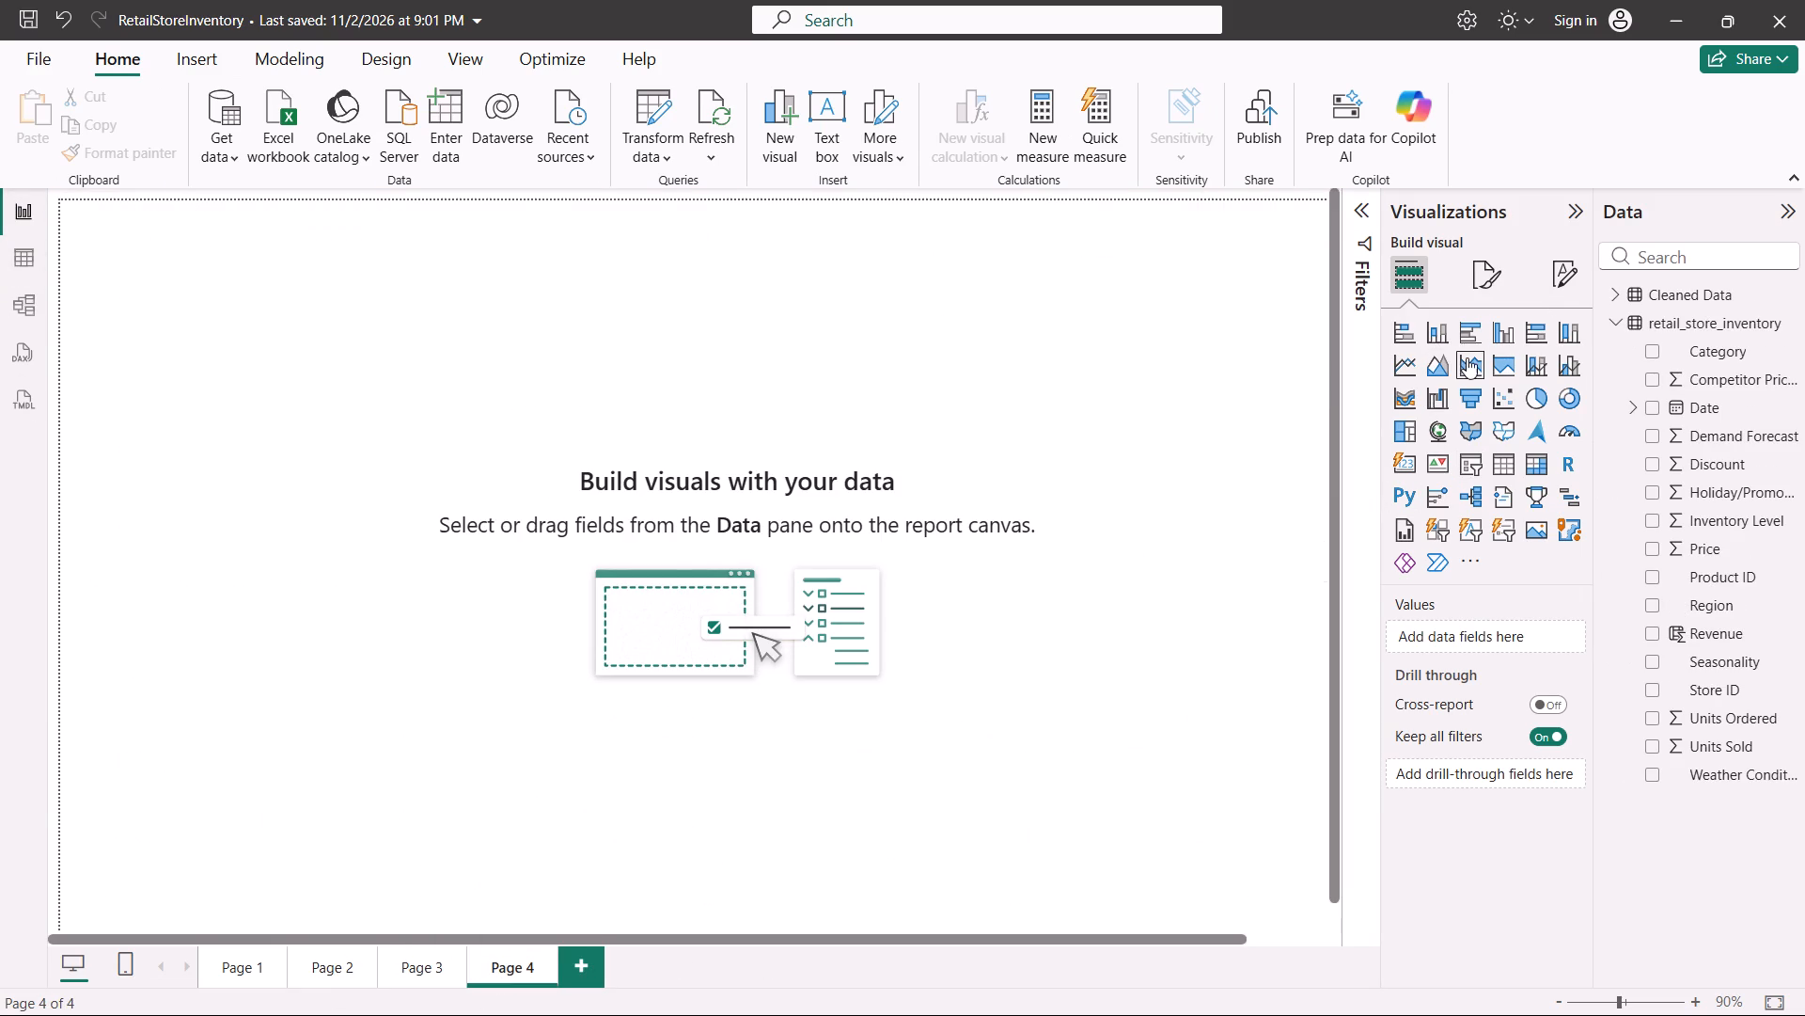
{"action": "left_click", "coordinate": [1496, 457]}
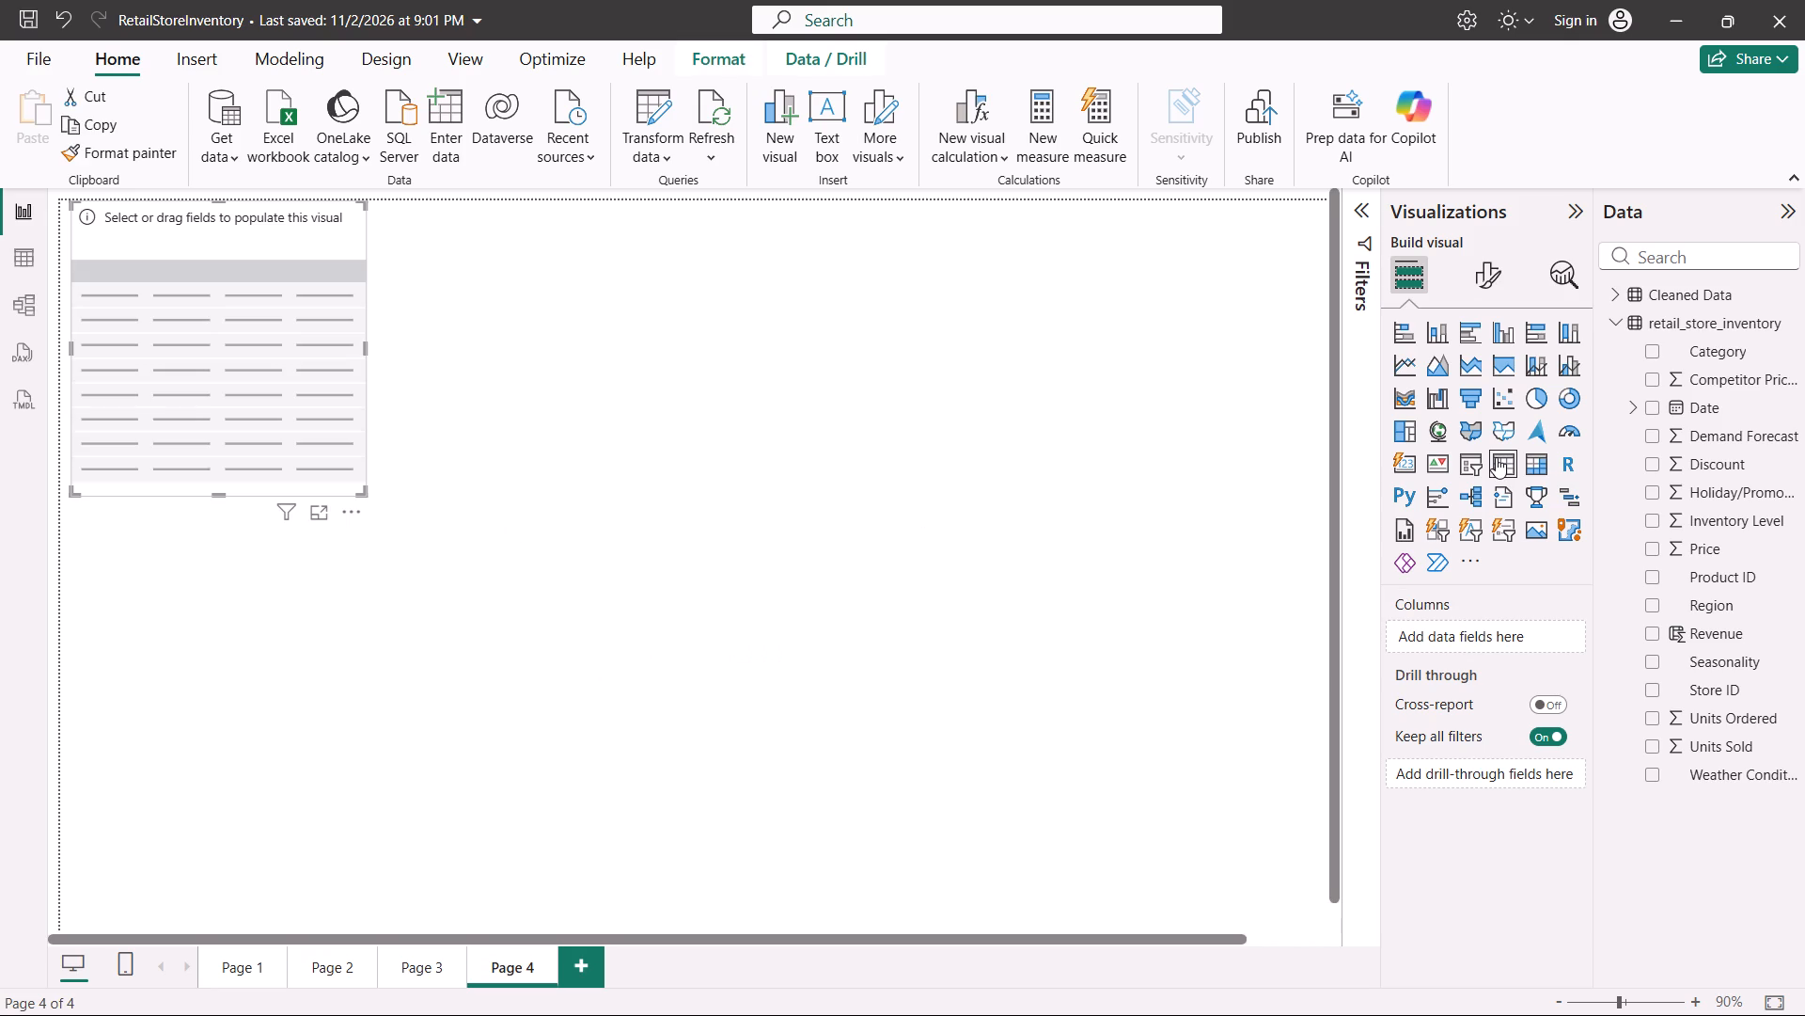
{"action": "left_click", "coordinate": [1455, 626]}
{"action": "left_click", "coordinate": [1446, 633]}
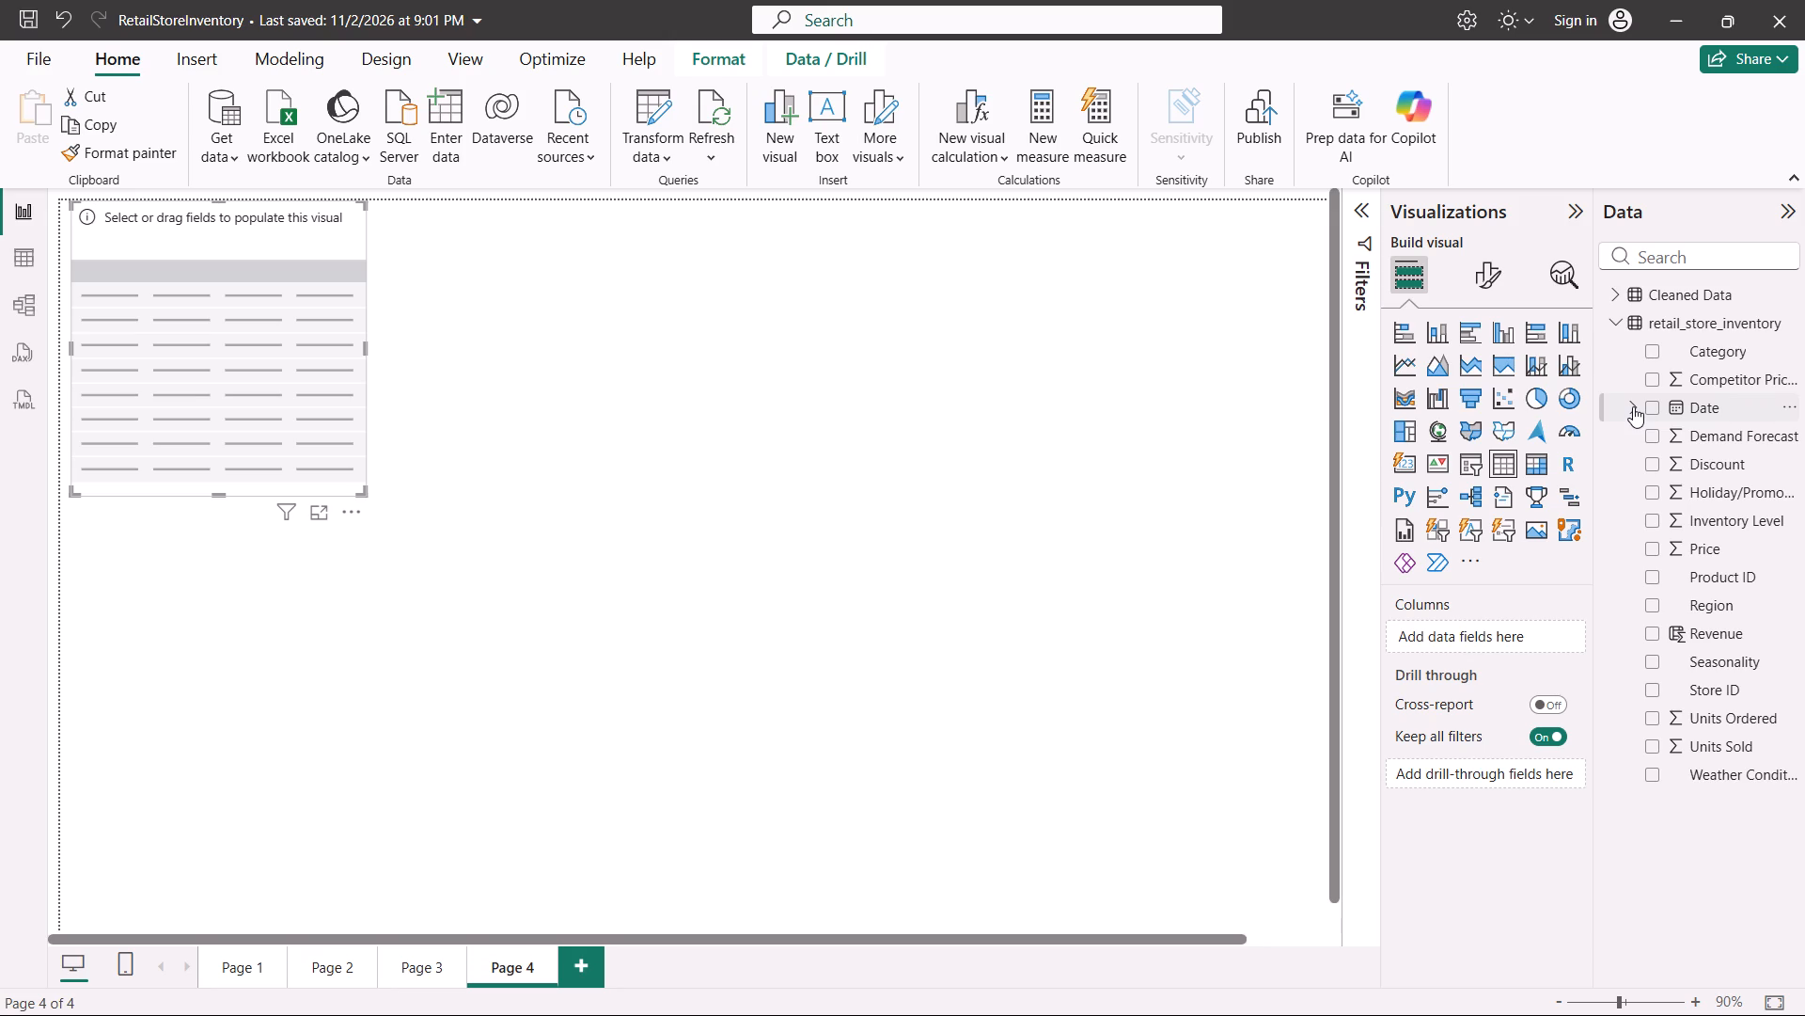
Add the retail_store_inventory Date hierarchy to the table visual and remove Year, Quarter and Day, keeping only Month.
{"action": "left_click", "coordinate": [1633, 406]}
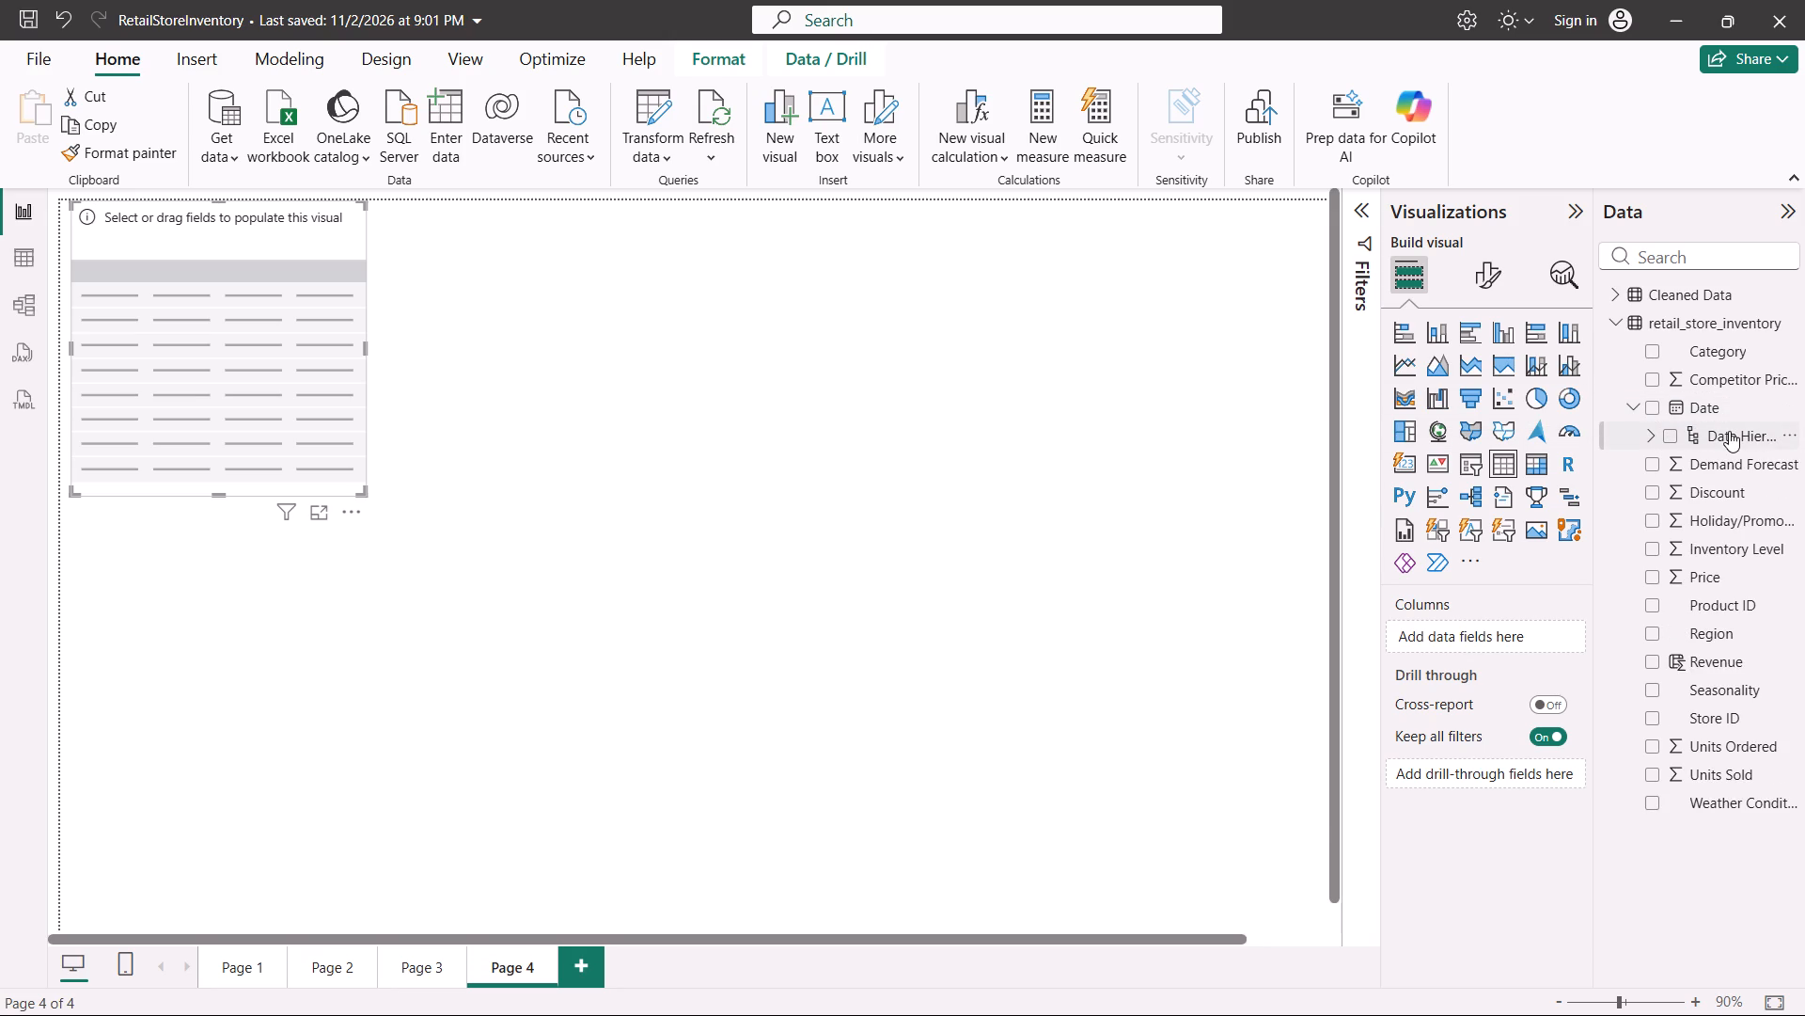
{"action": "left_click", "coordinate": [1729, 431]}
{"action": "left_click_drag", "start_coordinate": [1687, 407], "coordinate": [1468, 636]}
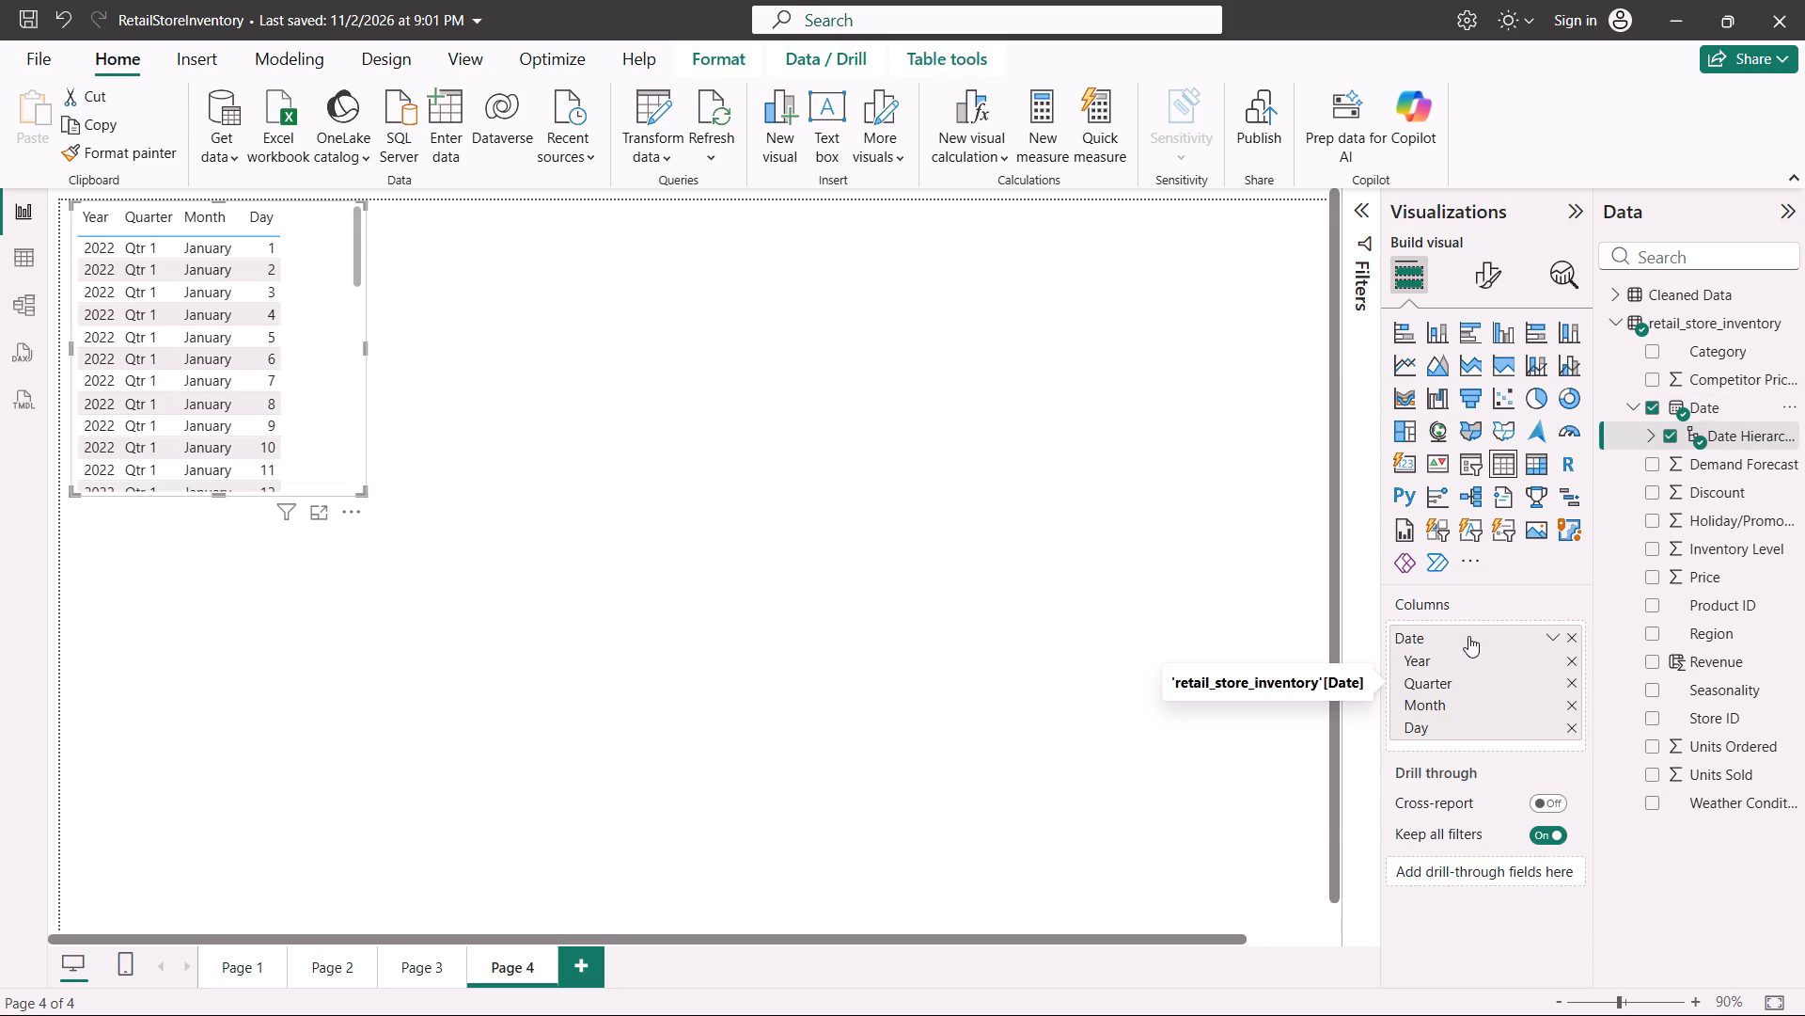
{"action": "left_click", "coordinate": [1575, 655]}
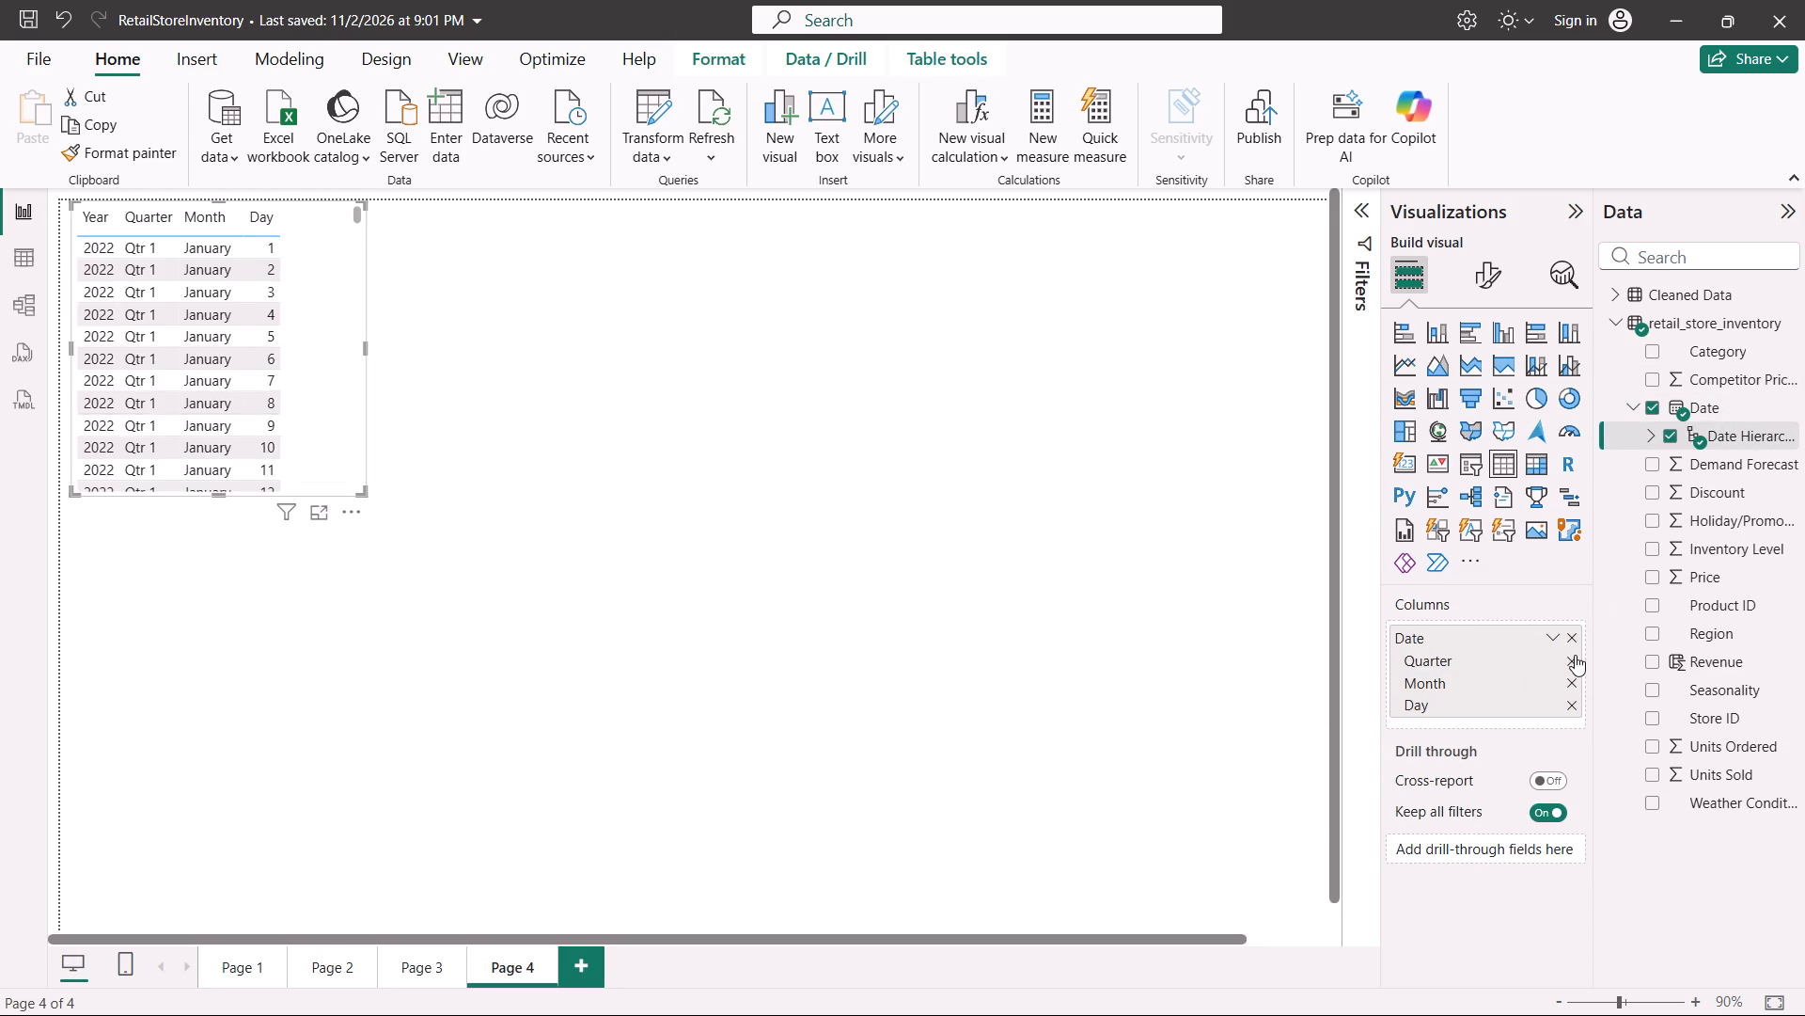
{"action": "left_click", "coordinate": [1570, 660]}
{"action": "left_click", "coordinate": [1567, 685]}
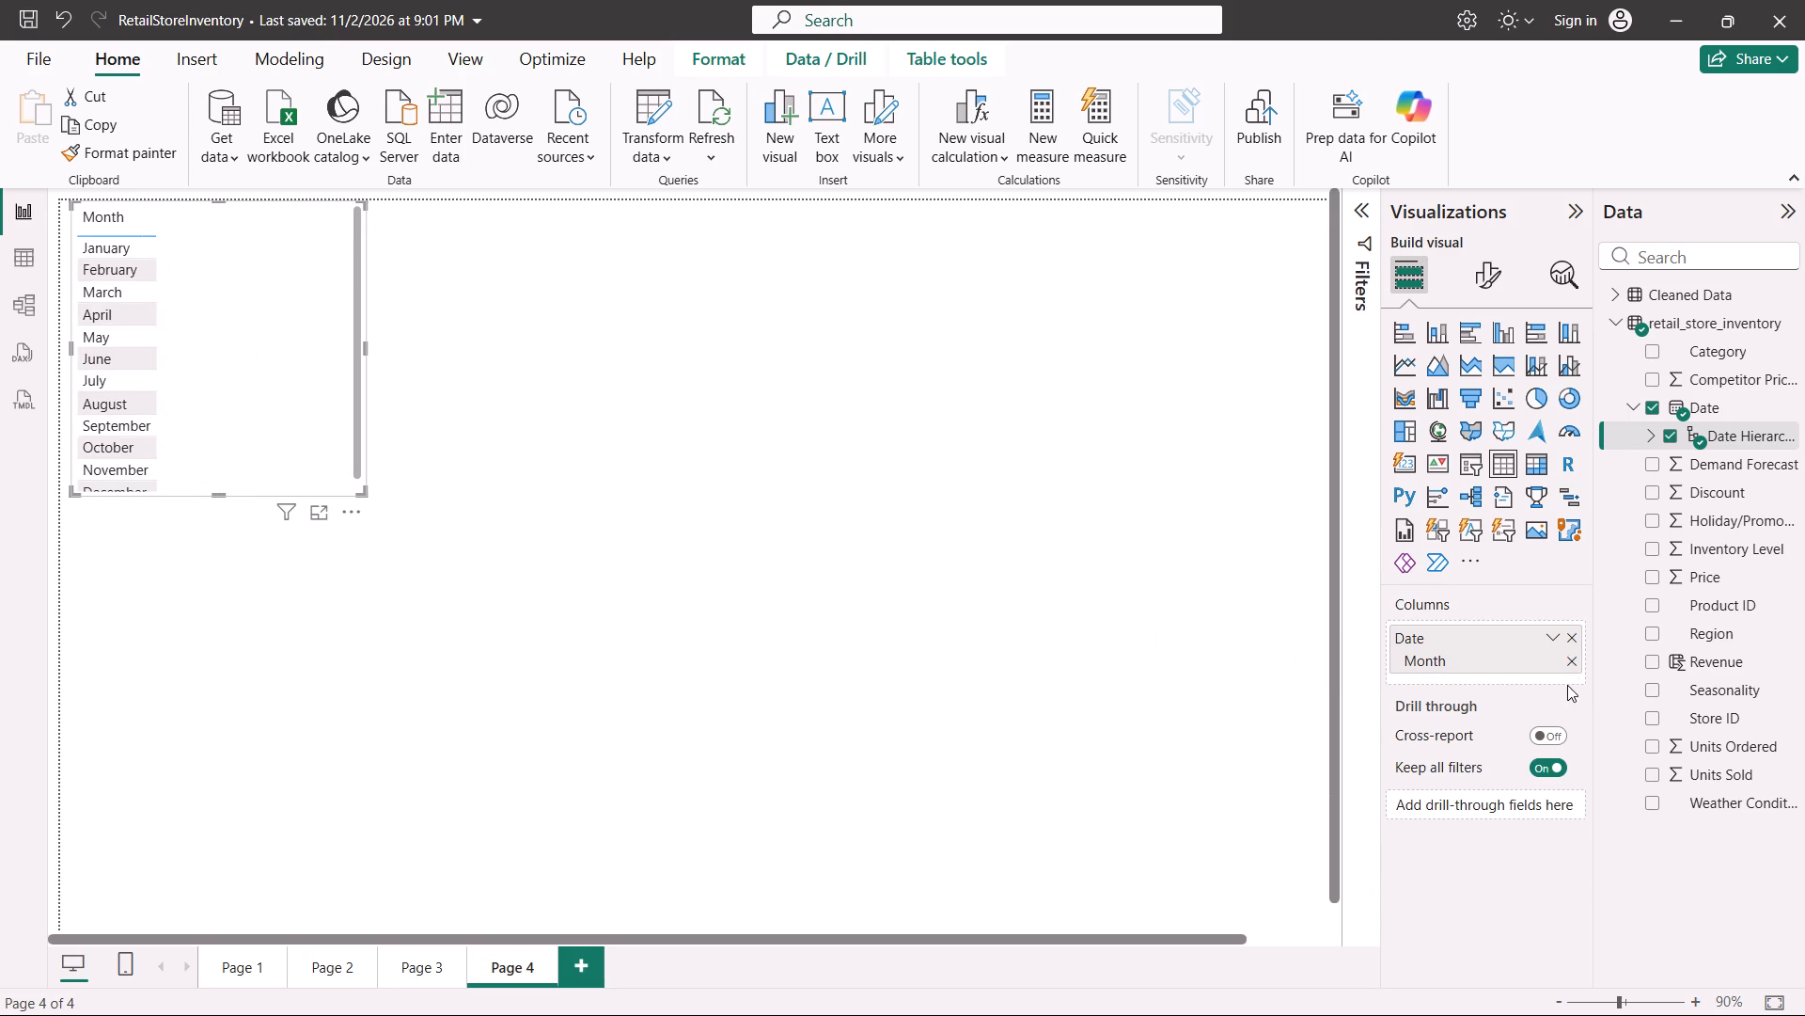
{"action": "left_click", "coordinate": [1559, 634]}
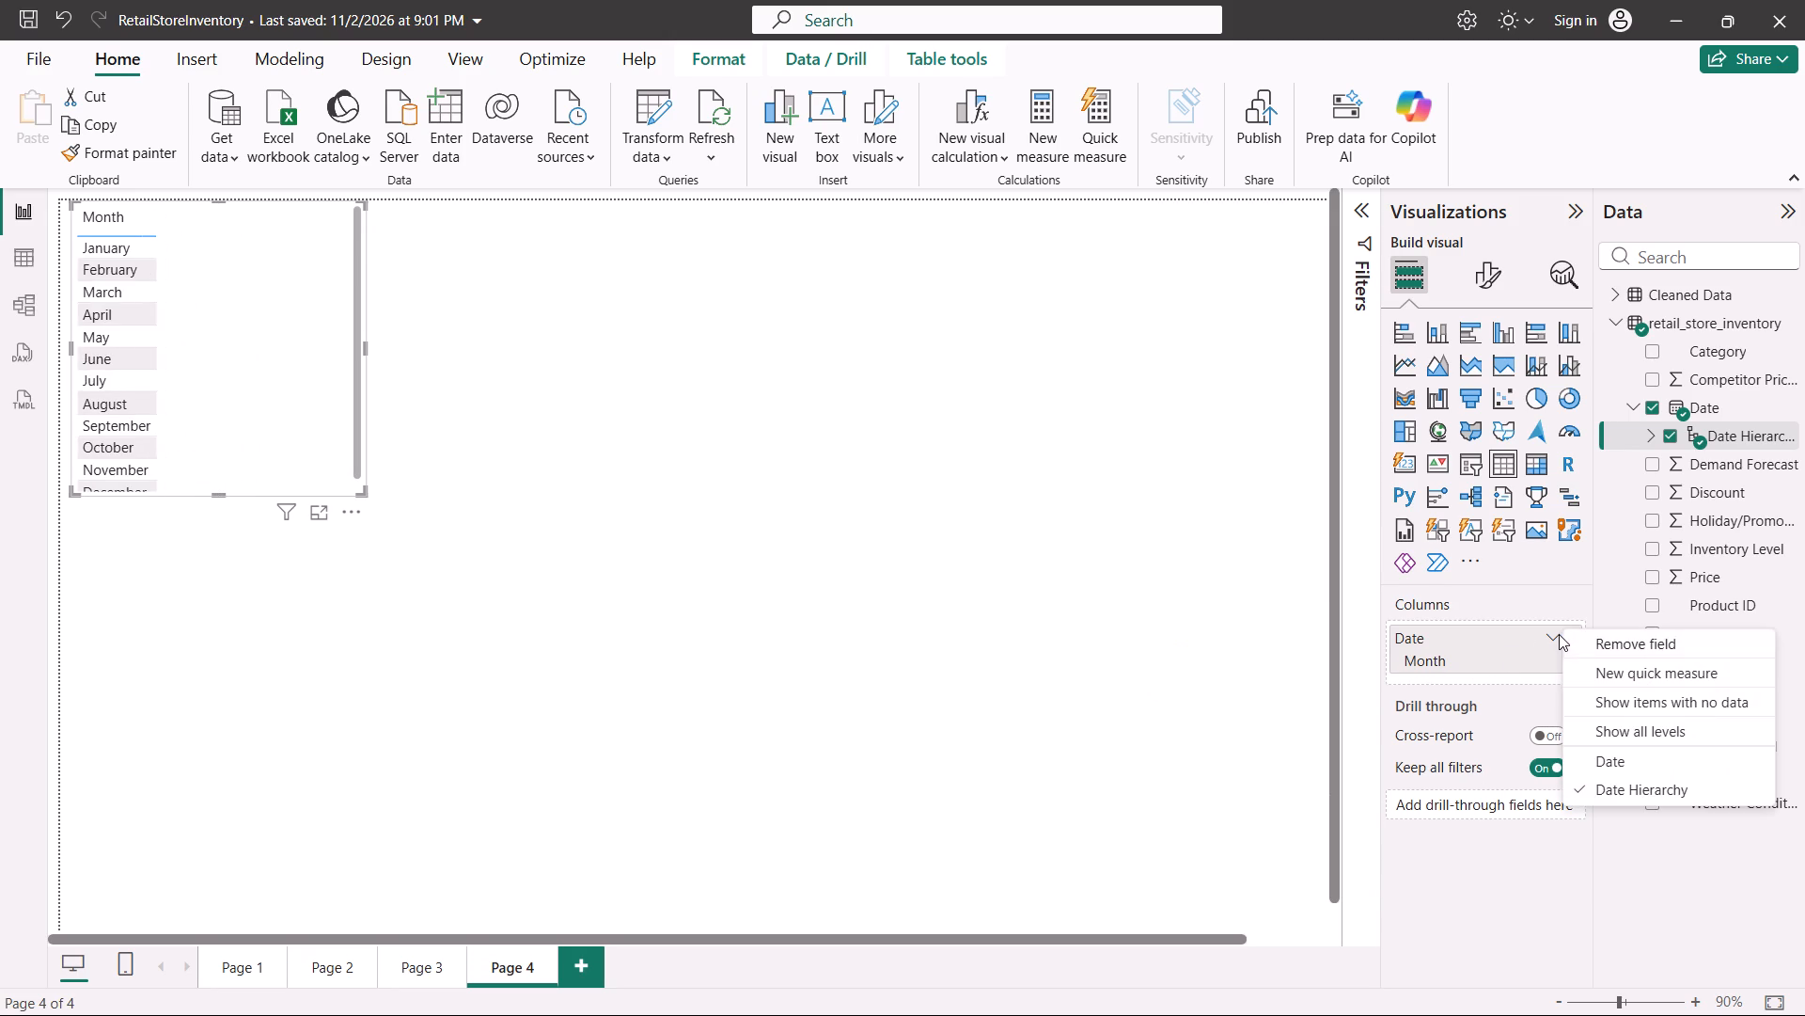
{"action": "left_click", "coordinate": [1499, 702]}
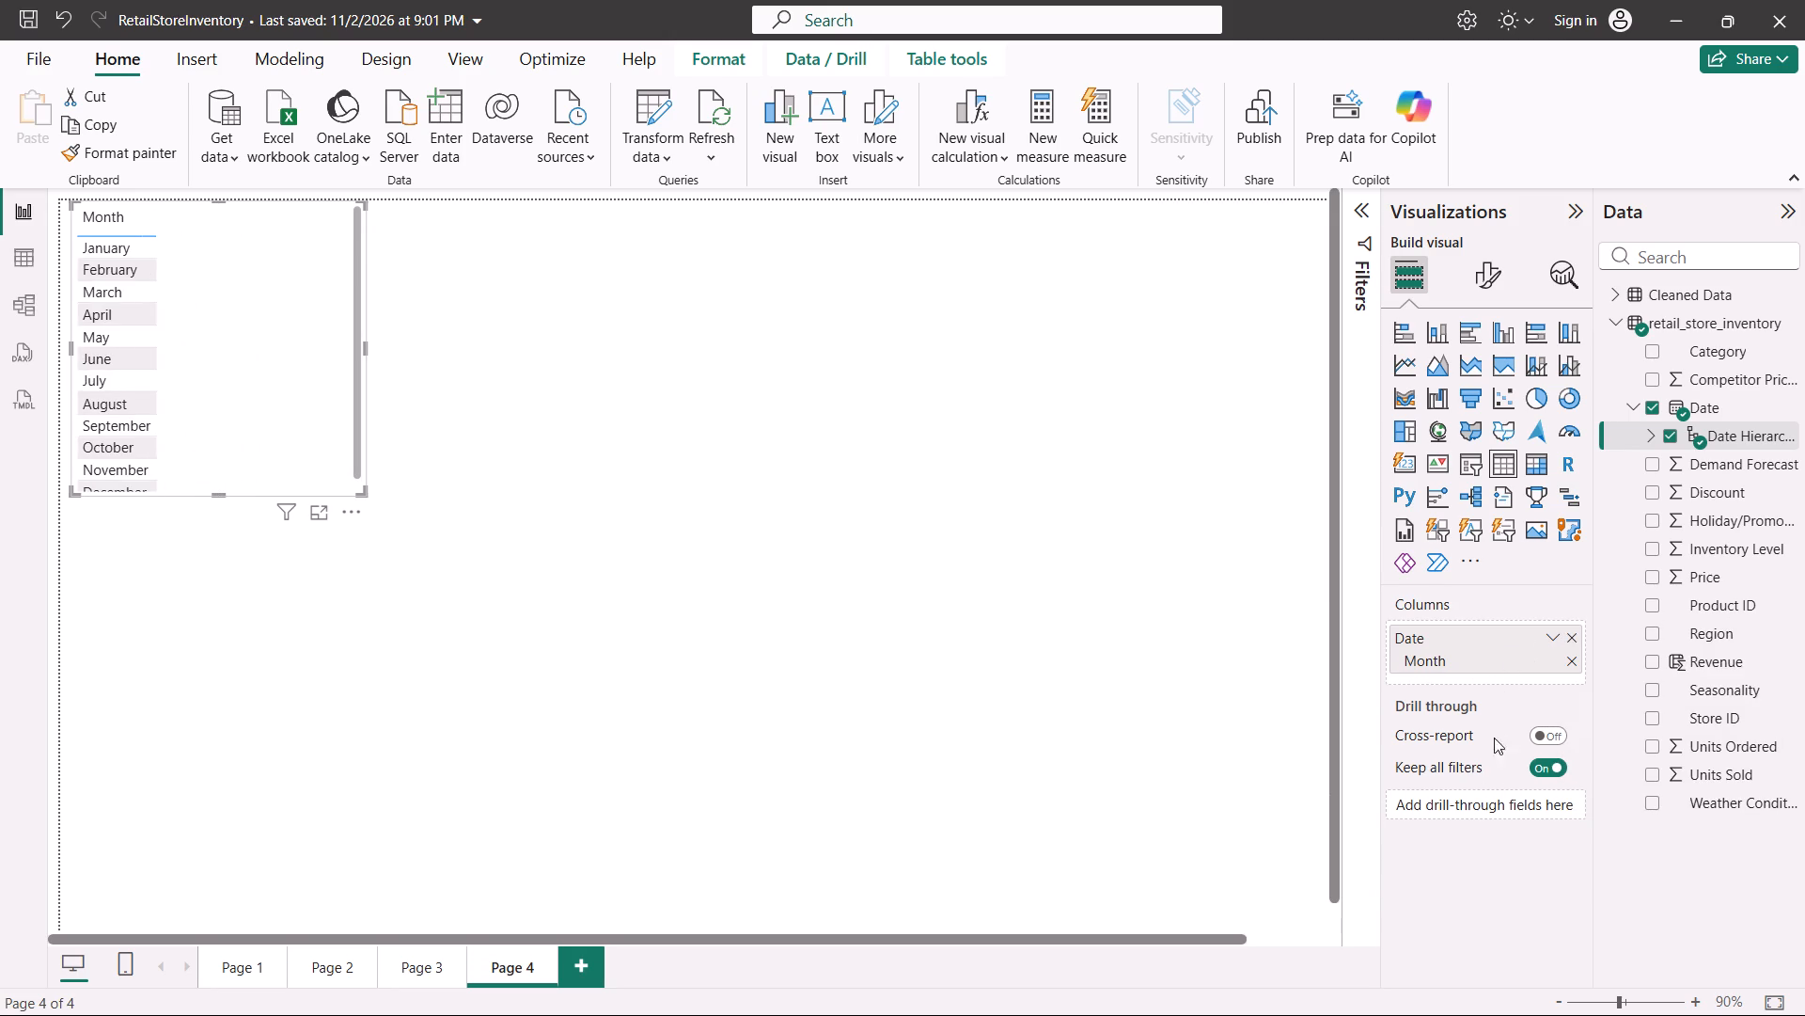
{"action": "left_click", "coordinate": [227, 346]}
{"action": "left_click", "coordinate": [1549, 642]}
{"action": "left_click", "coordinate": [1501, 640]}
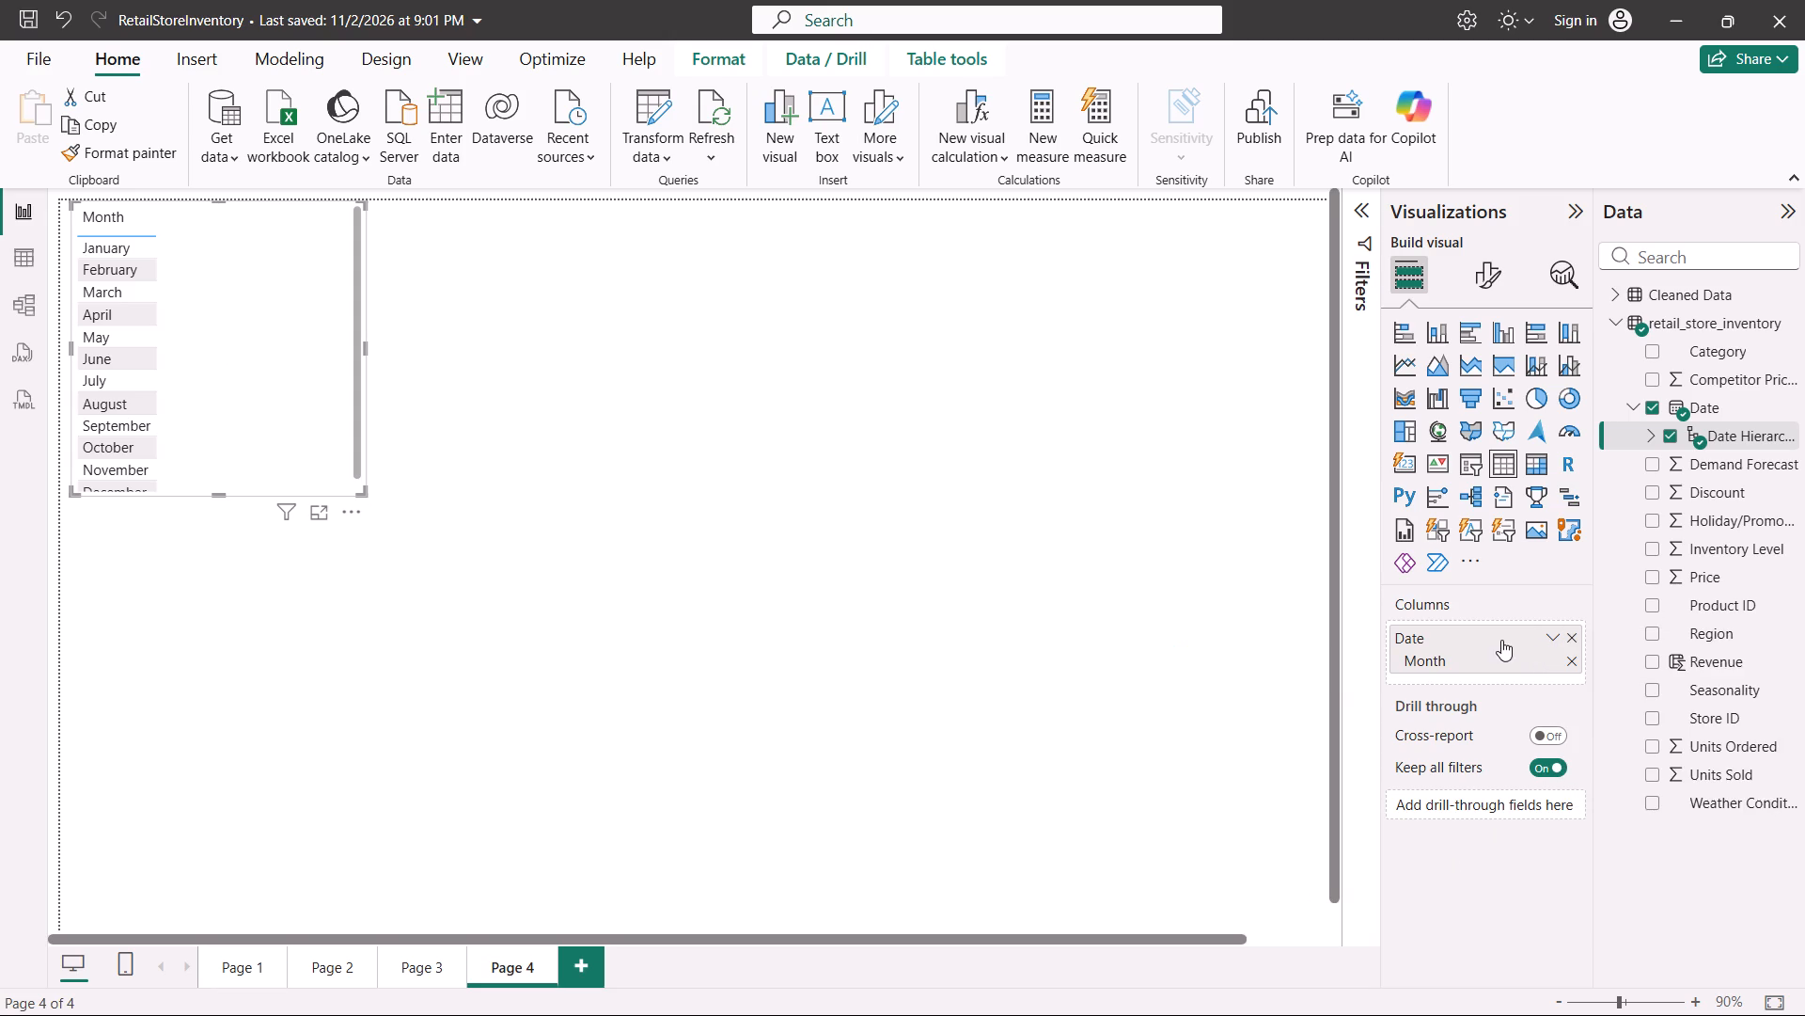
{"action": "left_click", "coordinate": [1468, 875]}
Add the retail_store_inventory Price field to the table visual and look through its monthly sums.
{"action": "left_click", "coordinate": [1655, 579]}
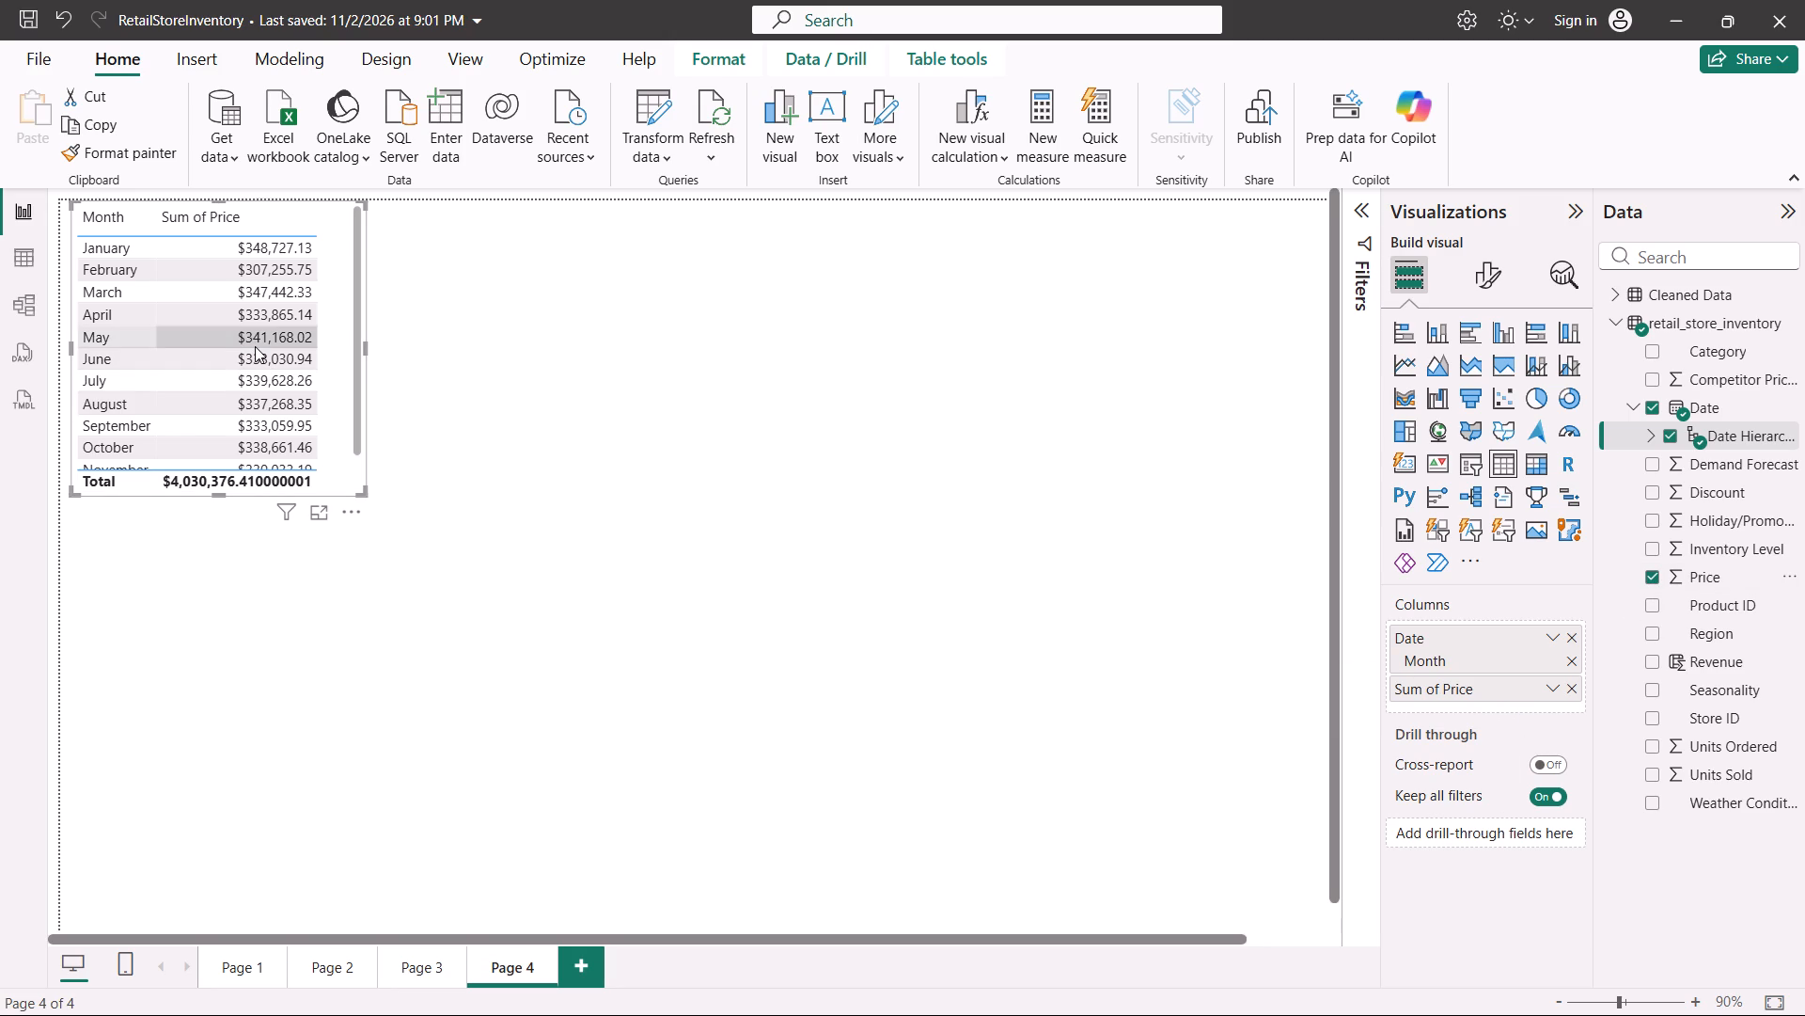
{"action": "scroll", "coordinate": [243, 391], "scroll_direction": "down", "scroll_amount": 1}
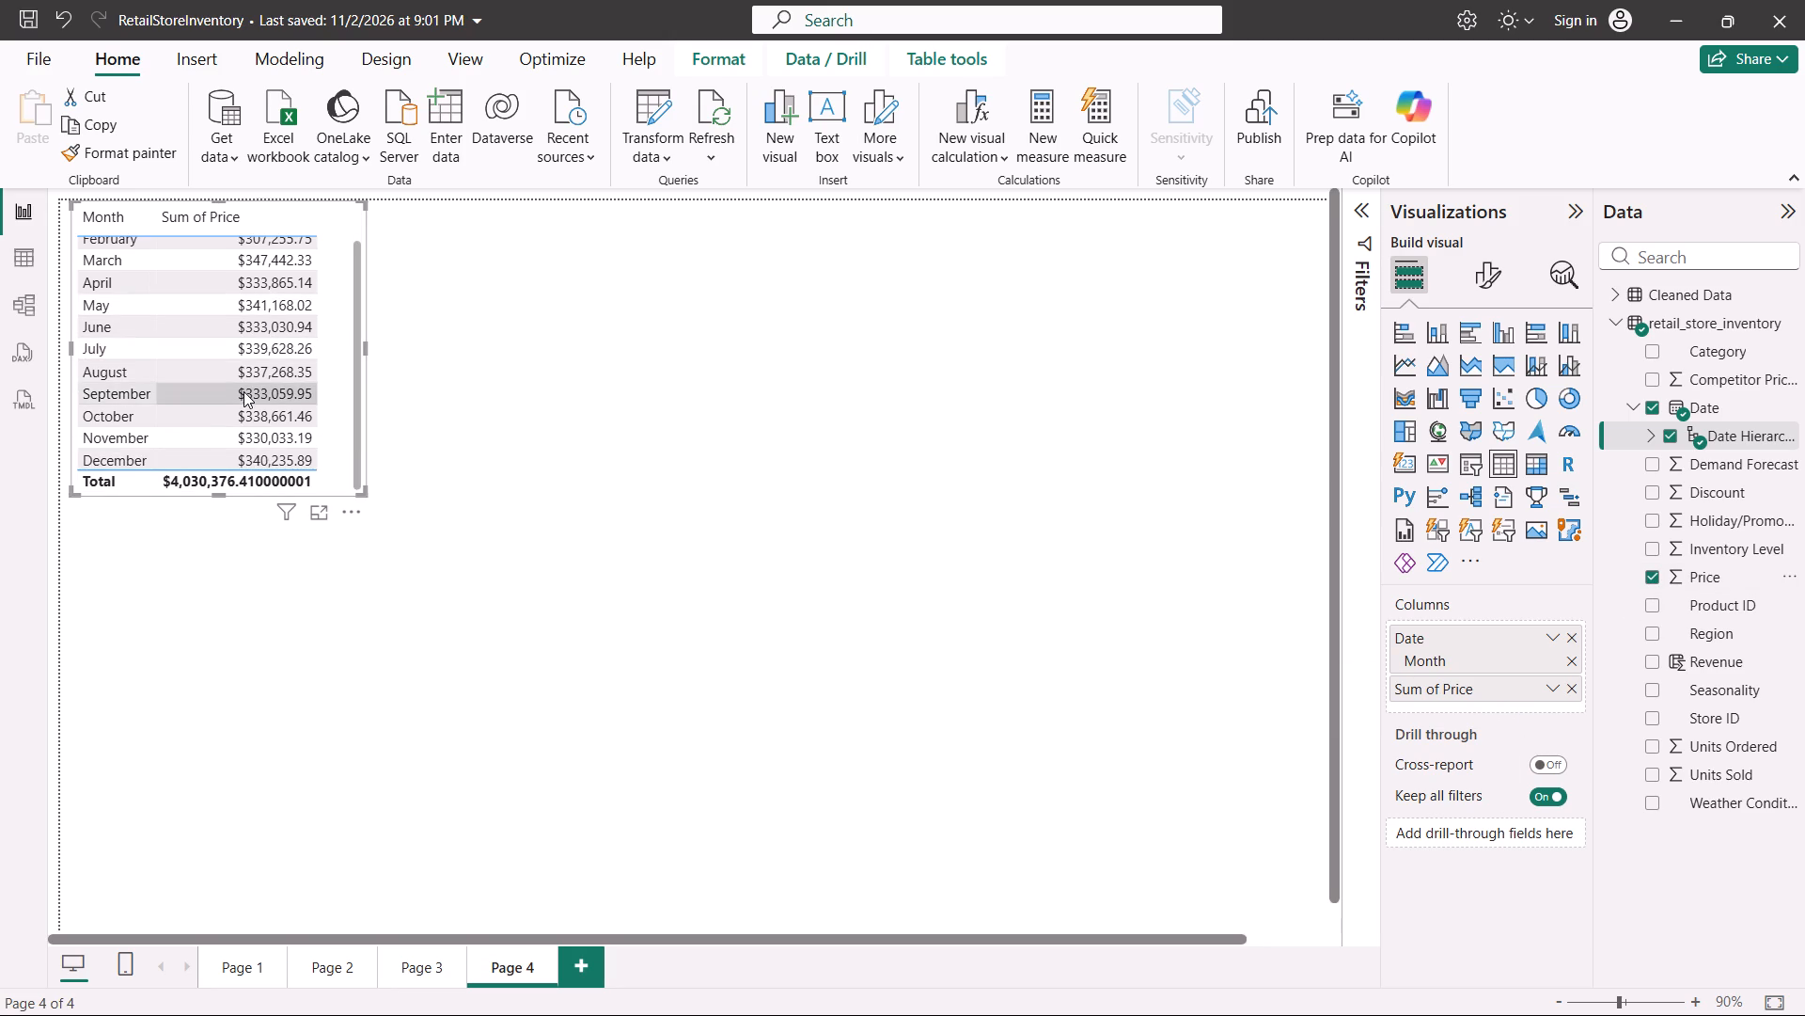
{"action": "scroll", "coordinate": [243, 391], "scroll_direction": "up", "scroll_amount": 6}
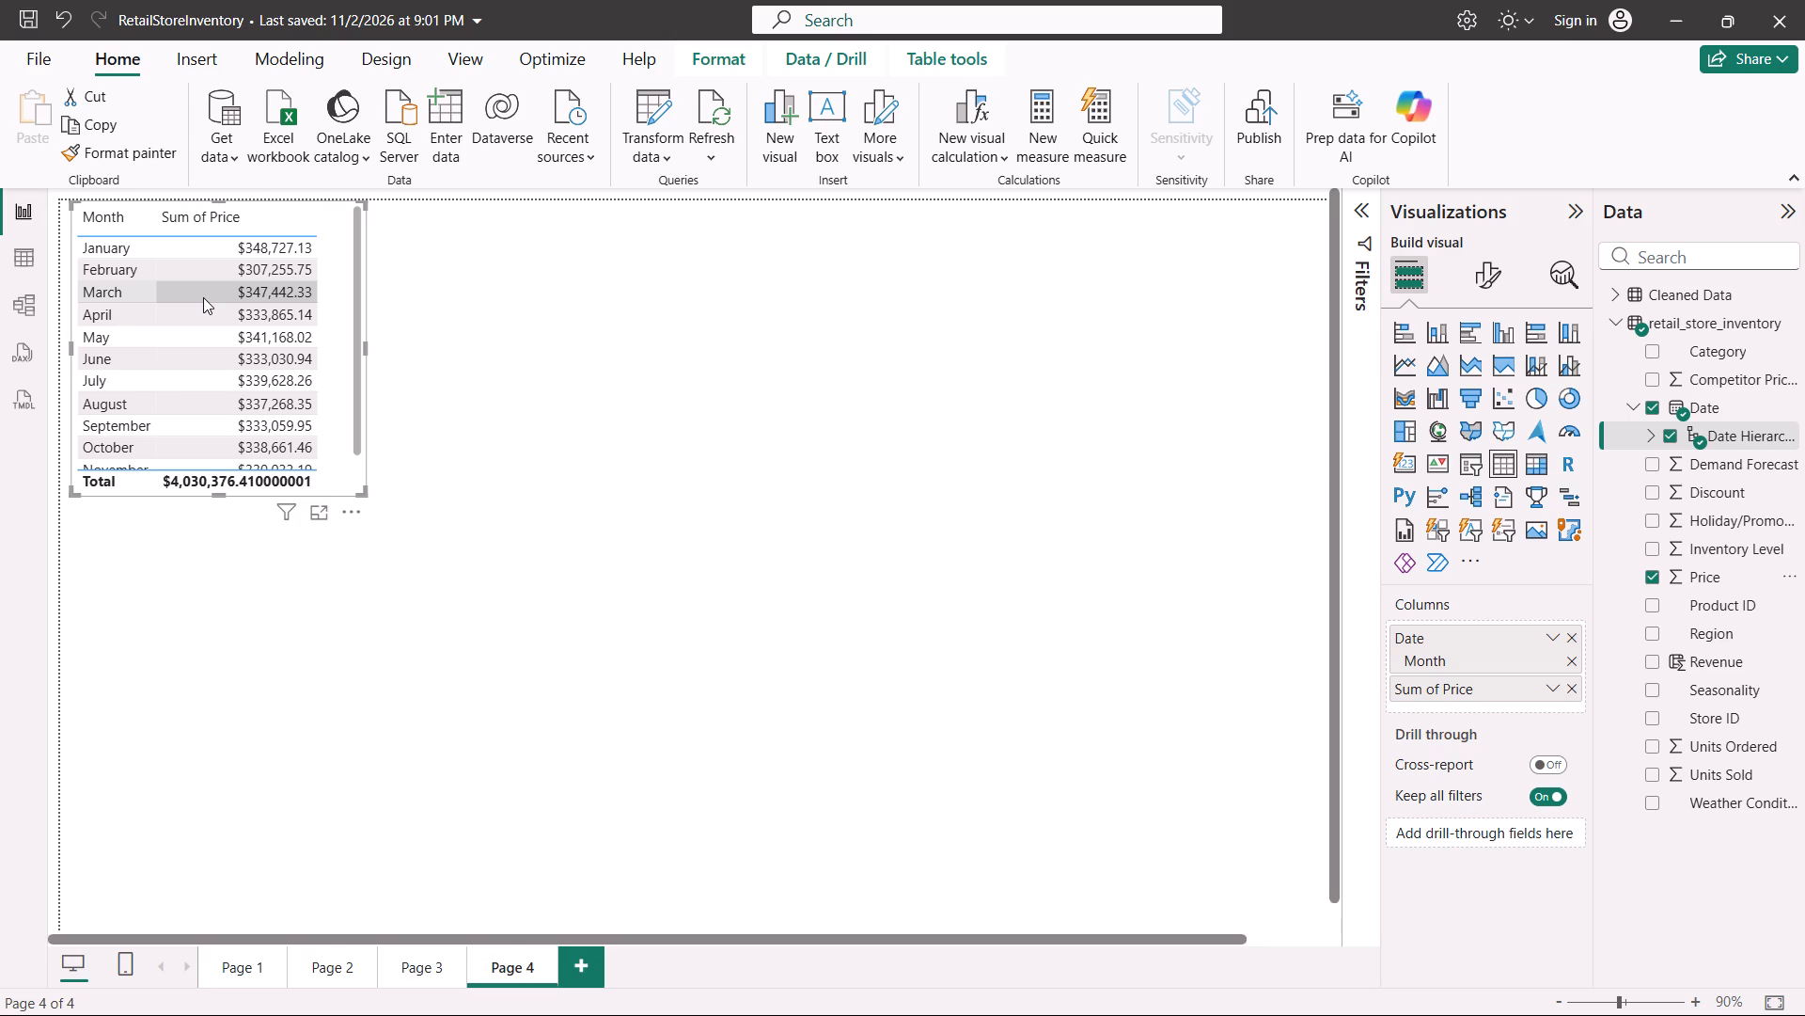
{"action": "left_click", "coordinate": [362, 635]}
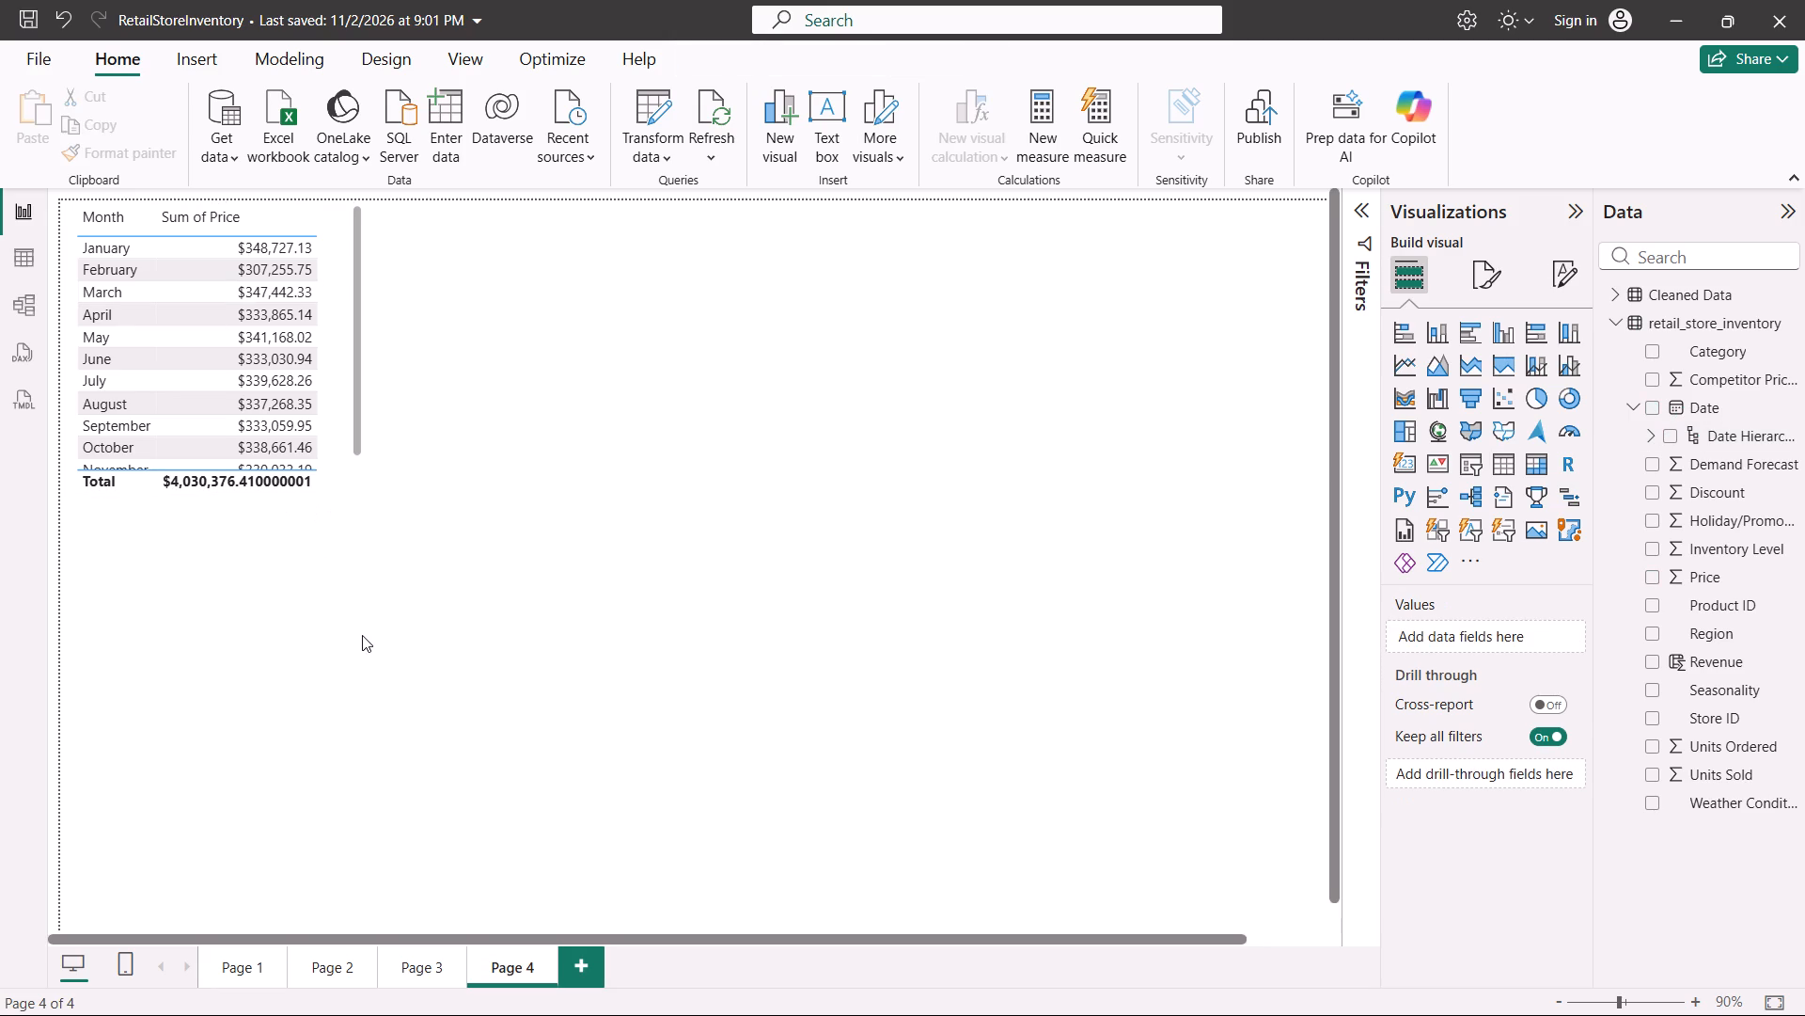
Move Page 2 after Page 4 and compare its Peak Sales Monthly table with the monthly prices on Page 4.
{"action": "left_click_drag", "start_coordinate": [350, 983], "coordinate": [471, 976]}
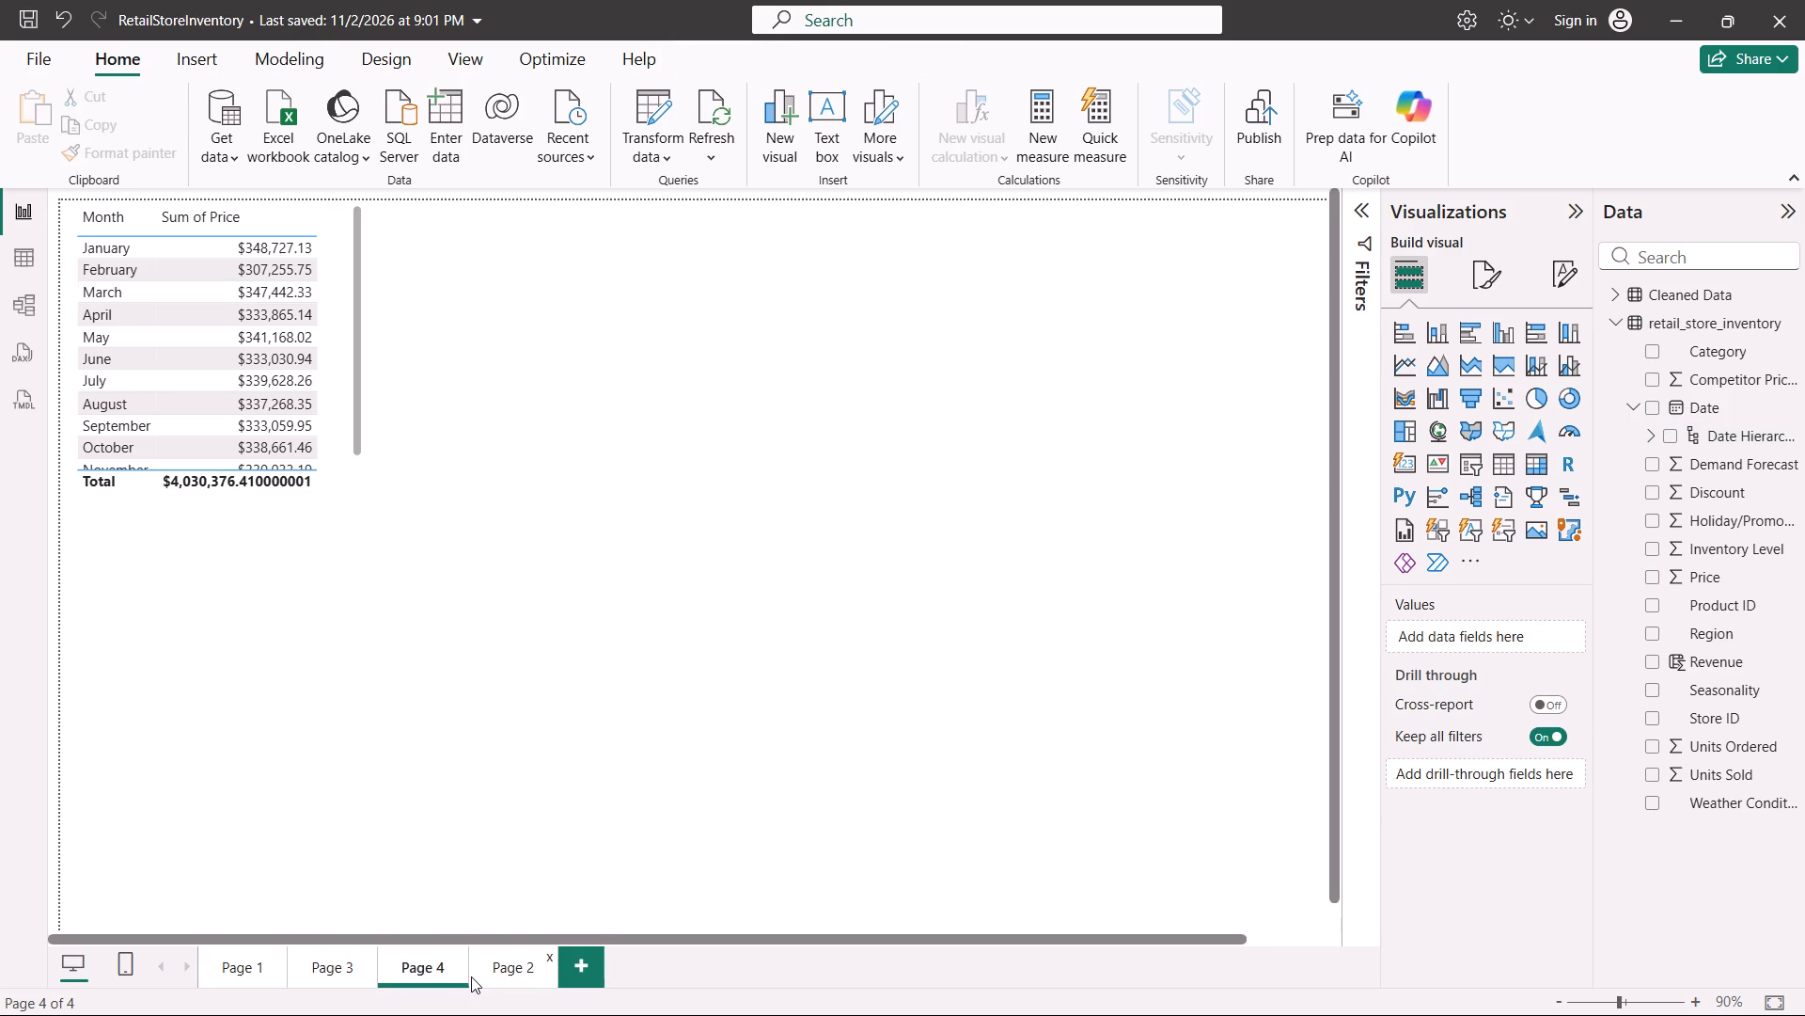
{"action": "left_click", "coordinate": [494, 972]}
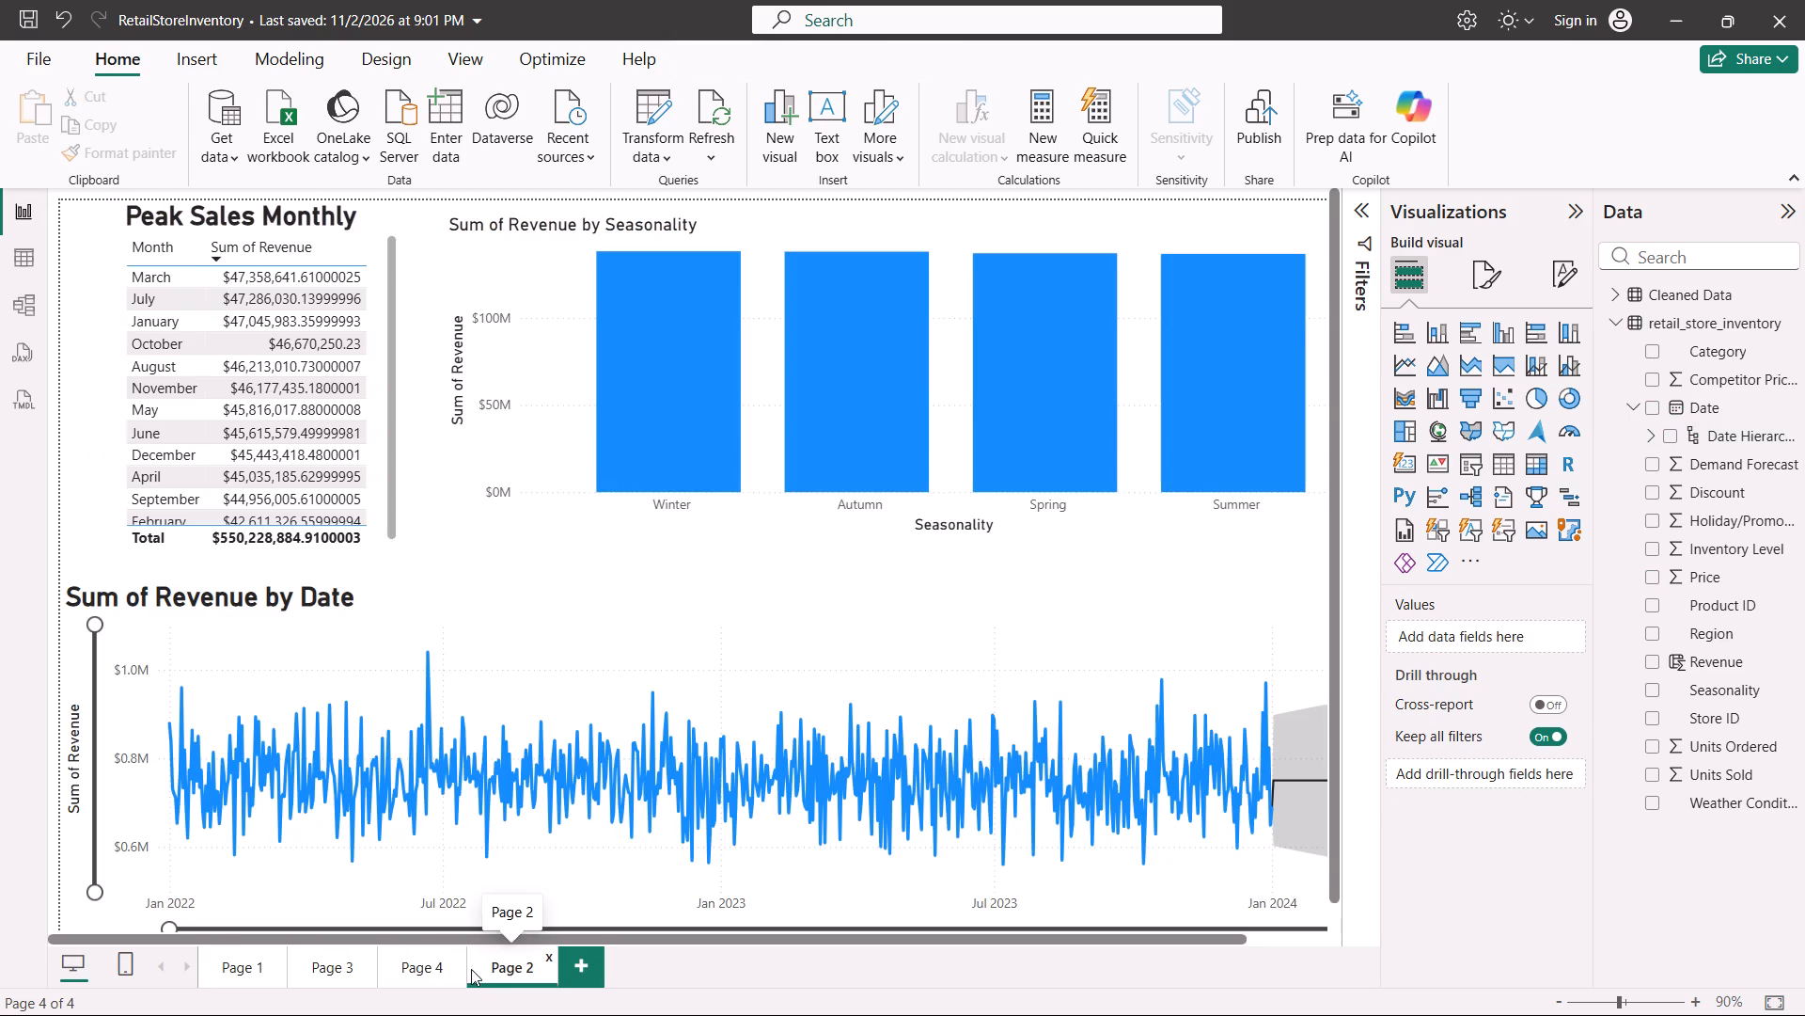
{"action": "left_click", "coordinate": [405, 954]}
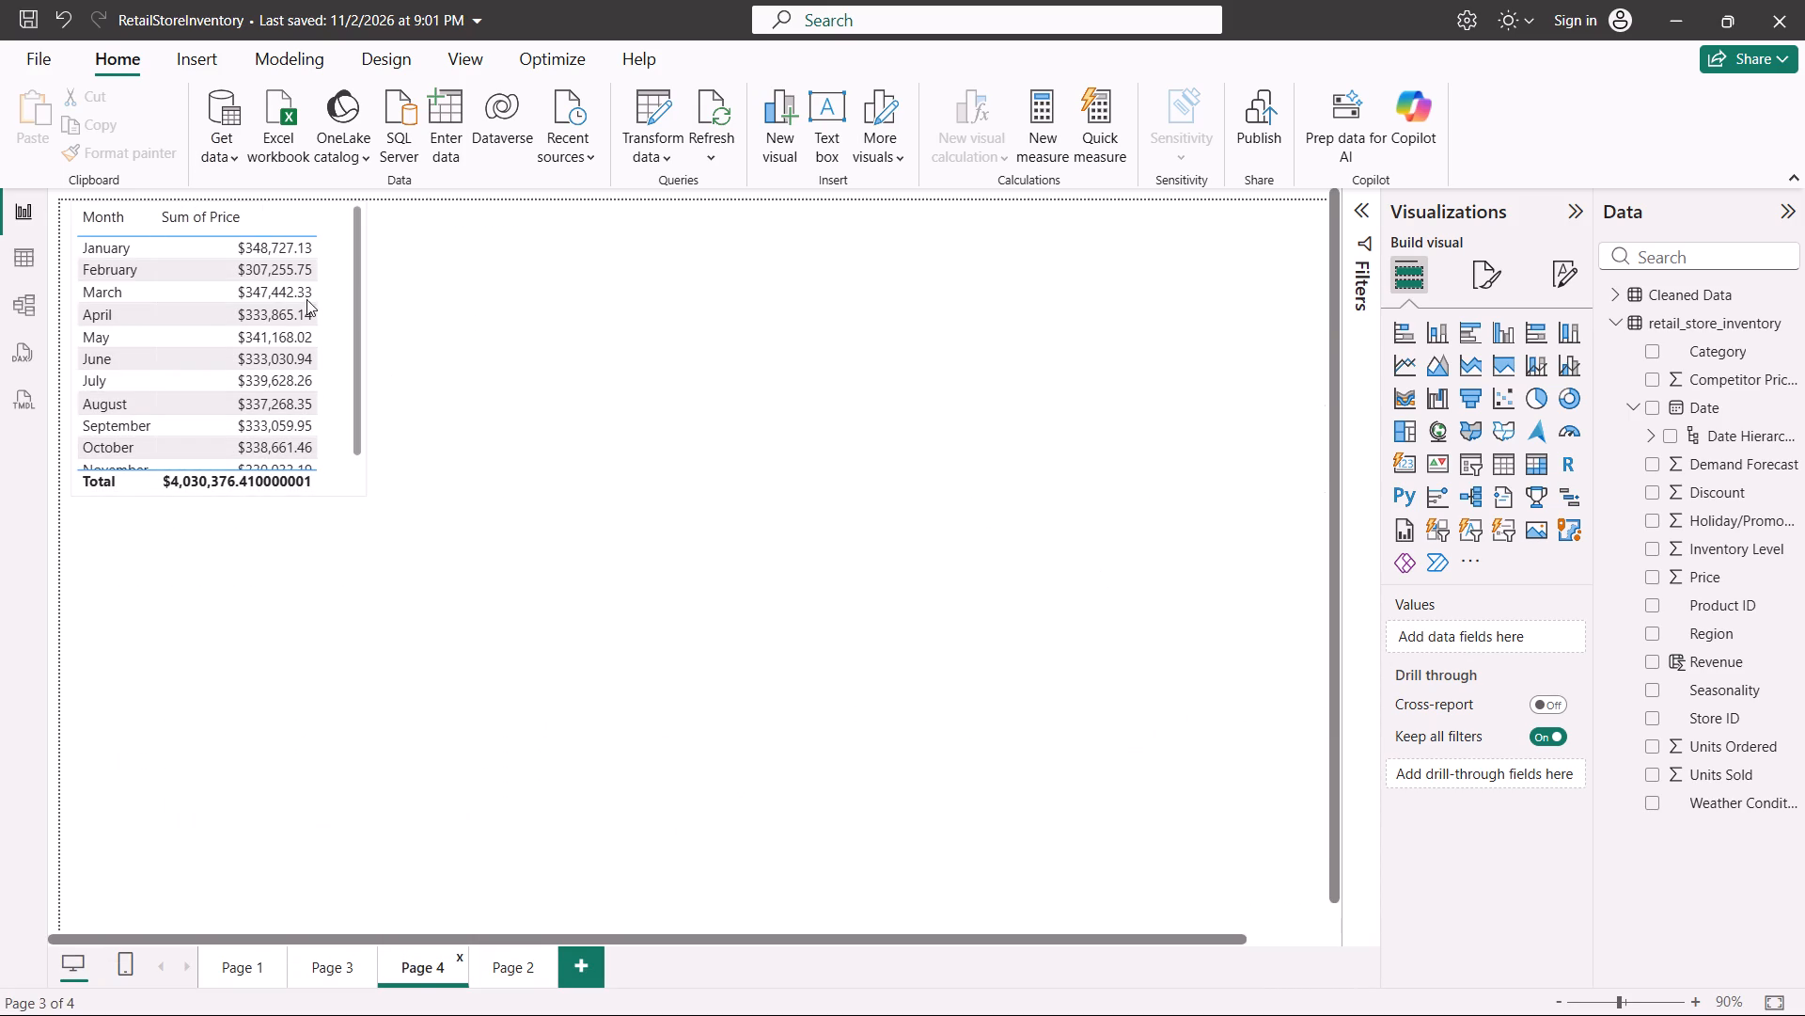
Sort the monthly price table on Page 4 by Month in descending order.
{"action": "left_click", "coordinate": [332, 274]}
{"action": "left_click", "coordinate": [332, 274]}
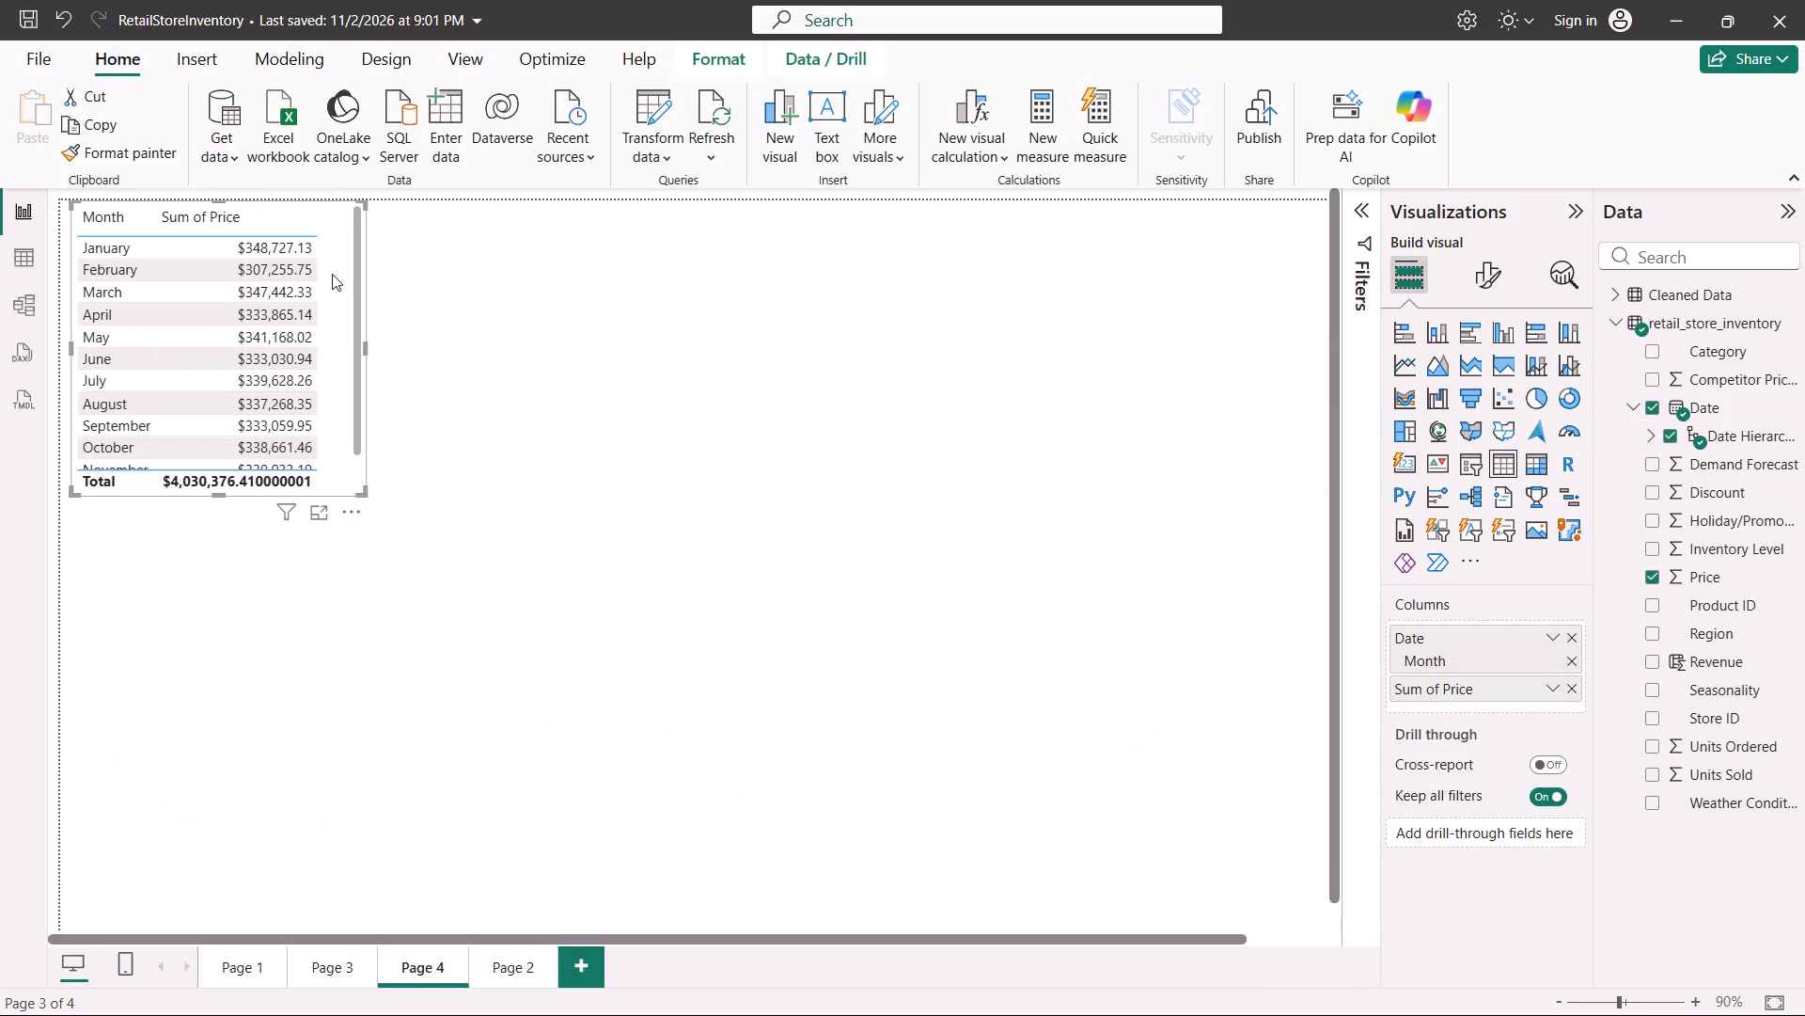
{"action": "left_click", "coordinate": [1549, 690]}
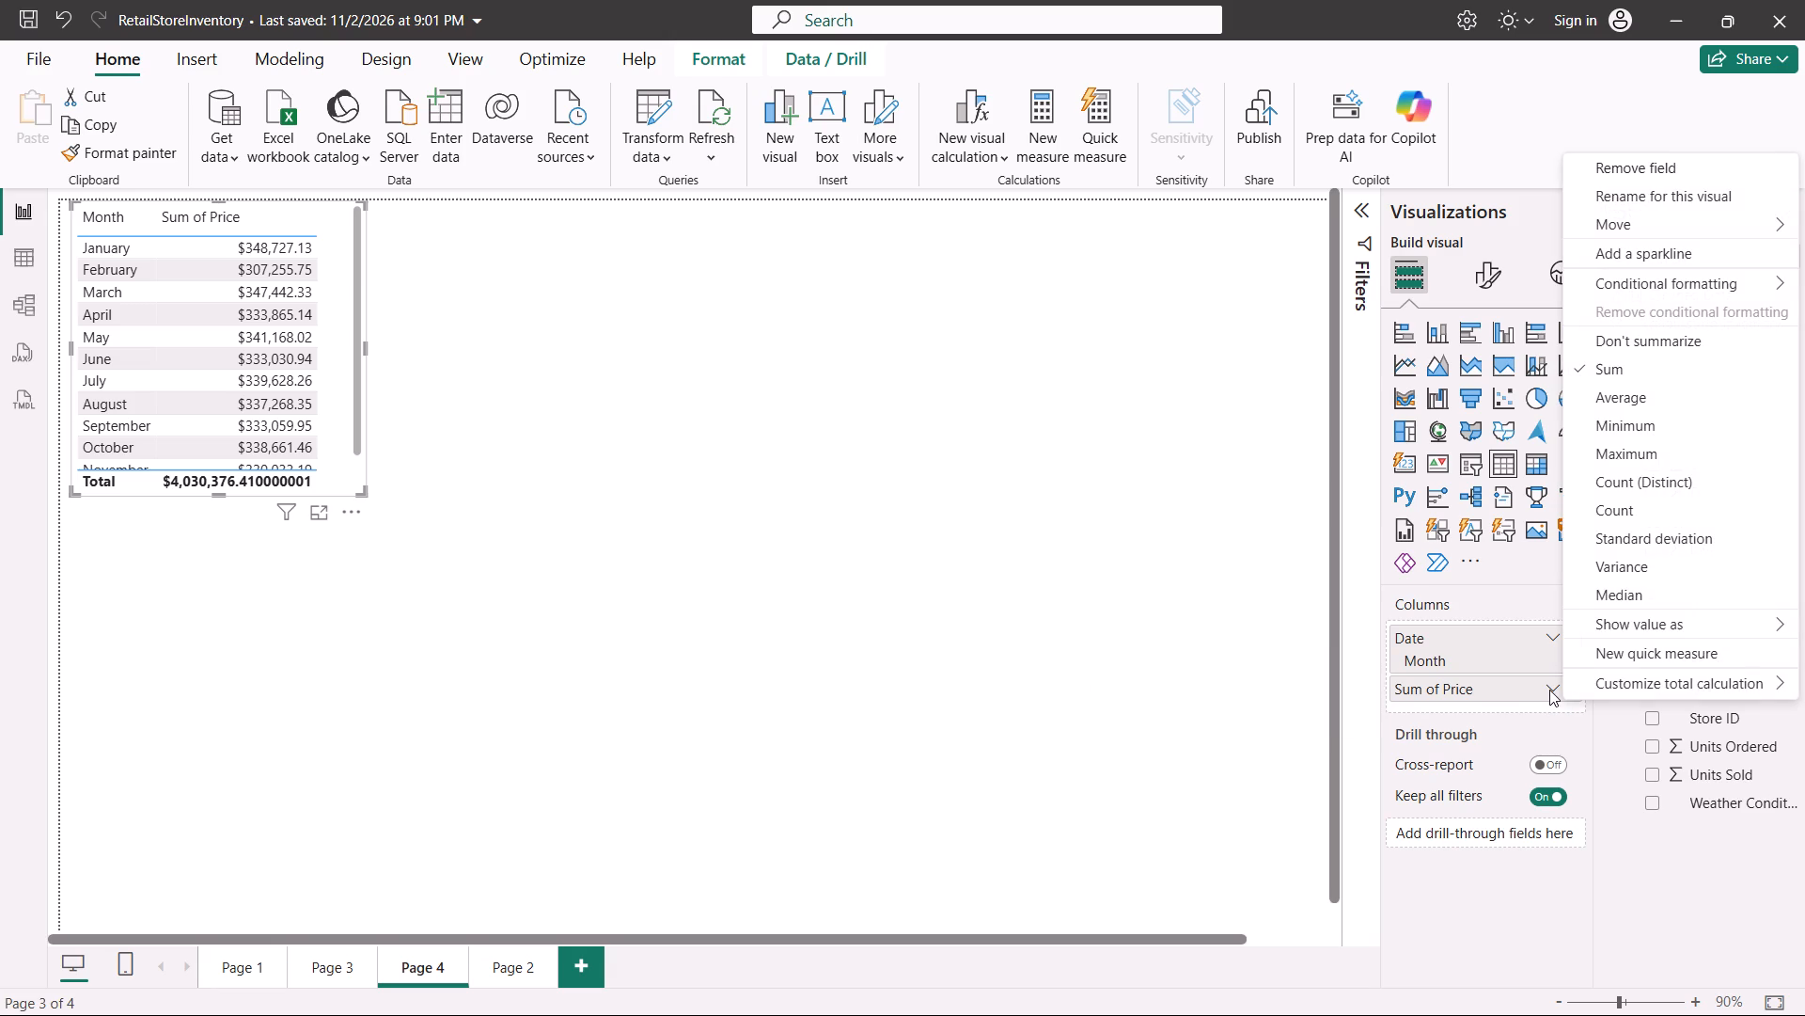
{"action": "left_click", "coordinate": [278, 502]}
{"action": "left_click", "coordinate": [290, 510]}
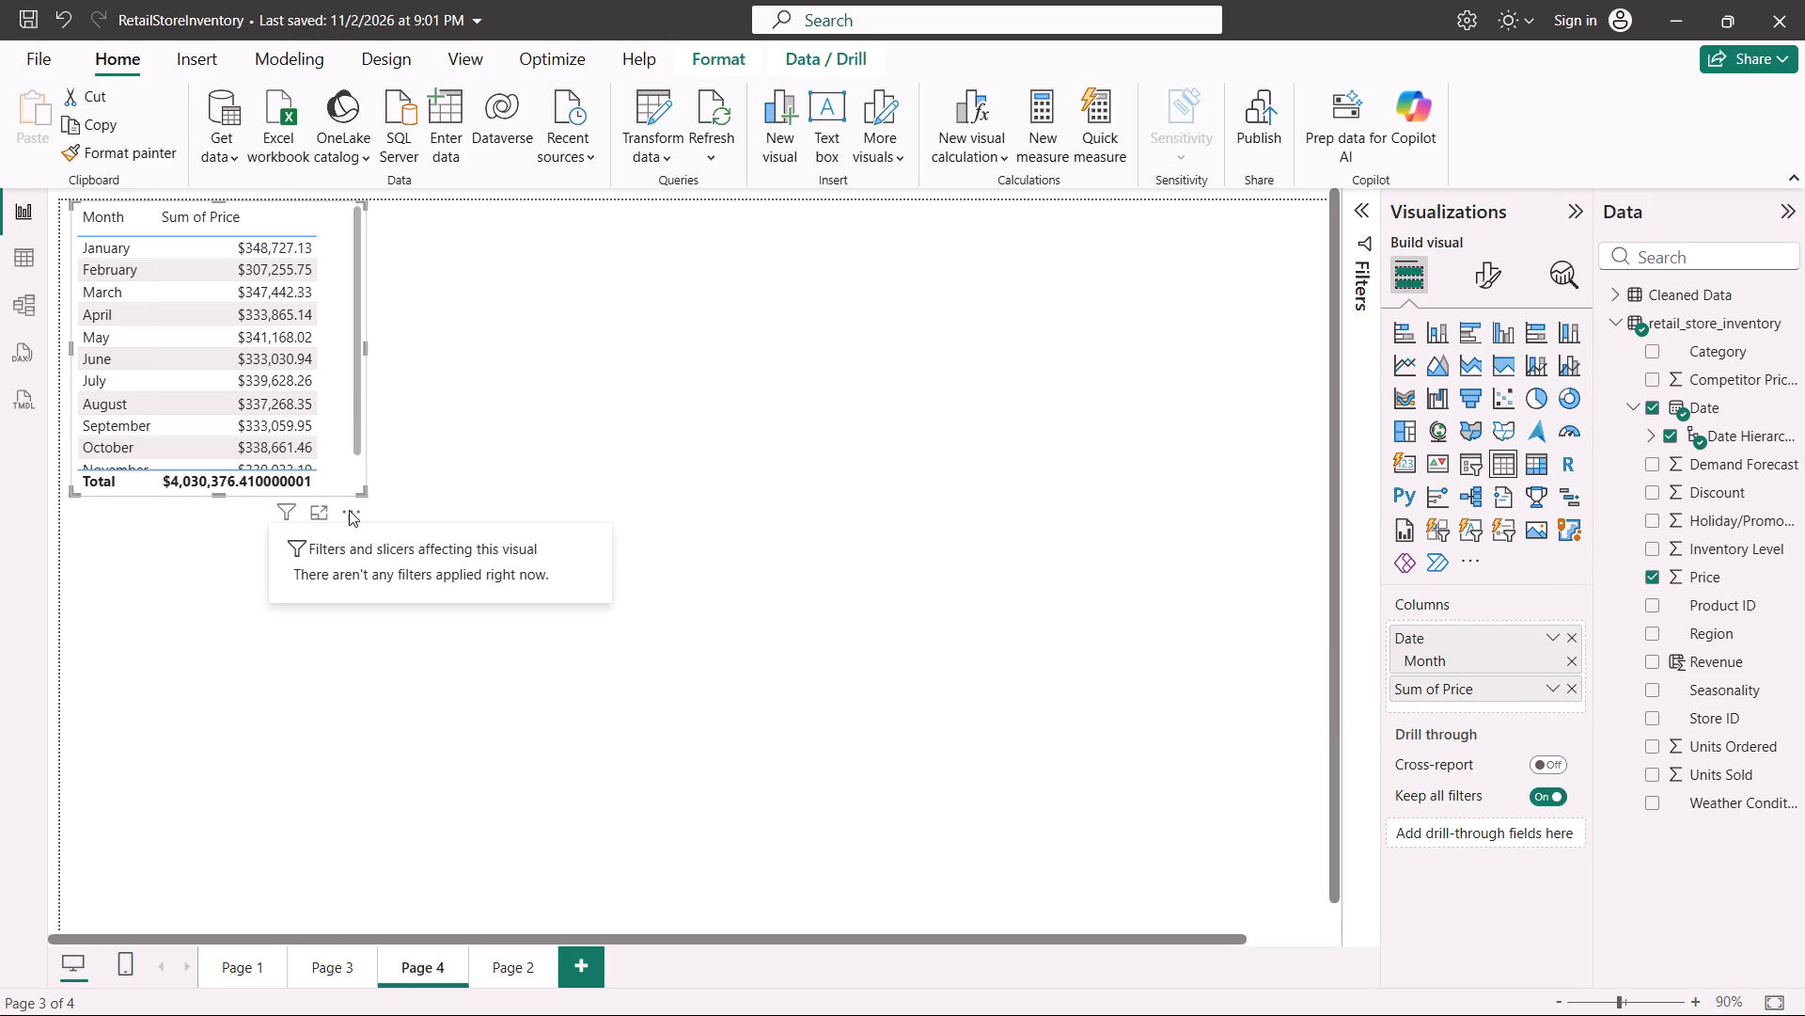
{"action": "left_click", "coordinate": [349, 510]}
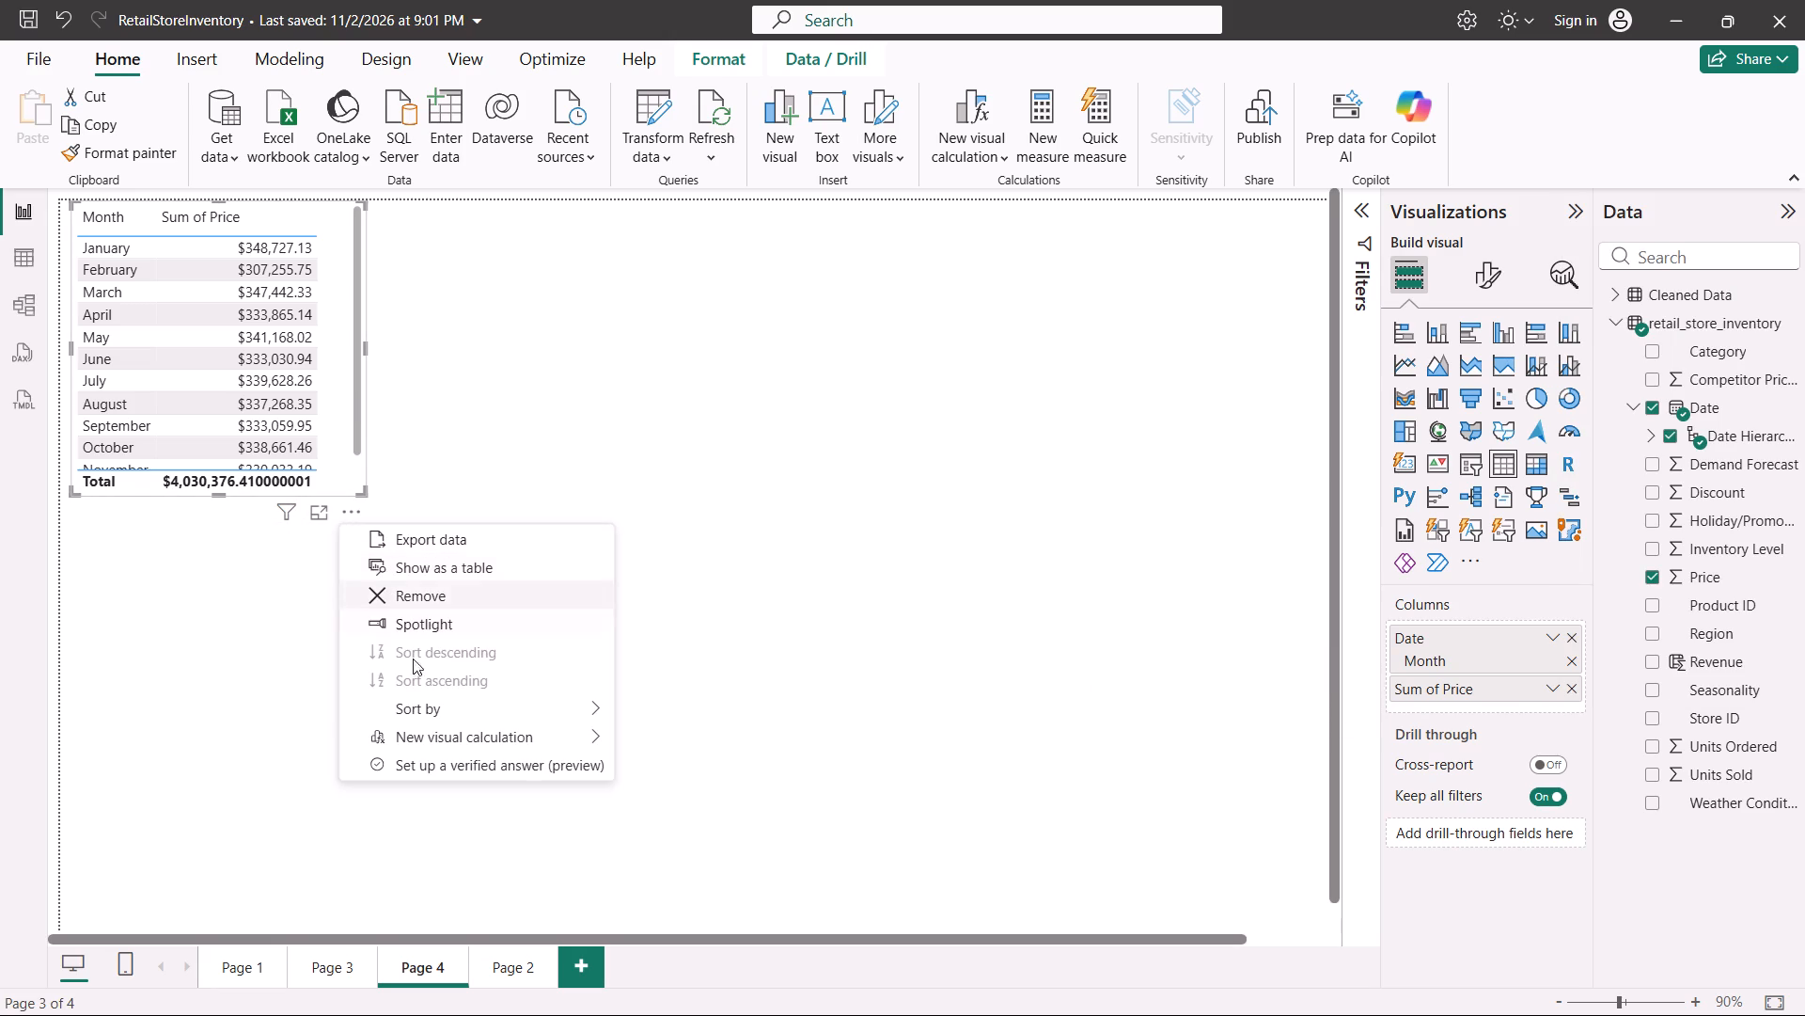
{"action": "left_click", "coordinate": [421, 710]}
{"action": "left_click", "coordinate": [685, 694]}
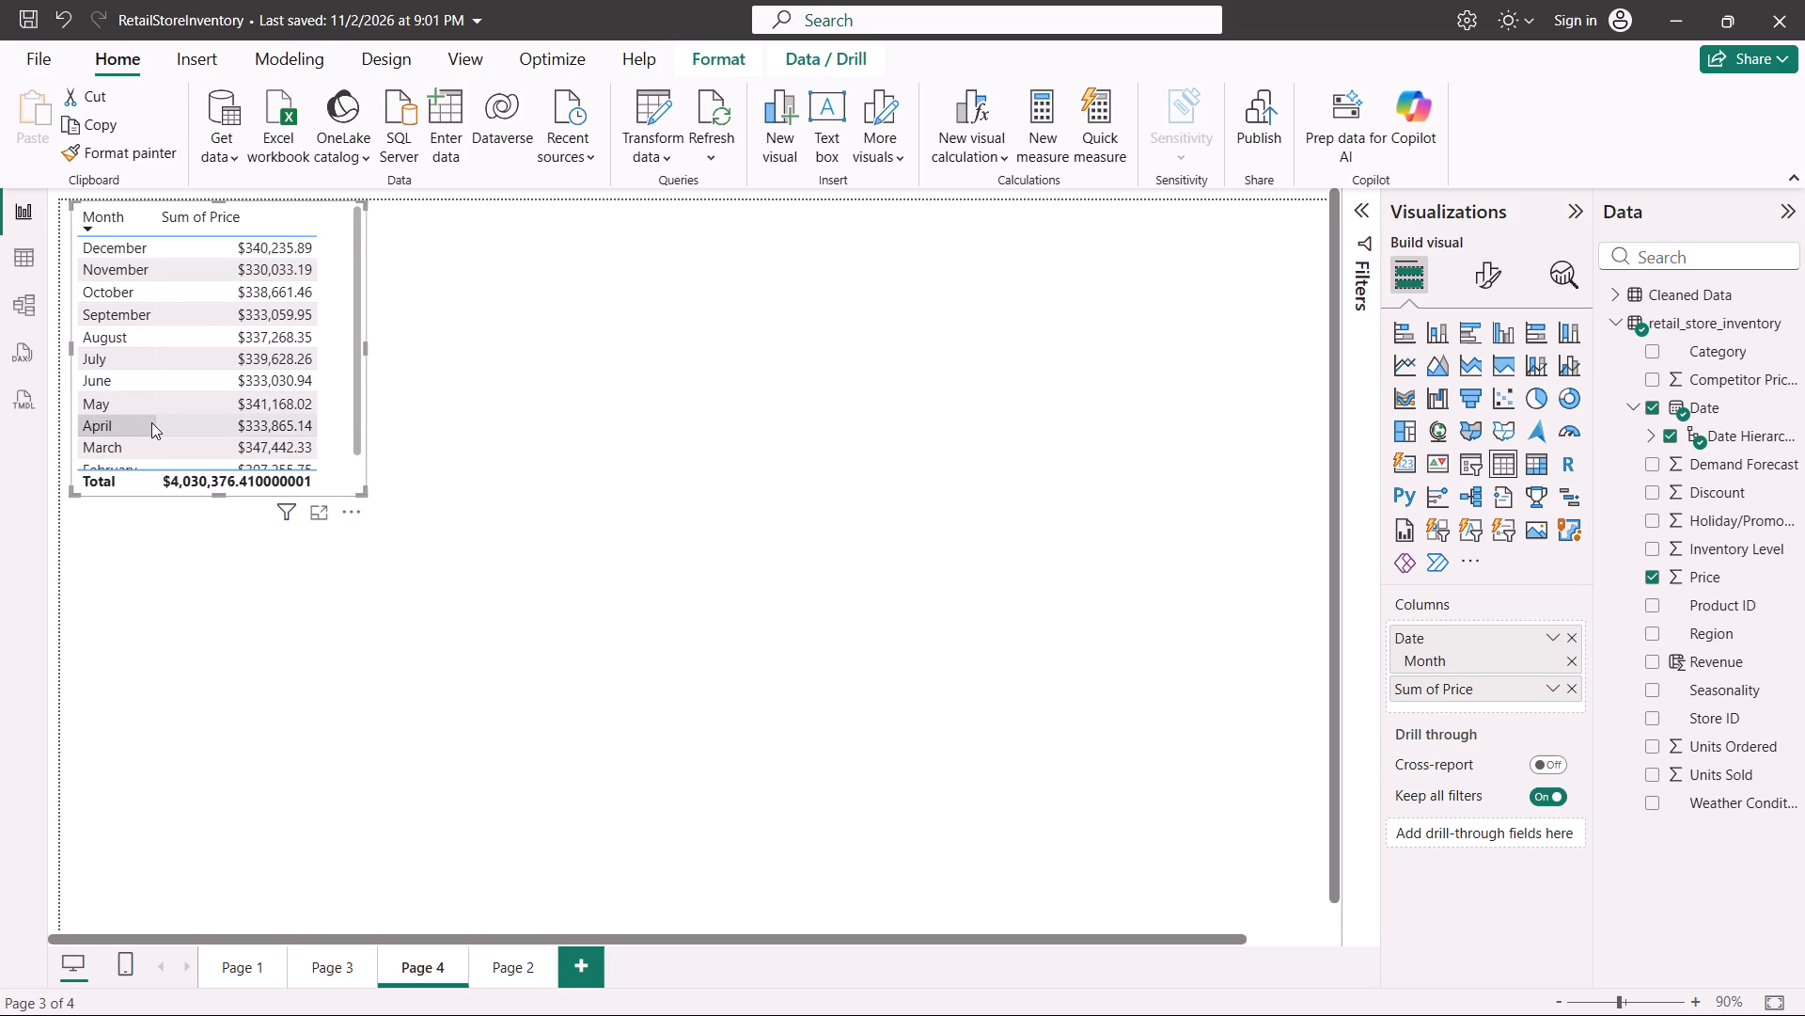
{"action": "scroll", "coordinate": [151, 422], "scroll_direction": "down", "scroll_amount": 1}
Sort the monthly price table on Page 4 by Sum of Price in descending order.
{"action": "left_click", "coordinate": [341, 510]}
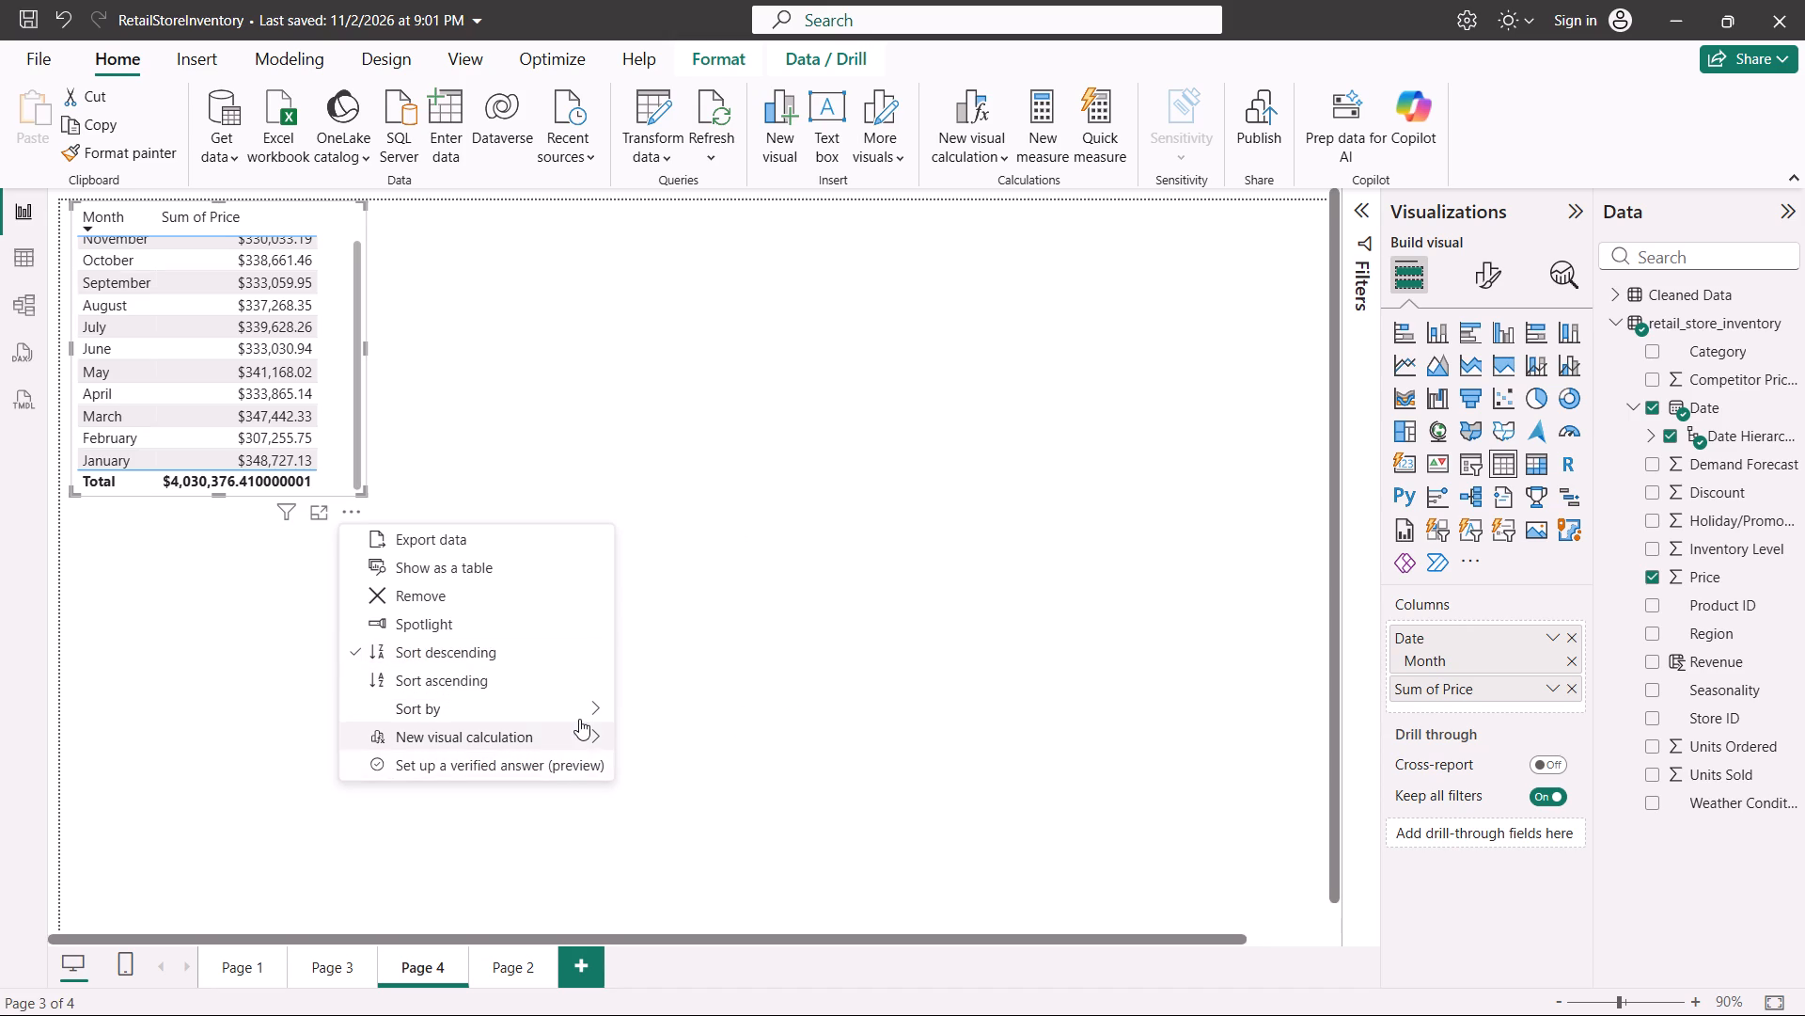
{"action": "left_click", "coordinate": [643, 731]}
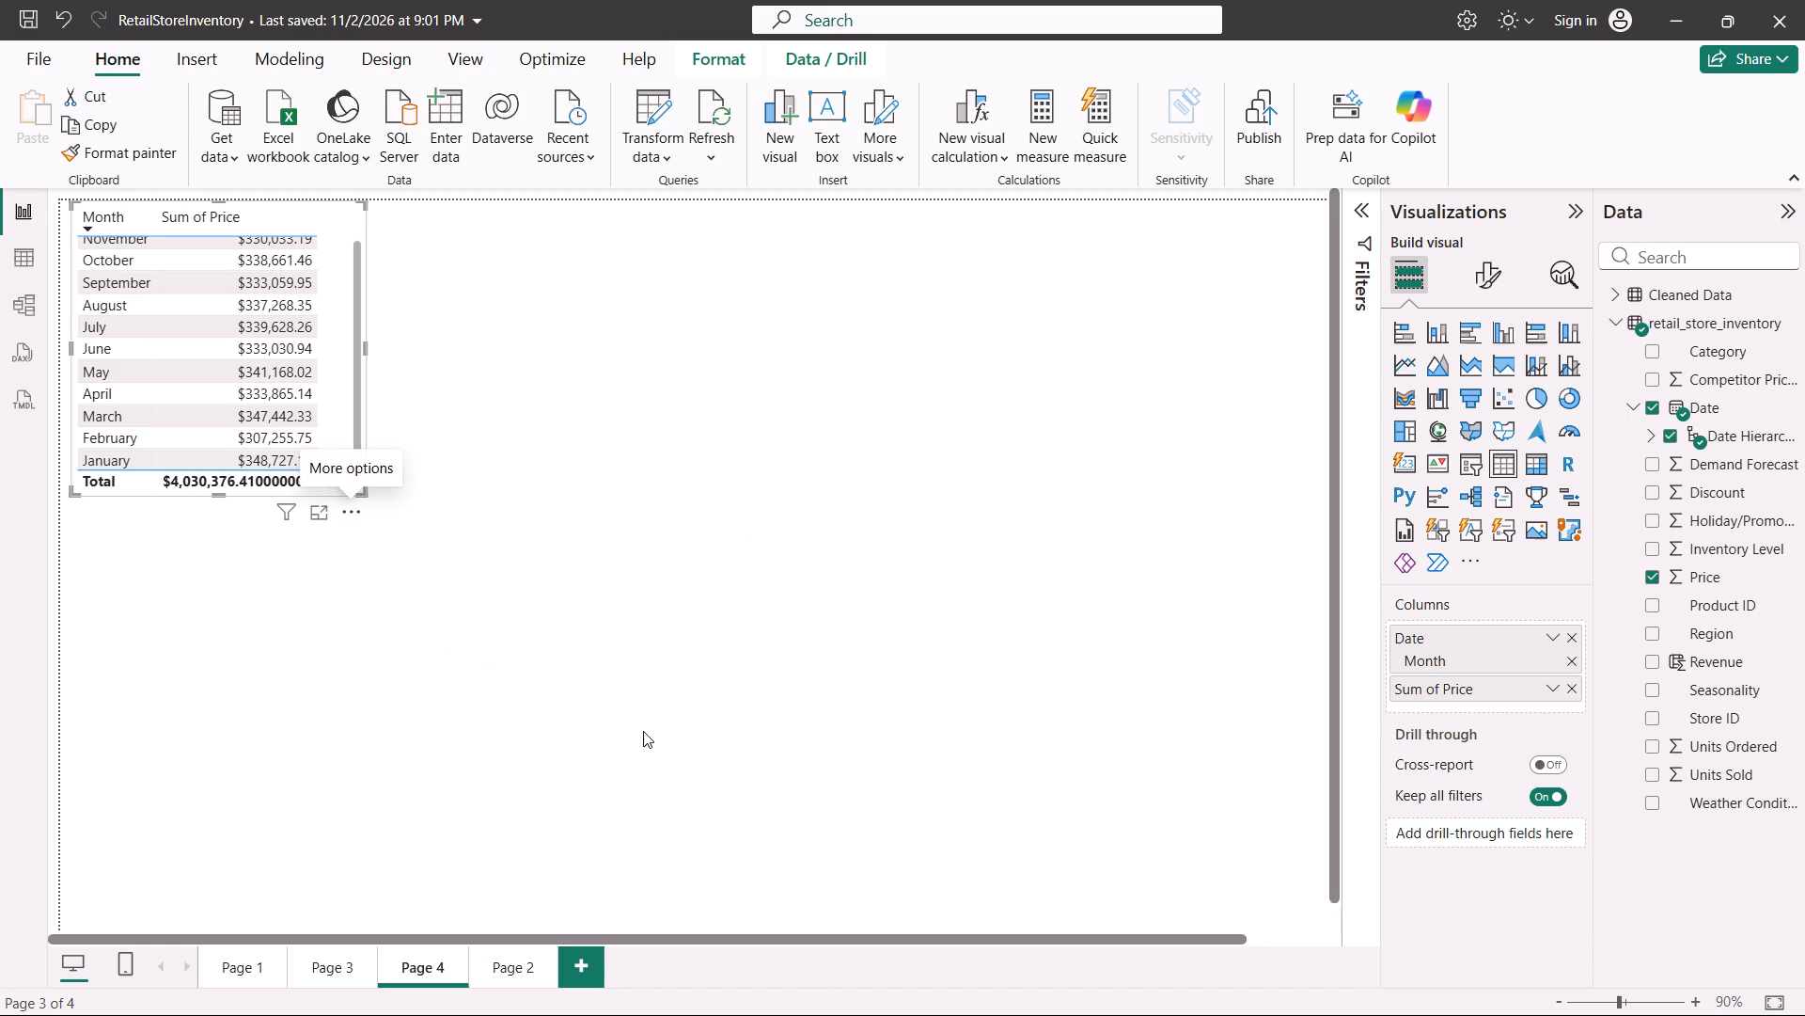
{"action": "scroll", "coordinate": [272, 368], "scroll_direction": "up", "scroll_amount": 1}
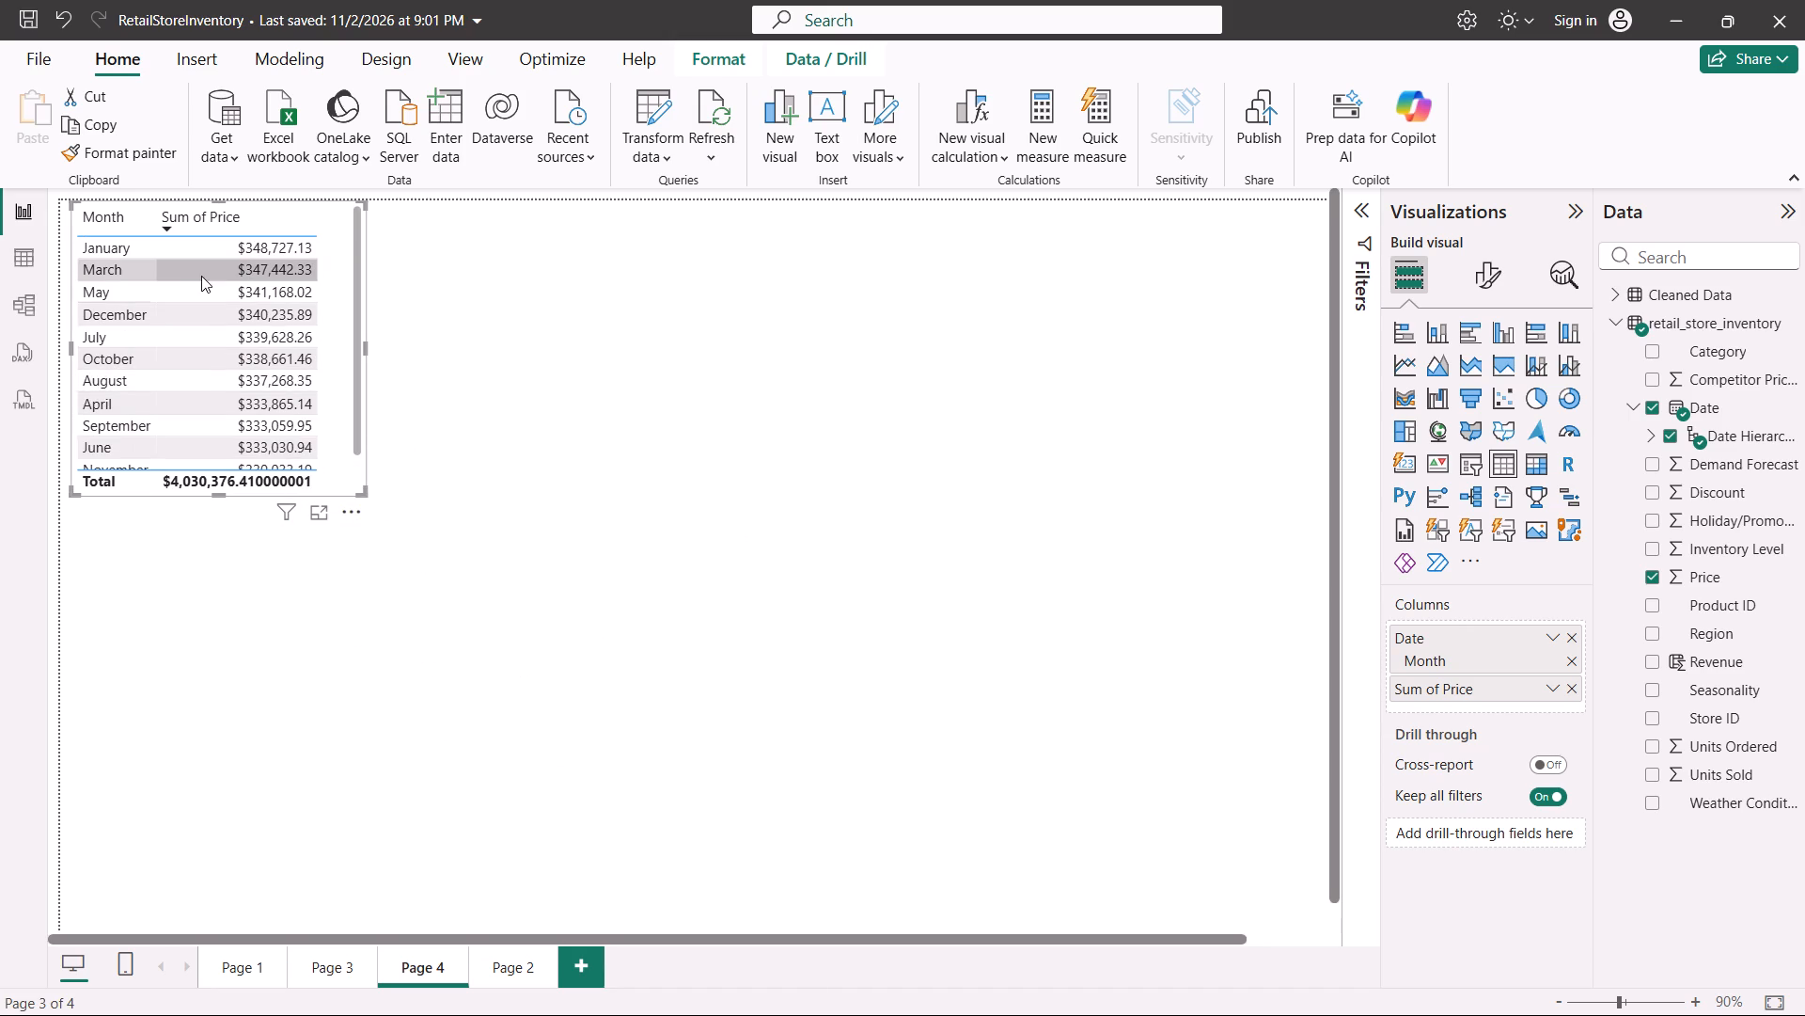
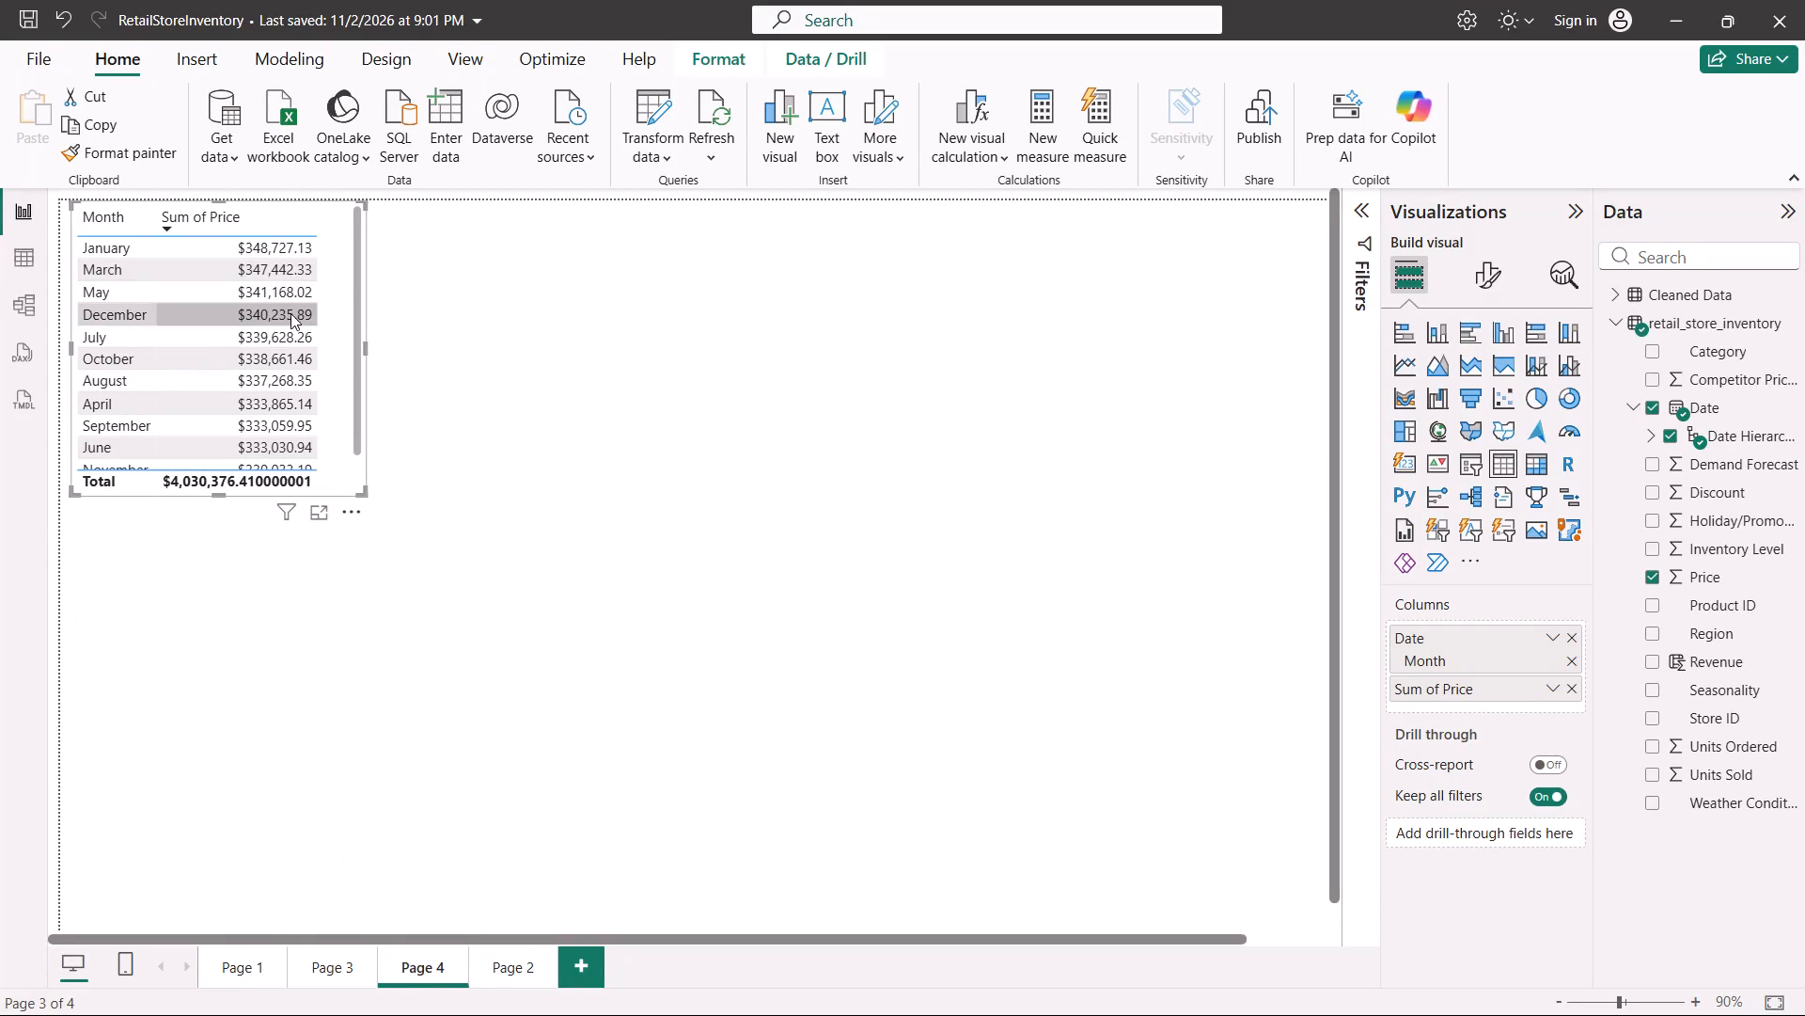
Convert the monthly price table on Page 4 to a line chart and widen it to show every month along its axis.
{"action": "left_click", "coordinate": [257, 269]}
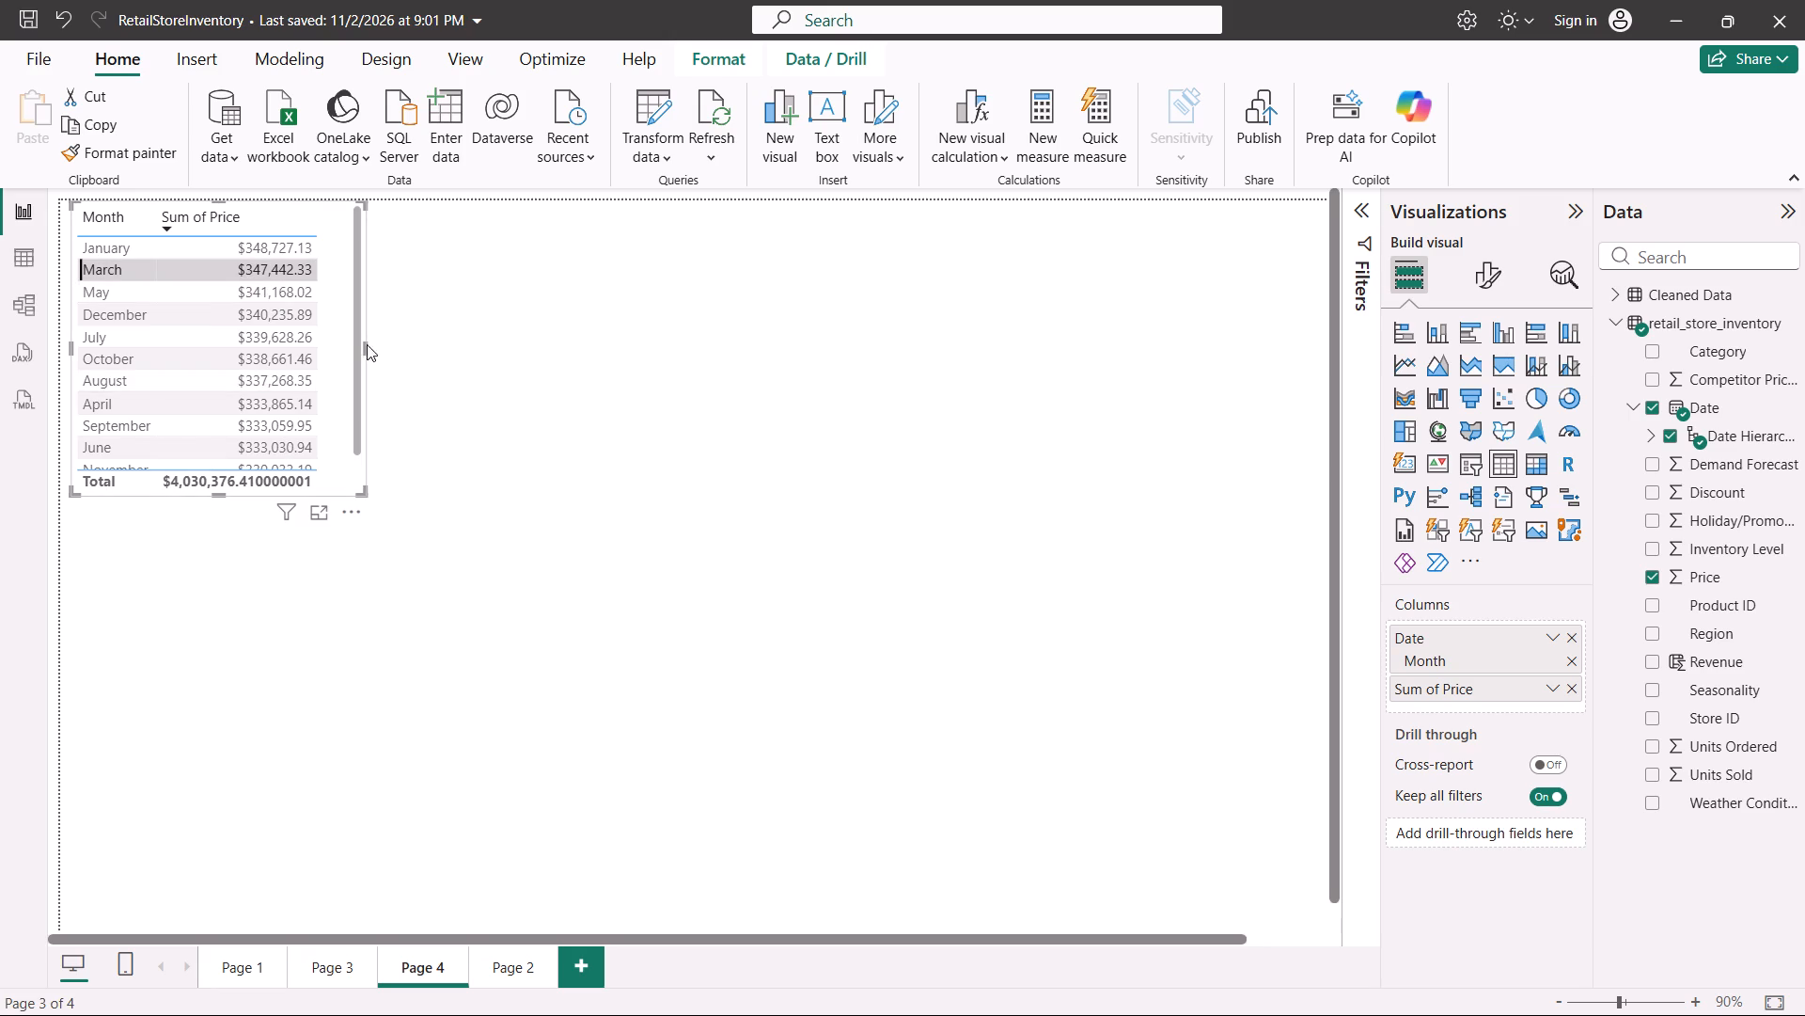
{"action": "left_click_drag", "start_coordinate": [364, 348], "coordinate": [458, 336]}
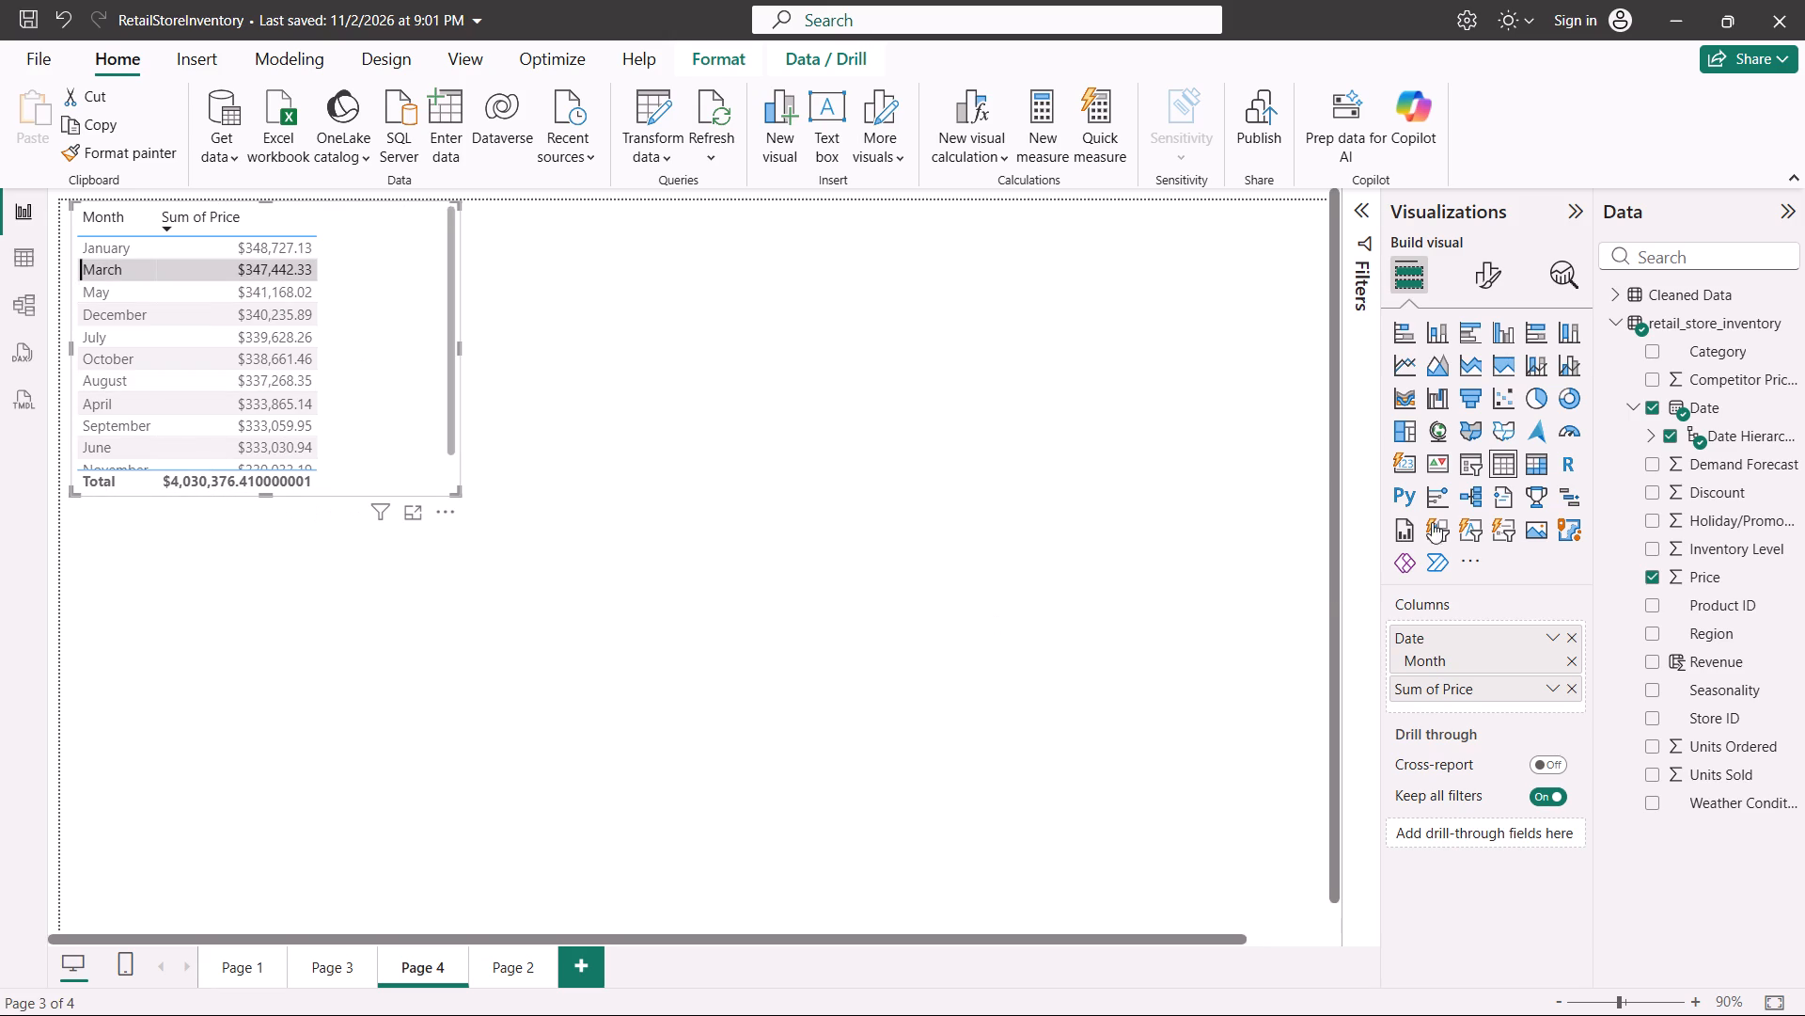
{"action": "left_click", "coordinate": [1405, 356]}
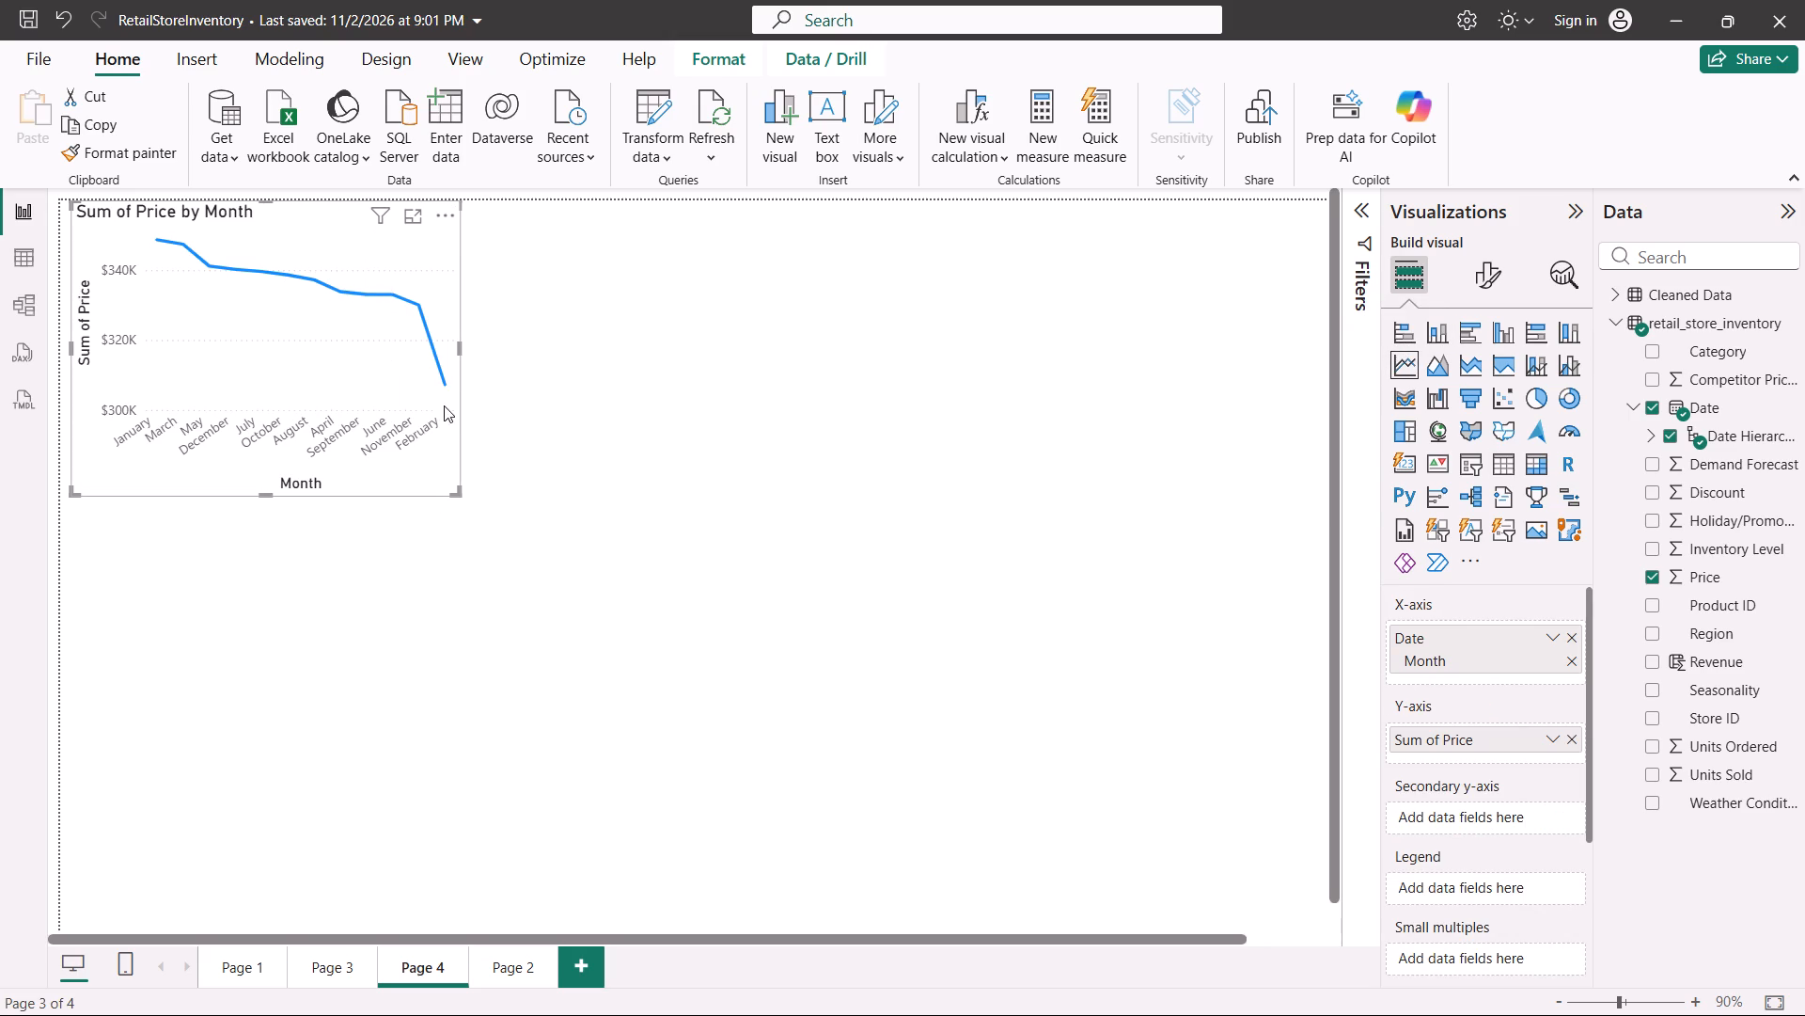
{"action": "left_click_drag", "start_coordinate": [457, 353], "coordinate": [1009, 288]}
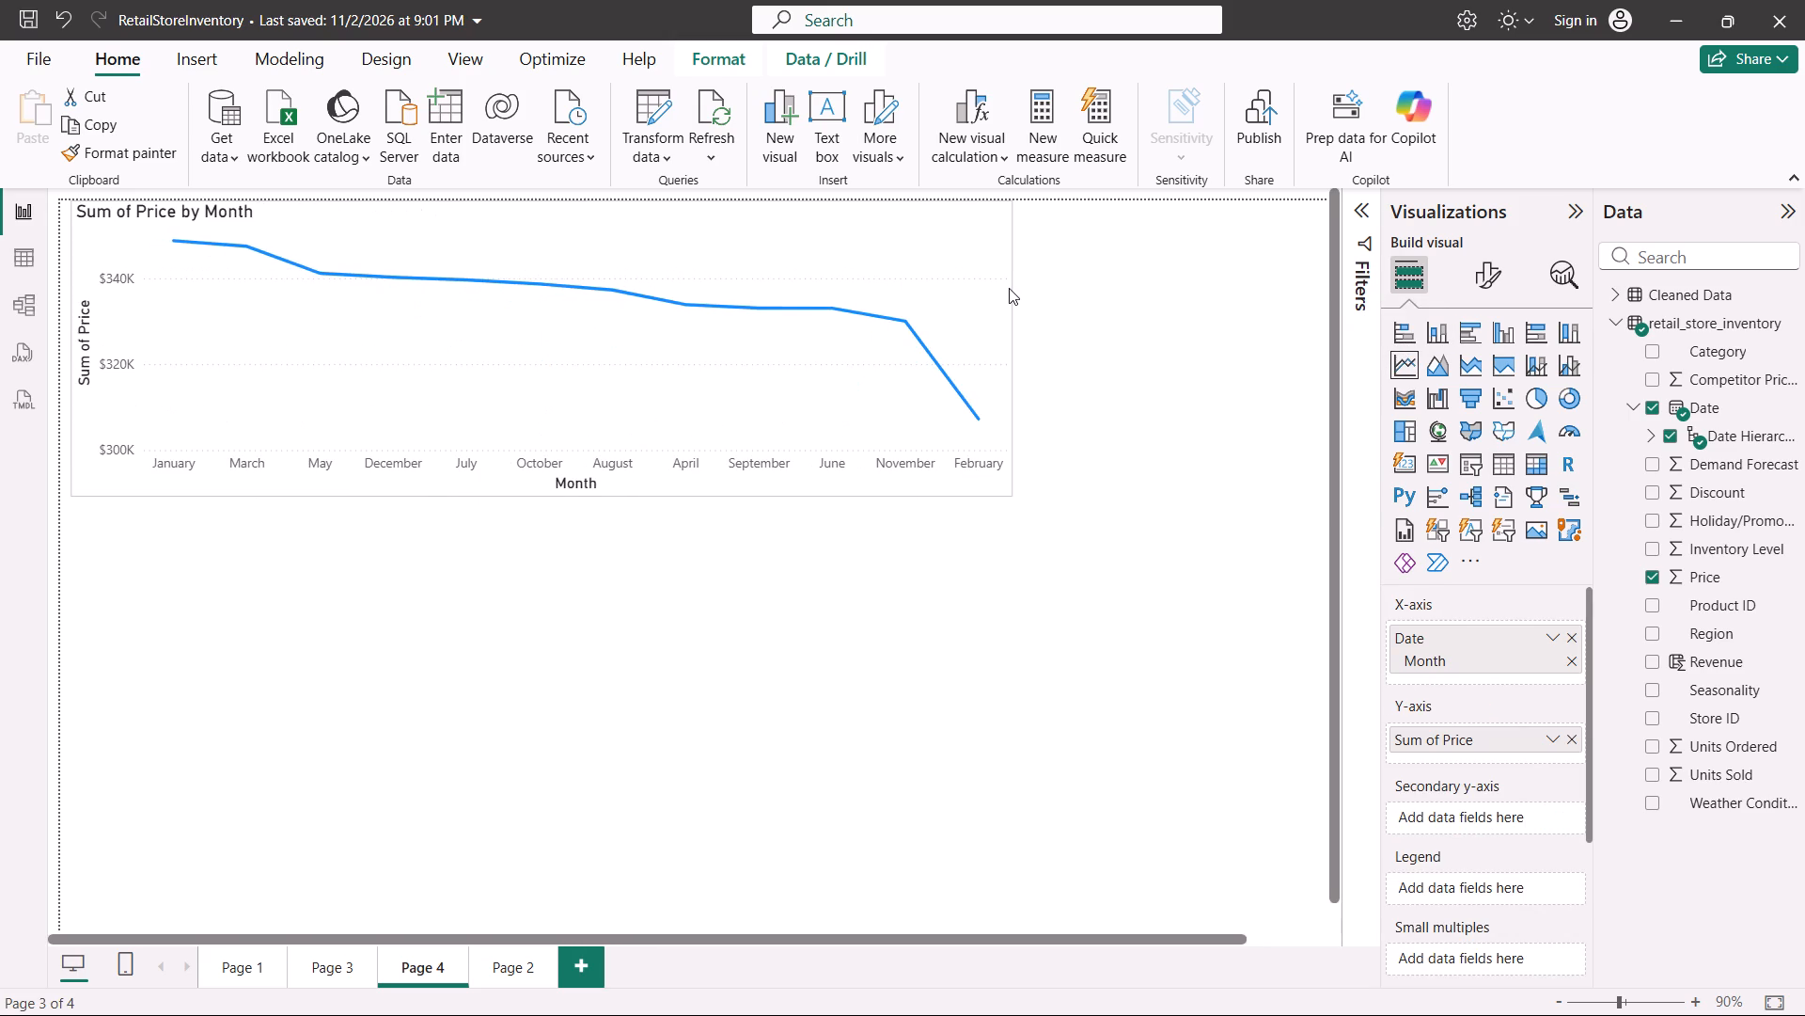
{"action": "left_click_drag", "start_coordinate": [1009, 288], "coordinate": [1008, 290]}
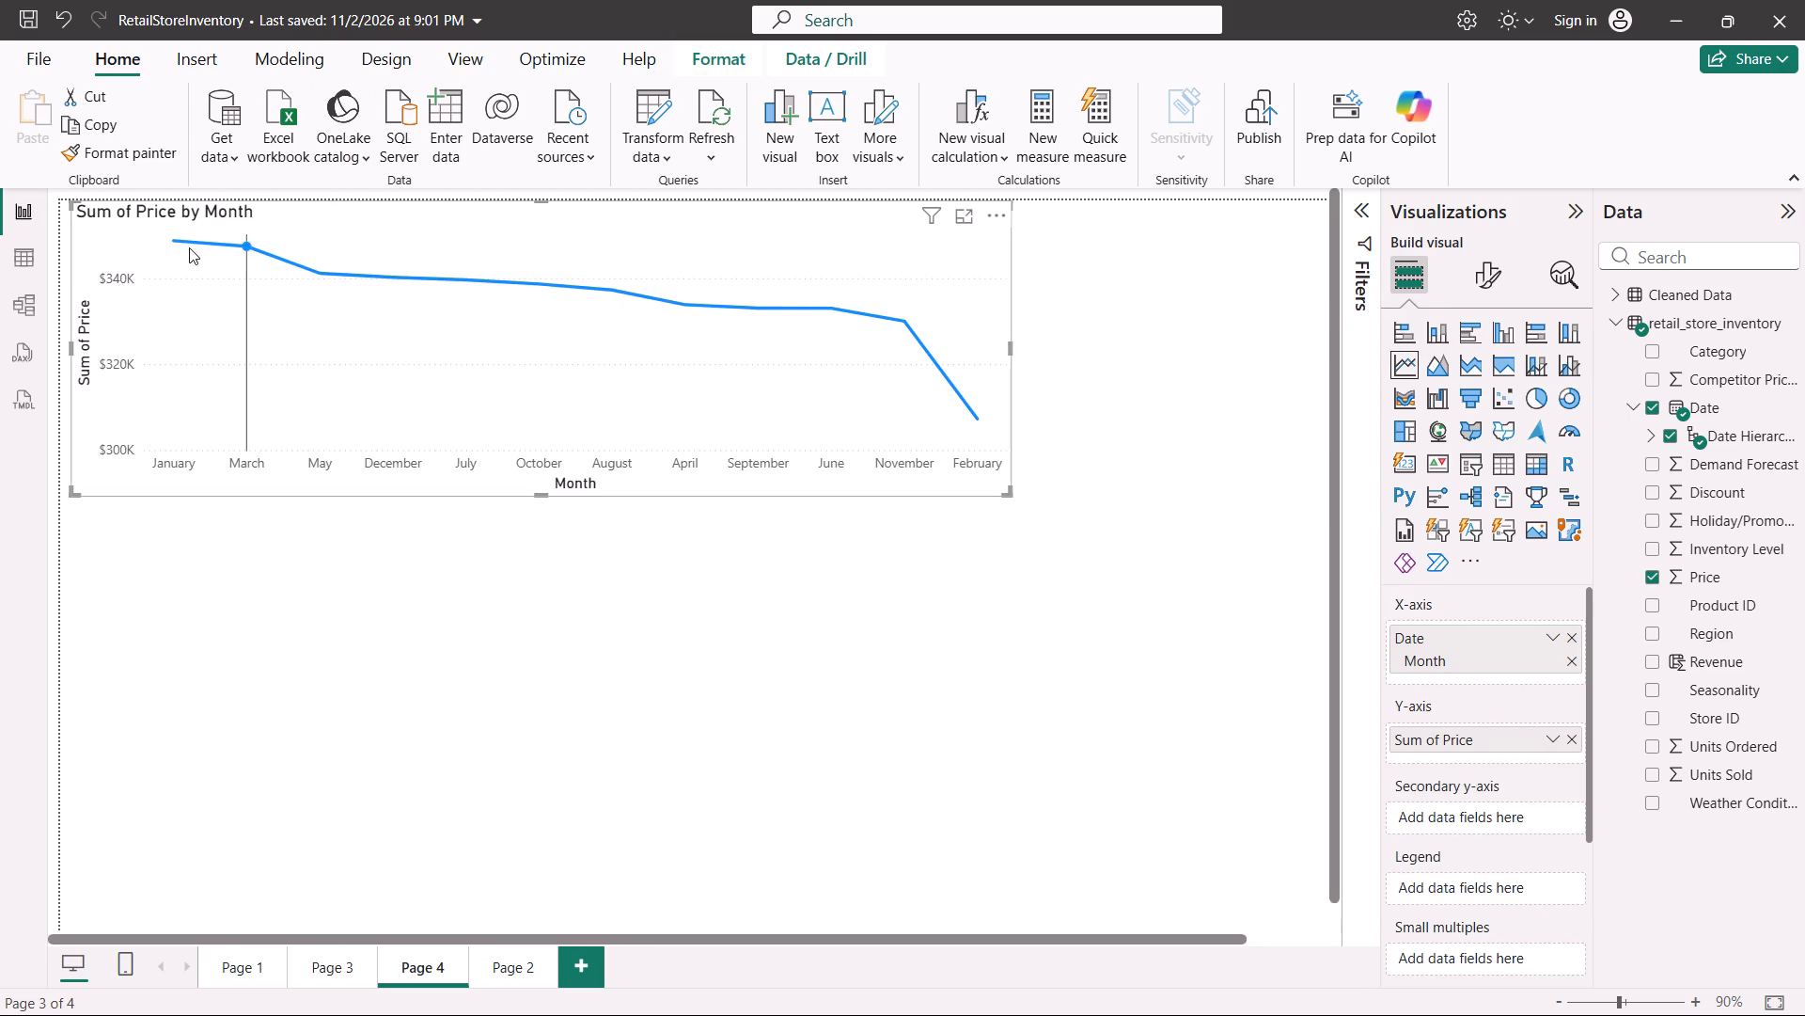
{"action": "left_click", "coordinate": [169, 245]}
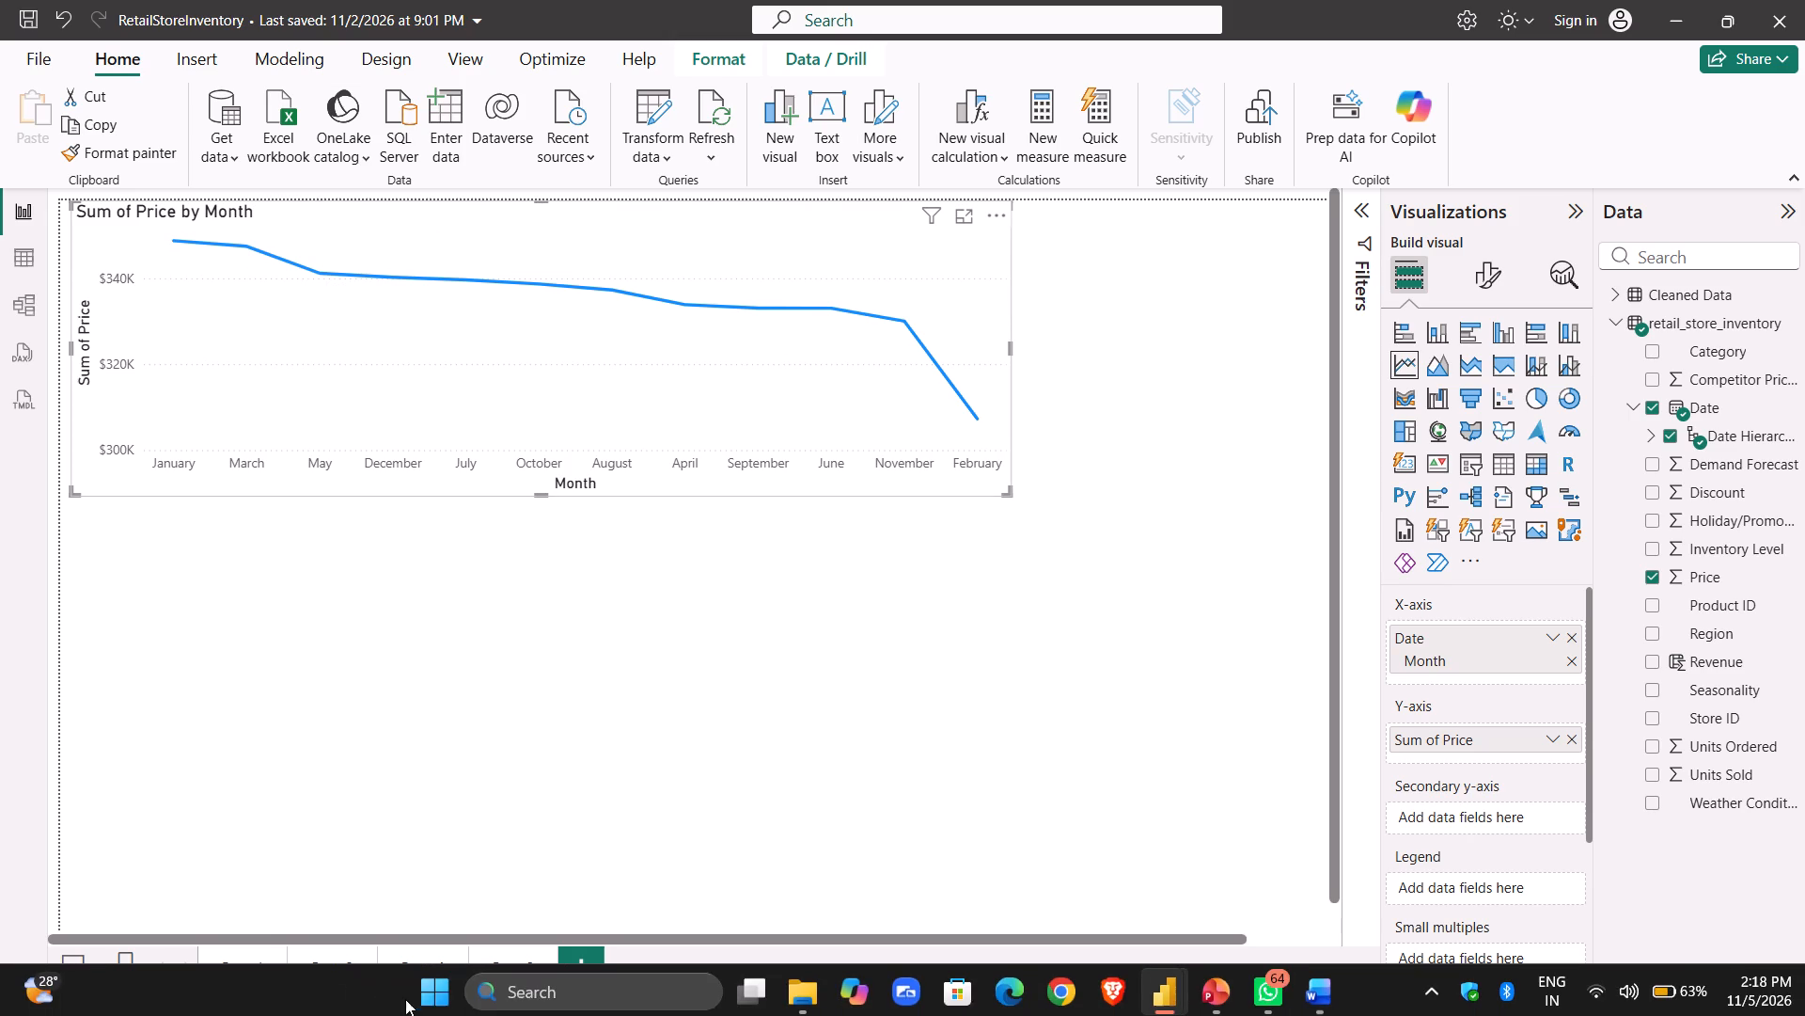
Switch to the internship report in Word and look through its acknowledgement, table of contents and opening chapters.
{"action": "left_click", "coordinate": [1313, 1000]}
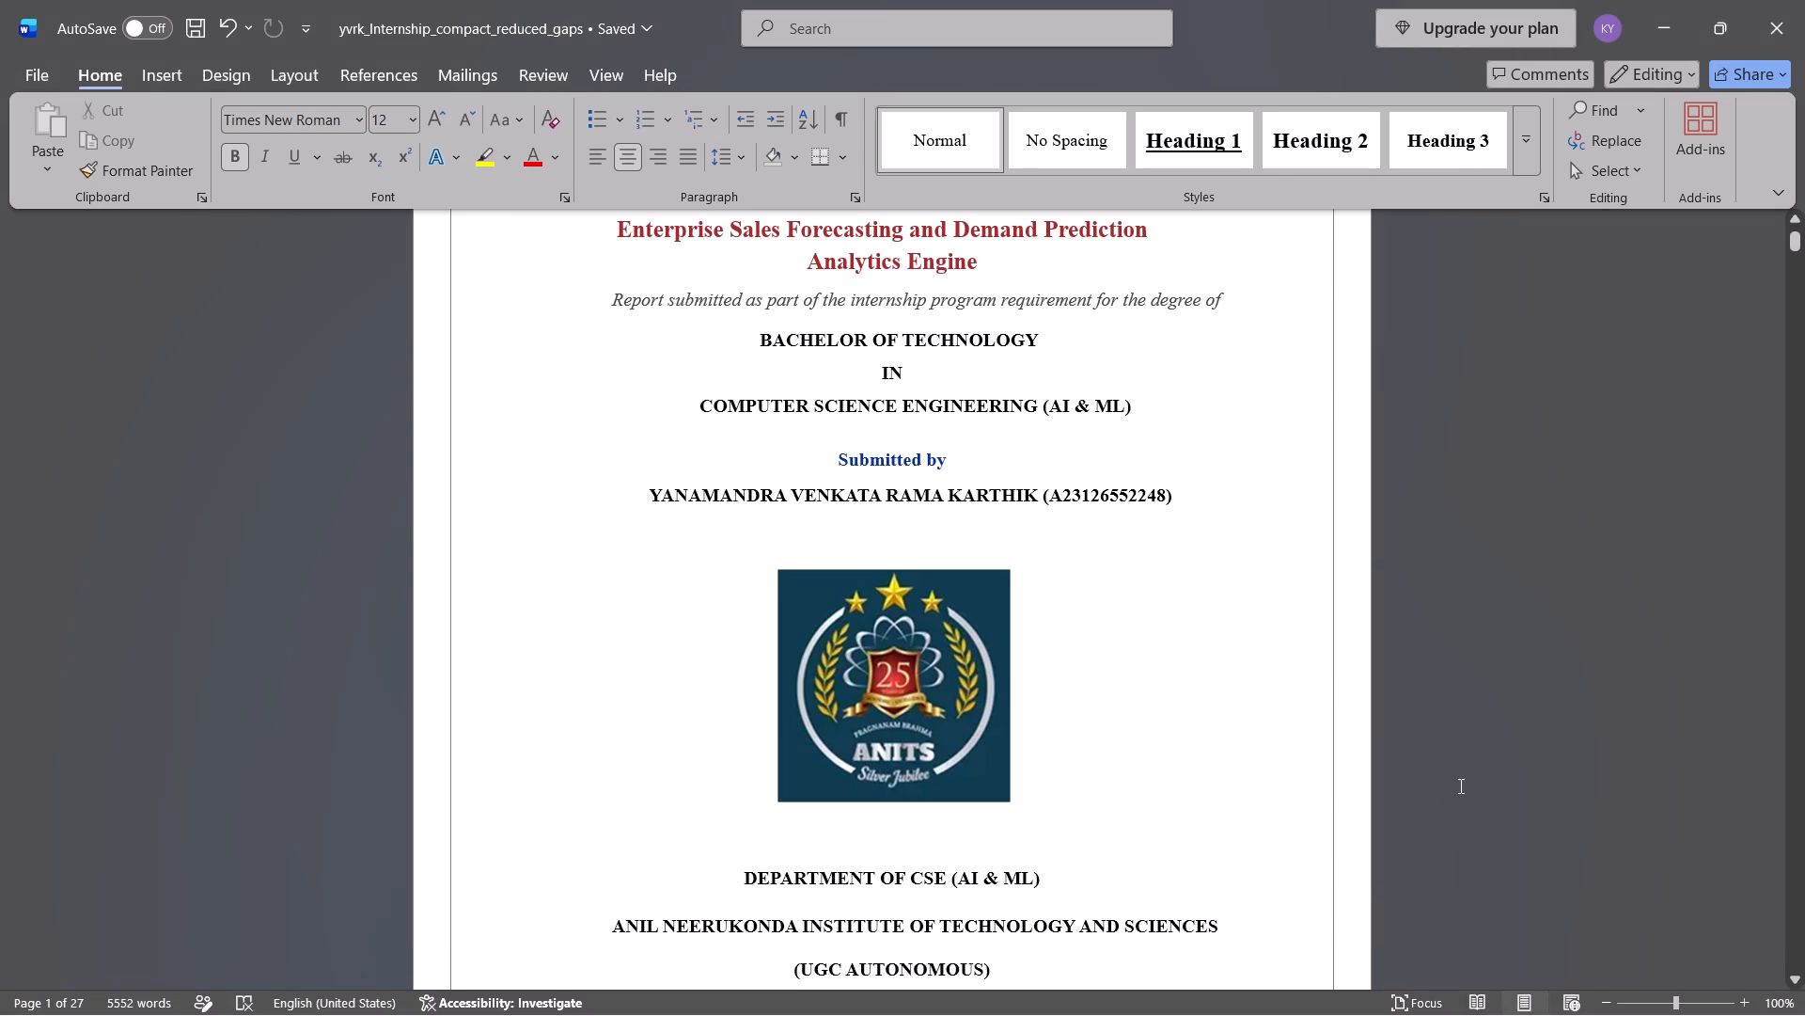
{"action": "scroll", "coordinate": [1459, 786], "scroll_direction": "down", "scroll_amount": 1, "text": "ctrl"}
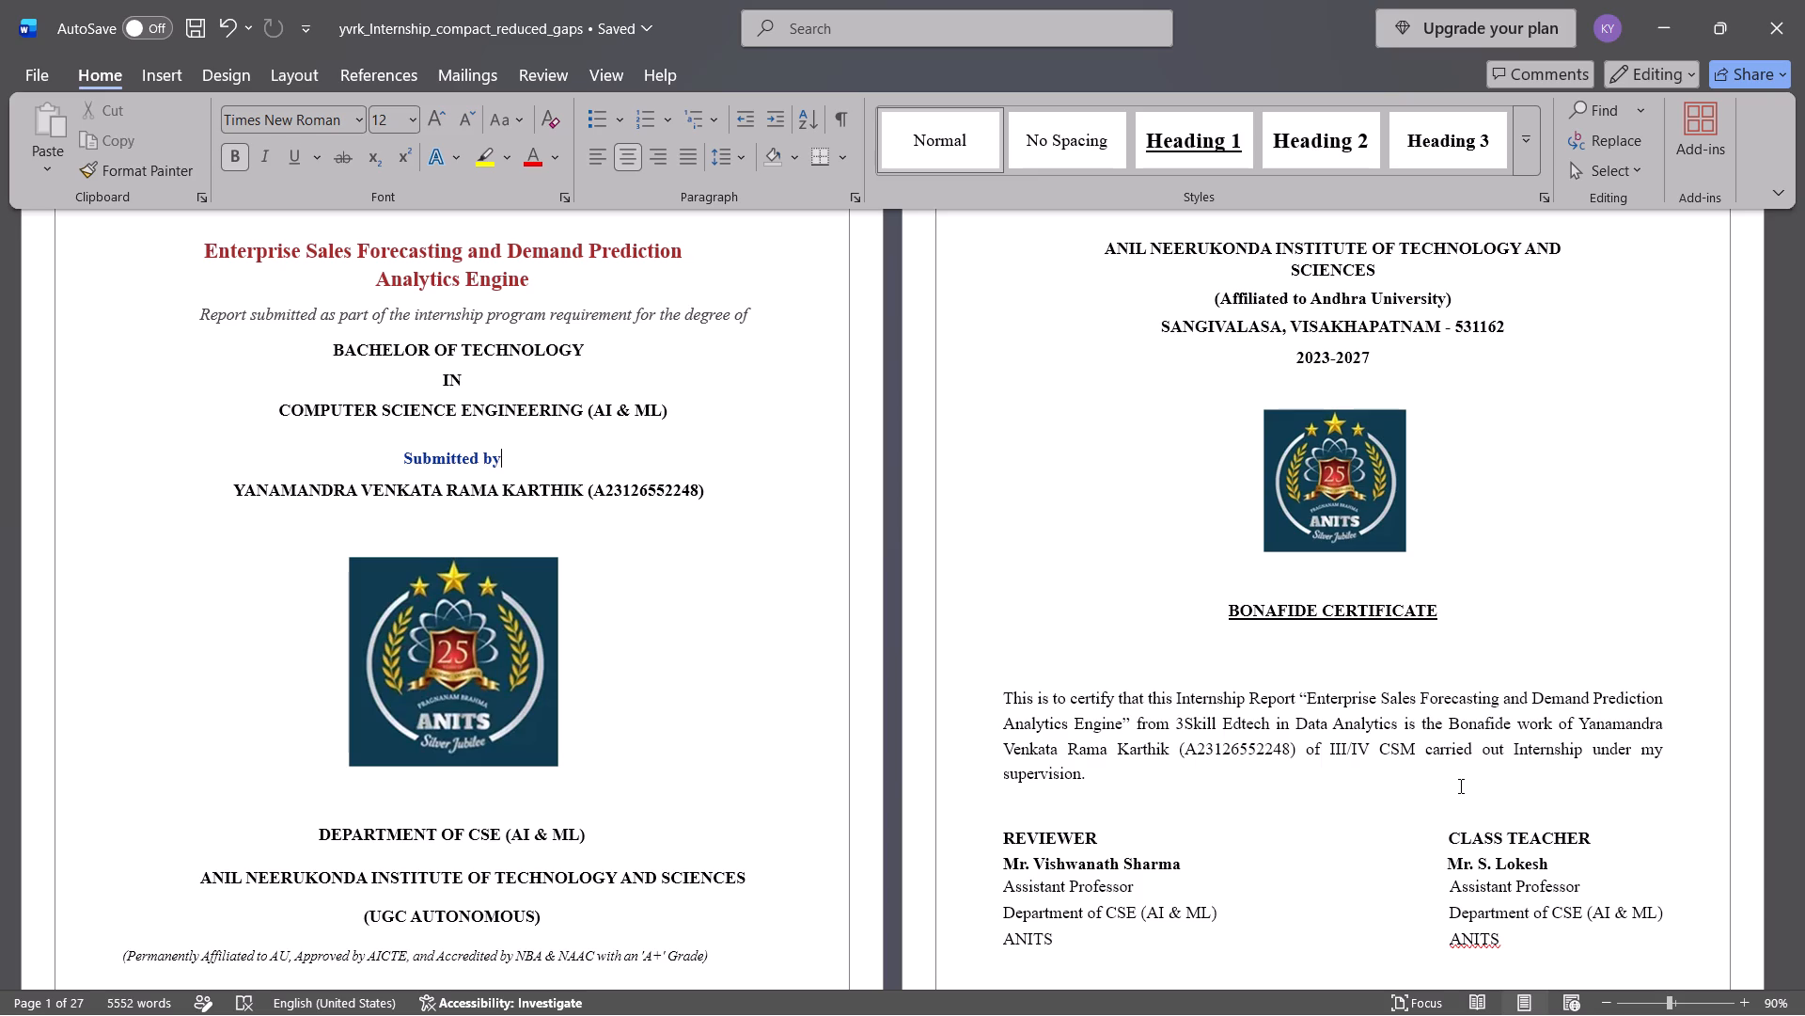
{"action": "key", "text": "Down"}
{"action": "scroll", "coordinate": [1252, 684], "scroll_direction": "down", "scroll_amount": 7}
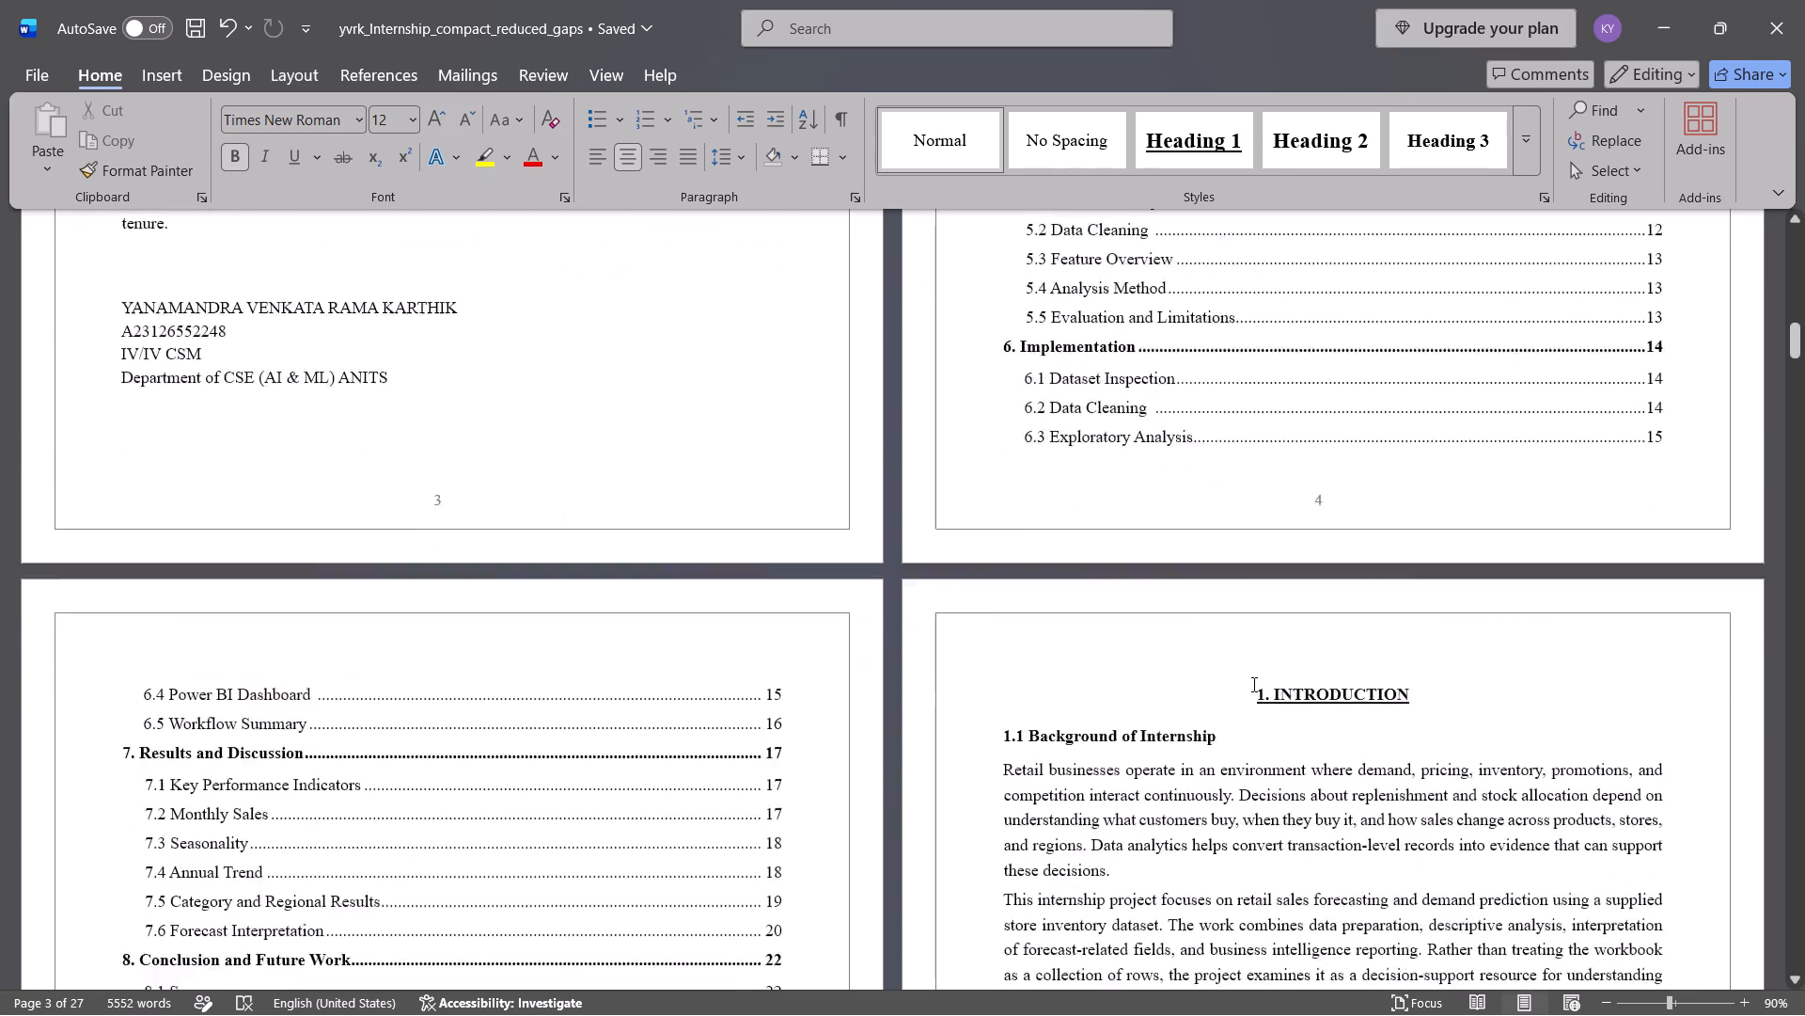
{"action": "scroll", "coordinate": [1252, 684], "scroll_direction": "down", "scroll_amount": 4}
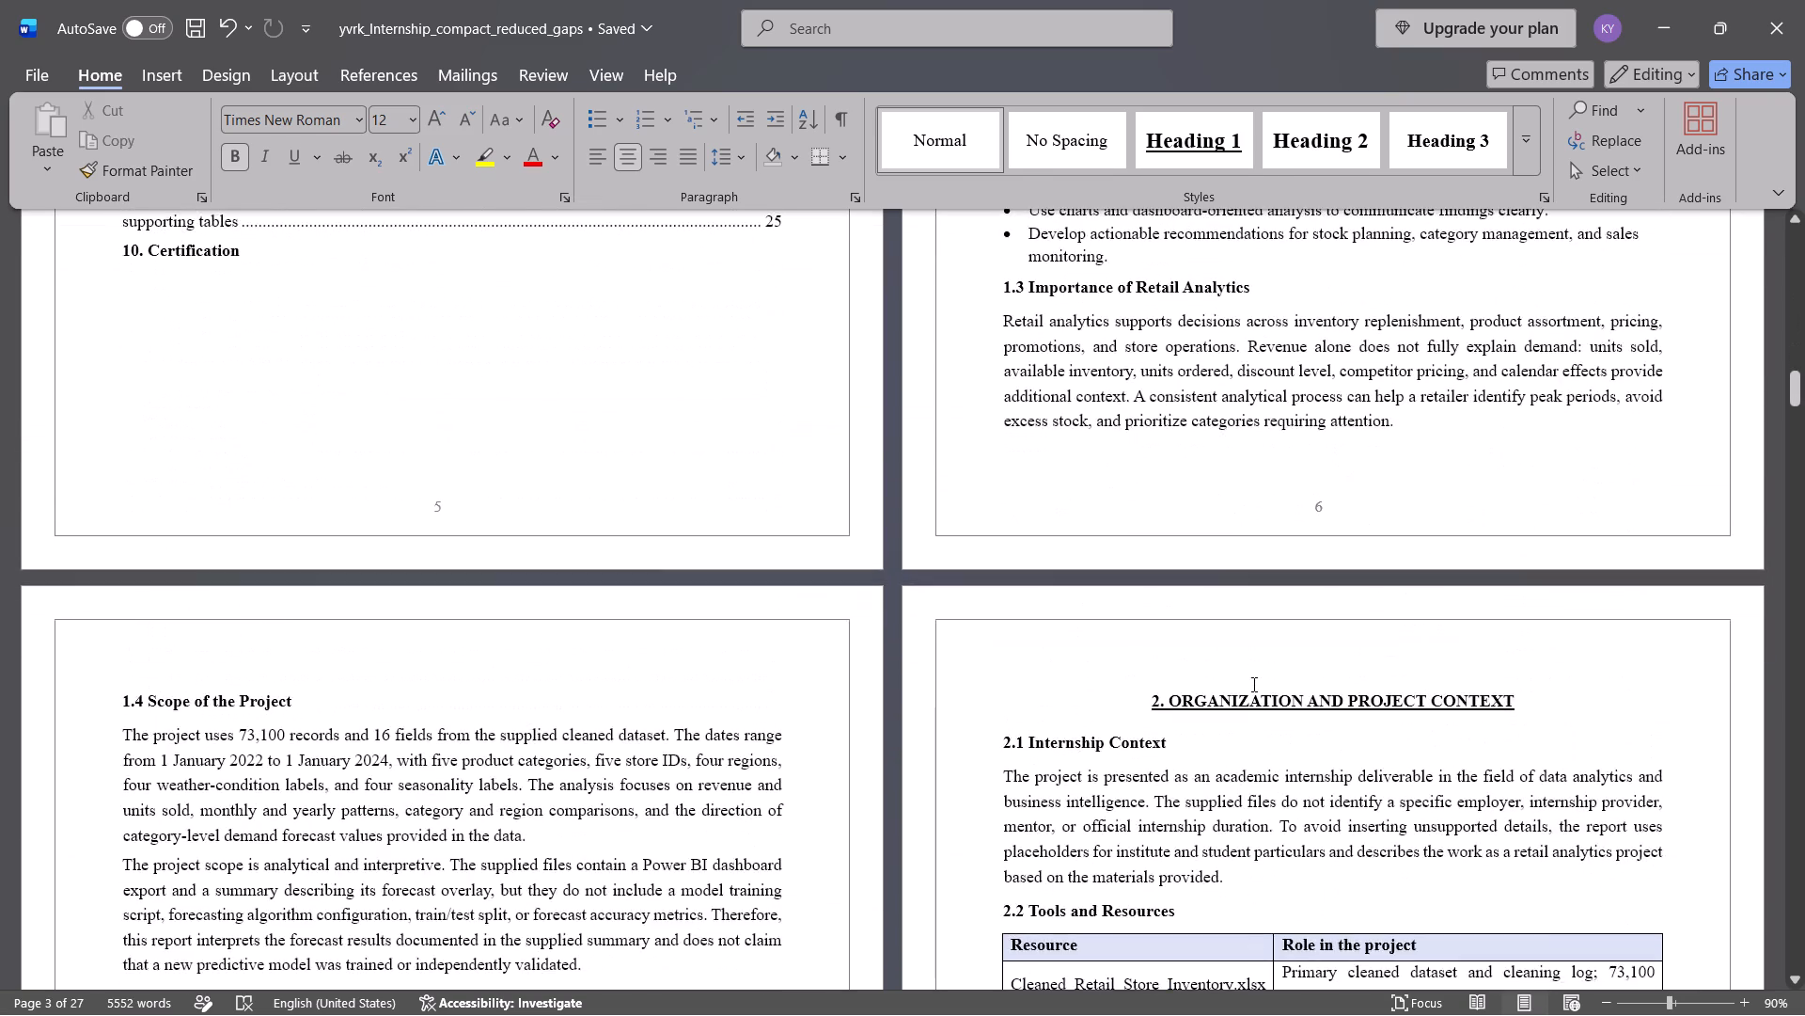
{"action": "scroll", "coordinate": [1252, 684], "scroll_direction": "down", "scroll_amount": 1}
{"action": "scroll", "coordinate": [1252, 684], "scroll_direction": "up", "scroll_amount": 4}
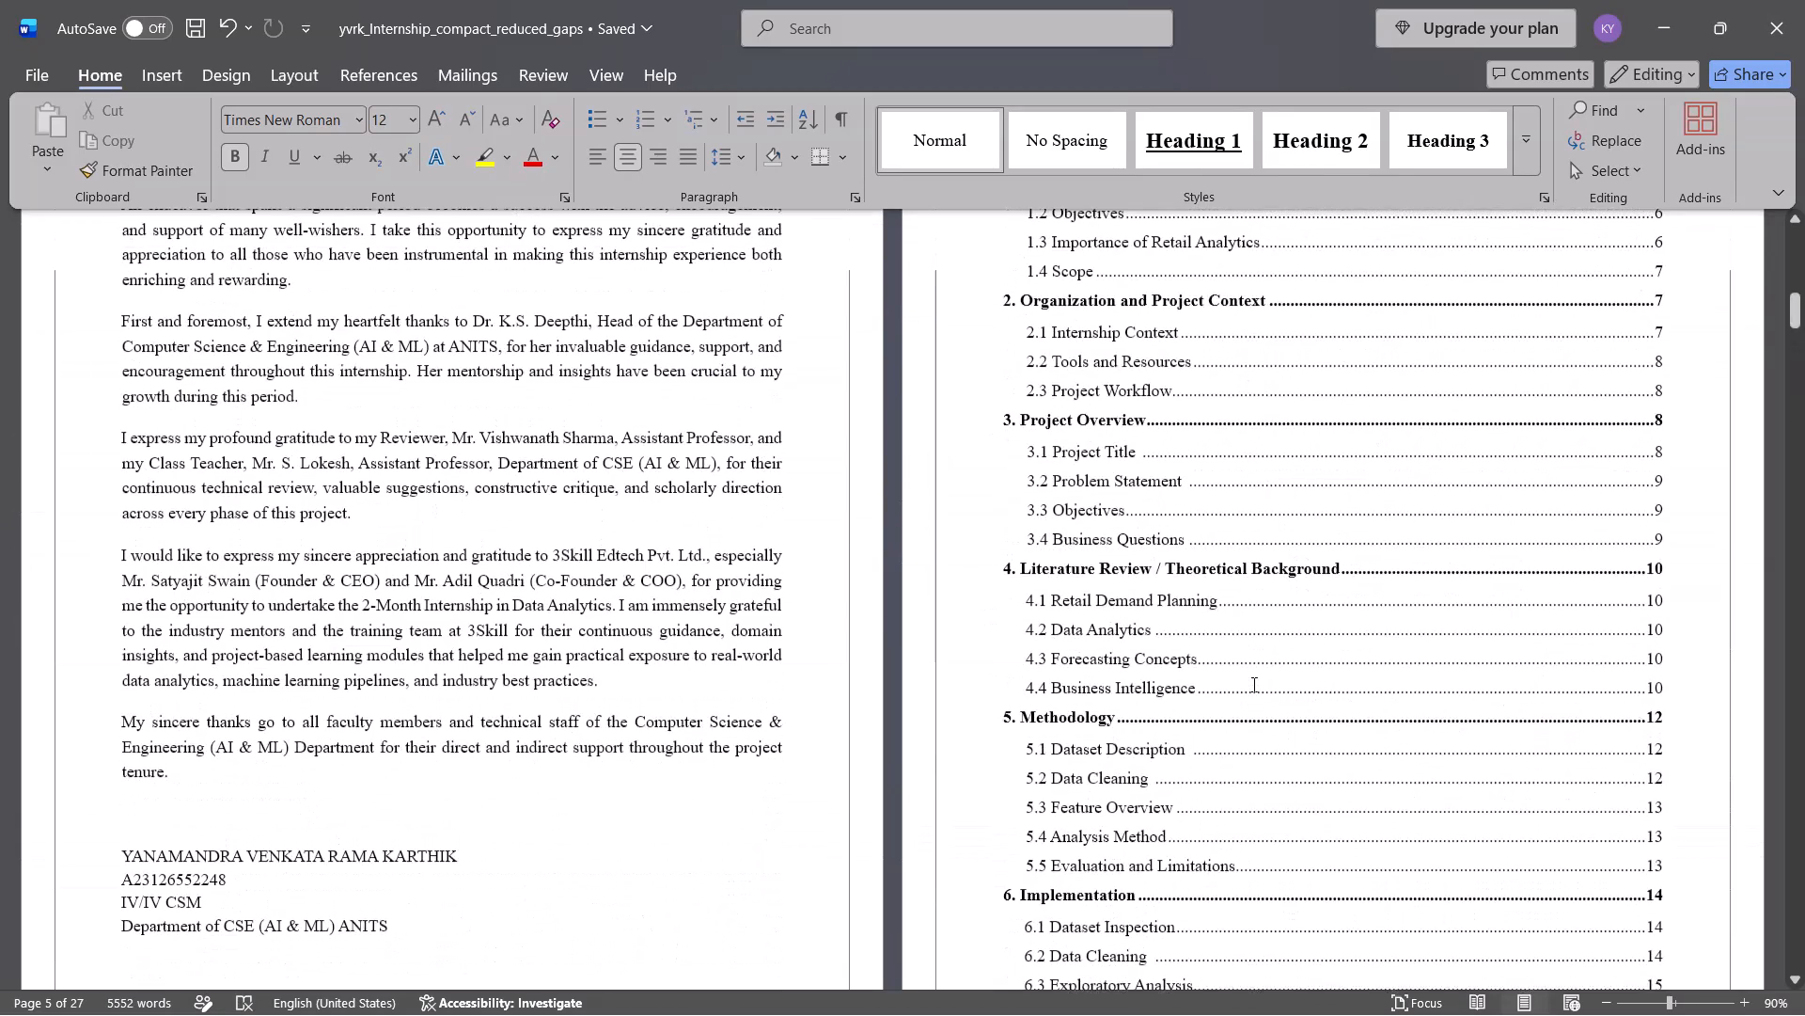
{"action": "scroll", "coordinate": [1252, 684], "scroll_direction": "down", "scroll_amount": 1}
{"action": "scroll", "coordinate": [1252, 684], "scroll_direction": "up", "scroll_amount": 1}
{"action": "scroll", "coordinate": [1252, 684], "scroll_direction": "down", "scroll_amount": 1, "text": "ctrl"}
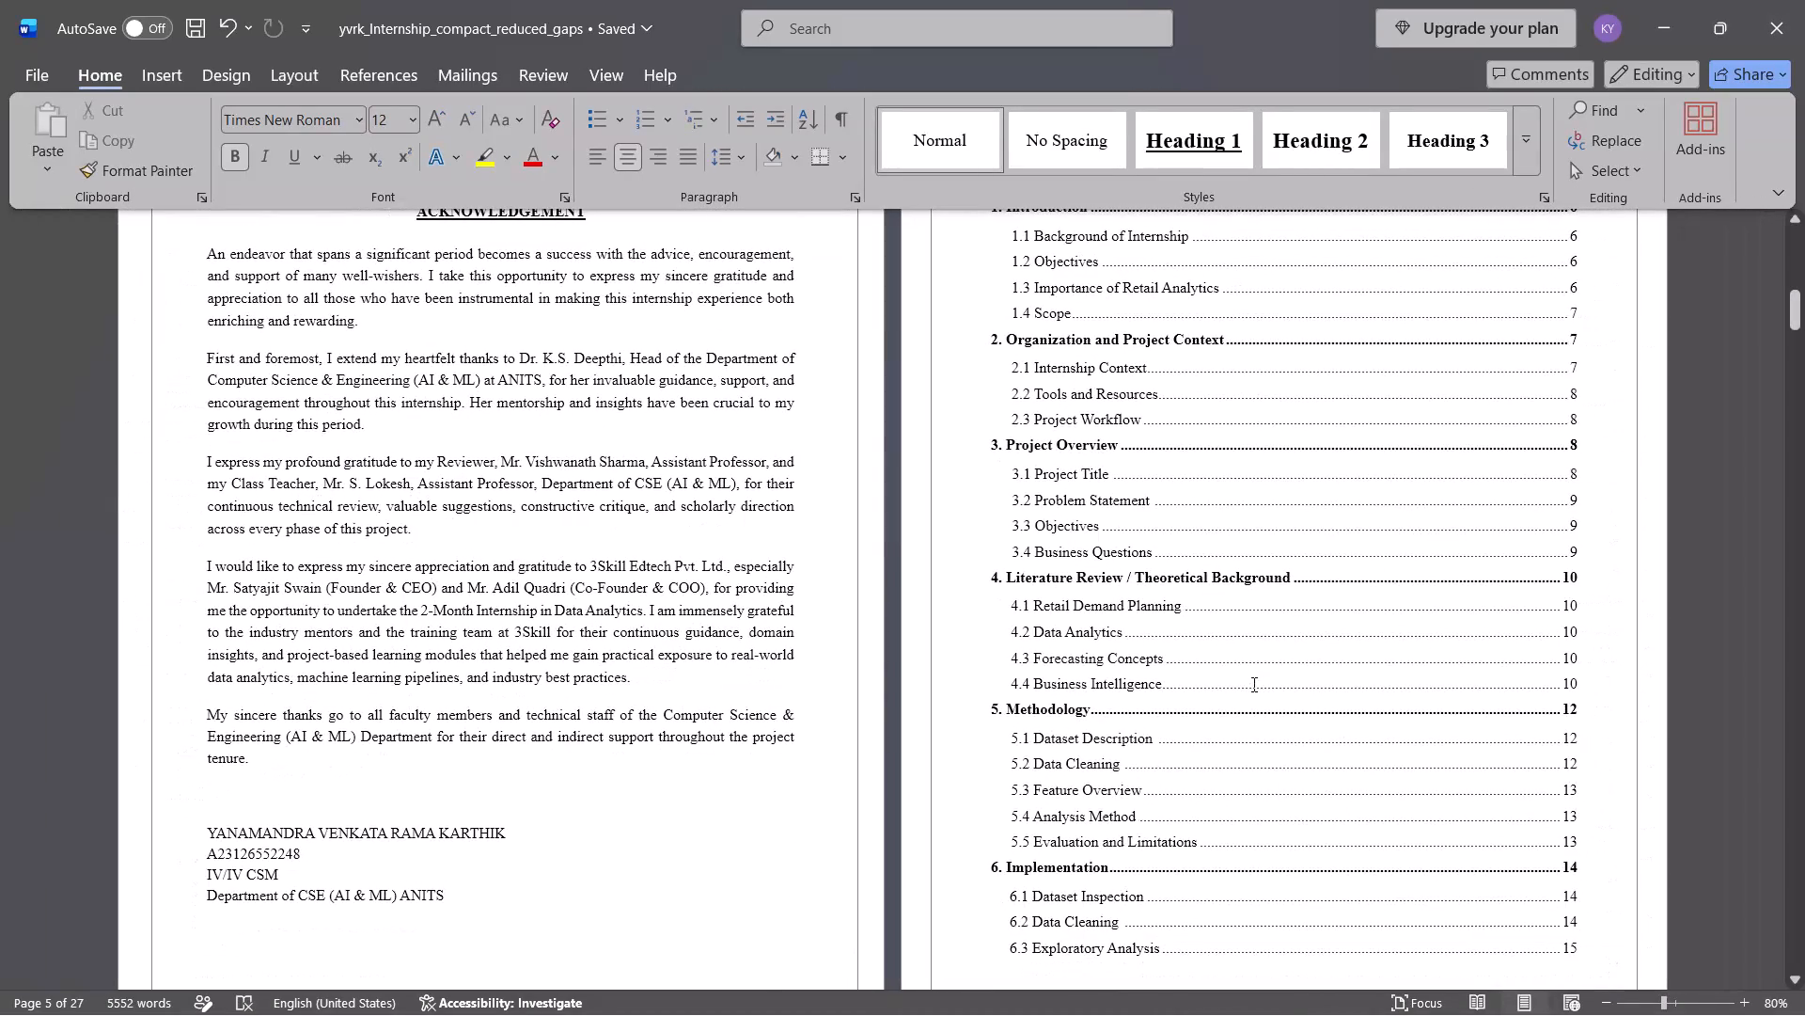
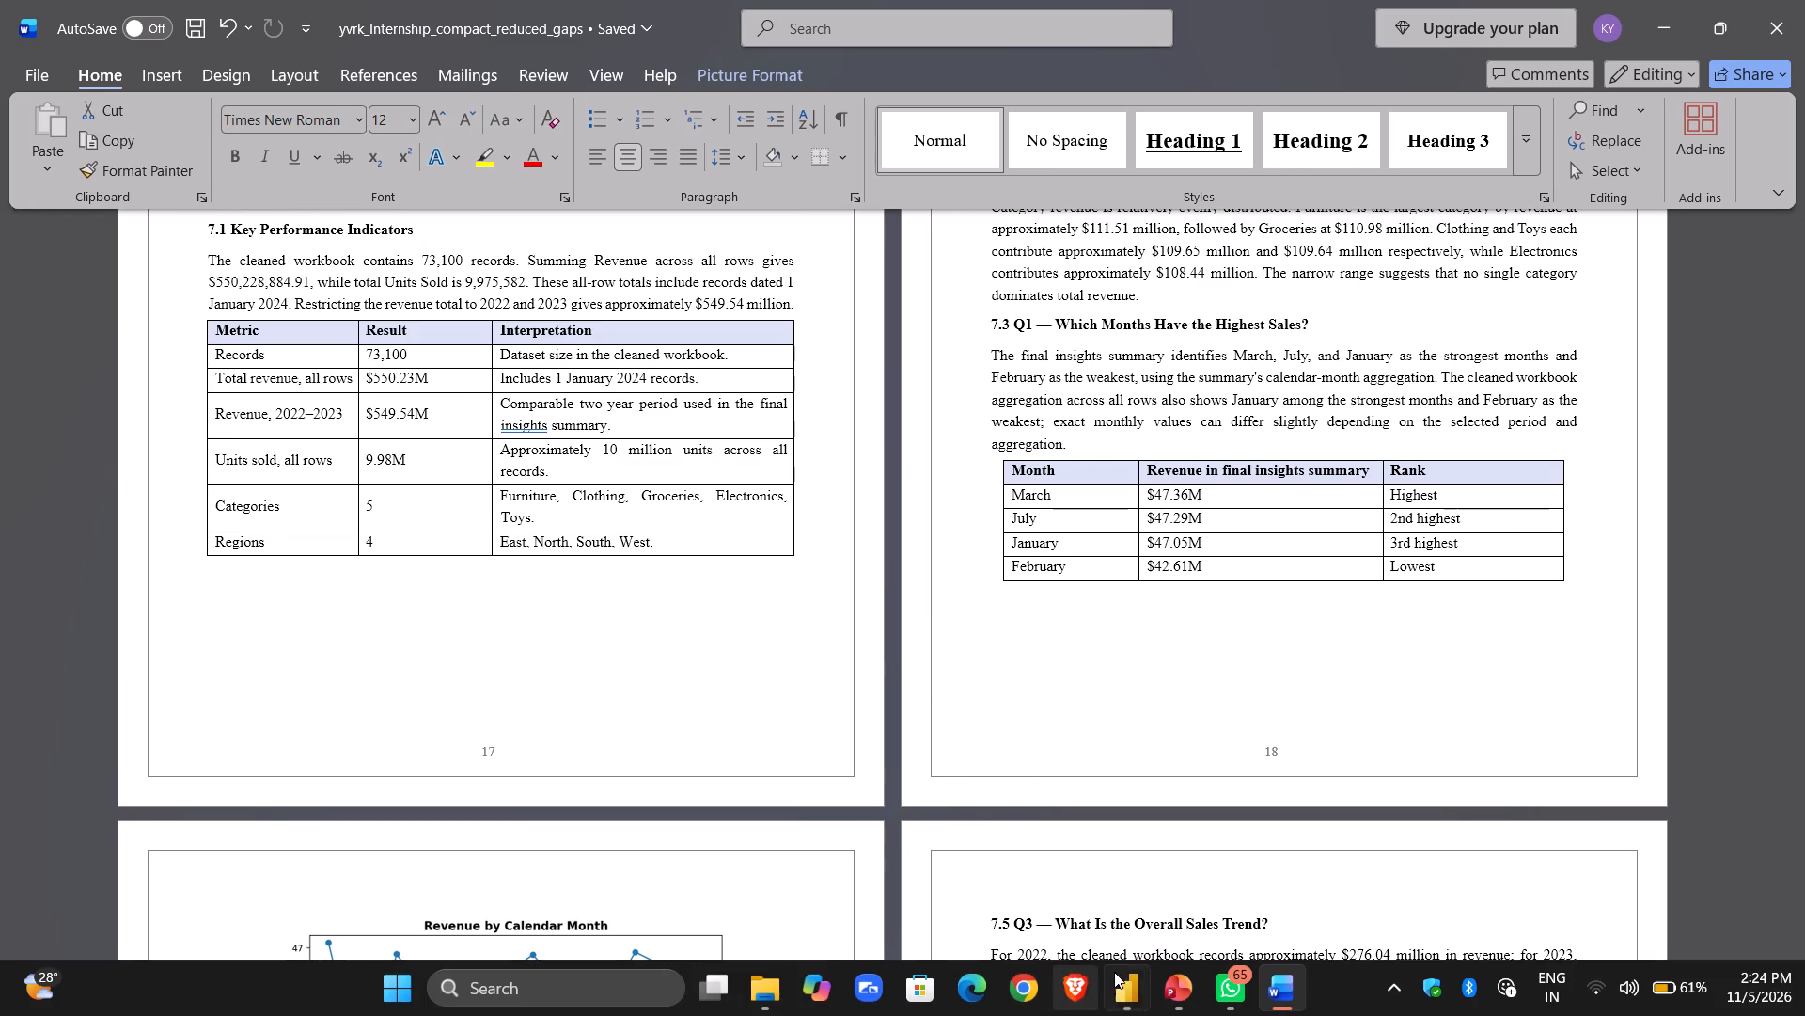
Switch to the RetailStoreInventory report in Power BI and look through its revenue pages and the retail_store_inventory data table.
{"action": "left_click", "coordinate": [1130, 972]}
{"action": "left_click", "coordinate": [1094, 881]}
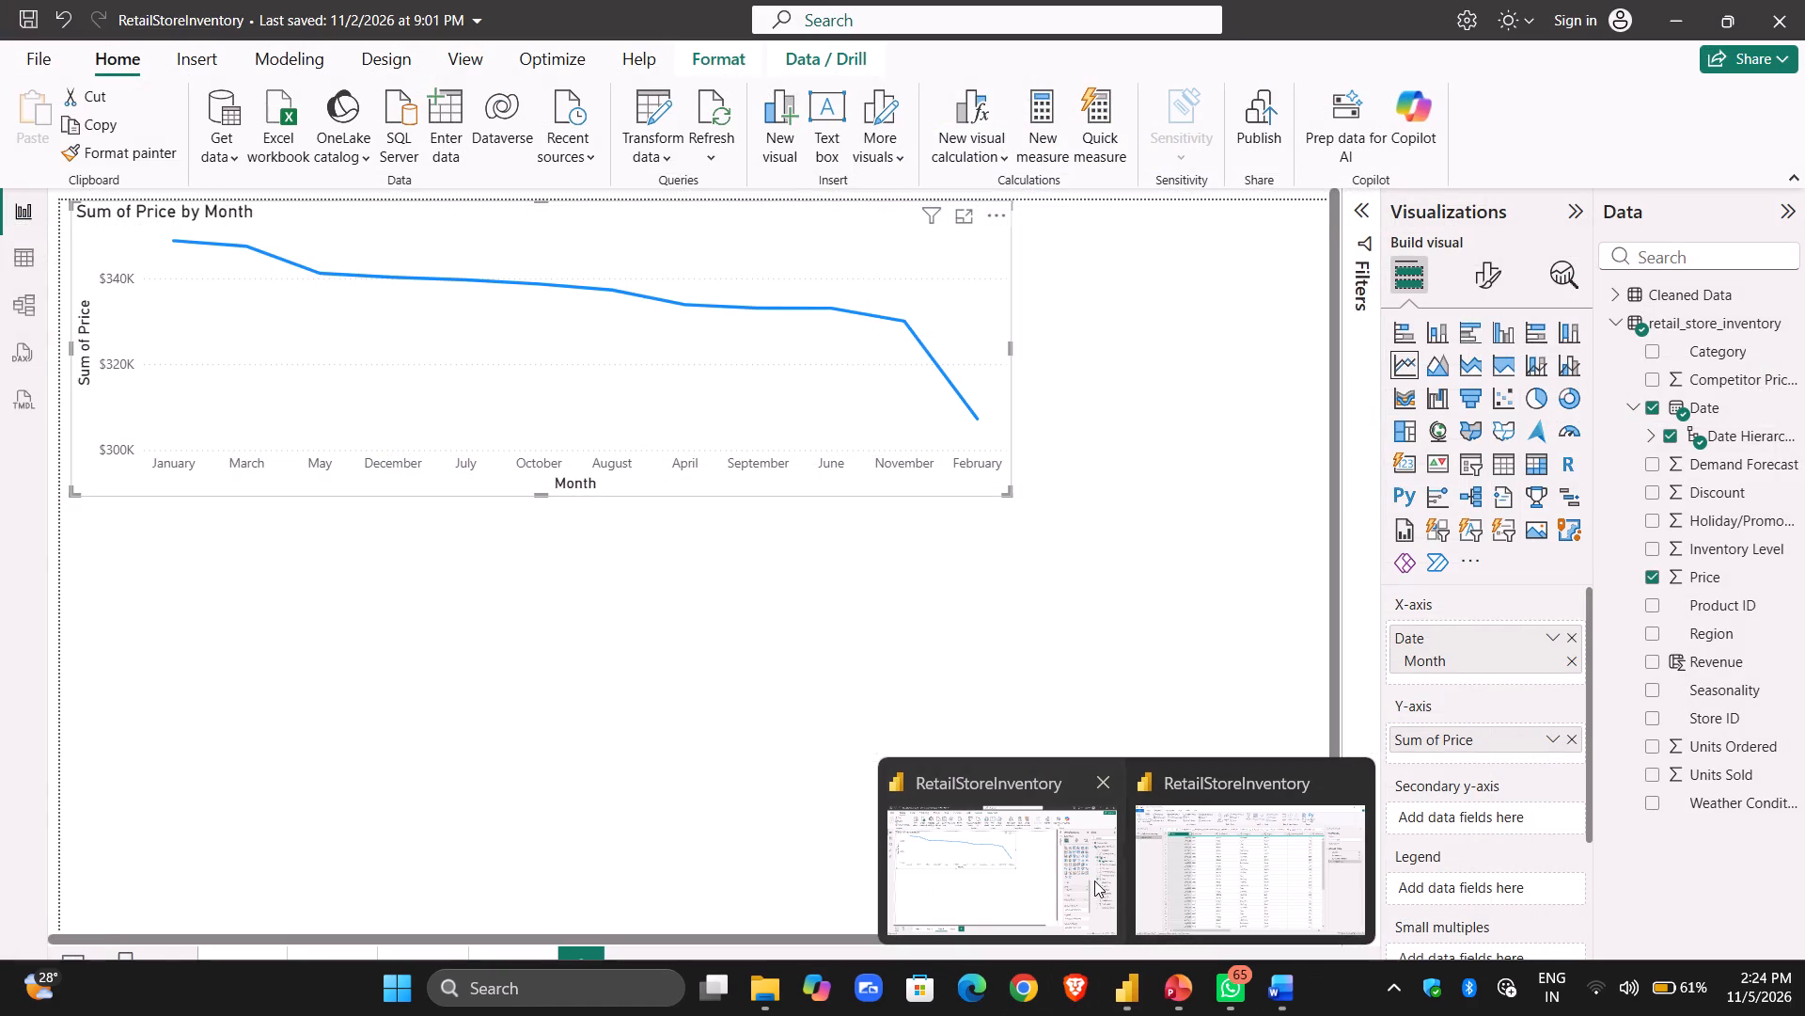
{"action": "left_click", "coordinate": [328, 948]}
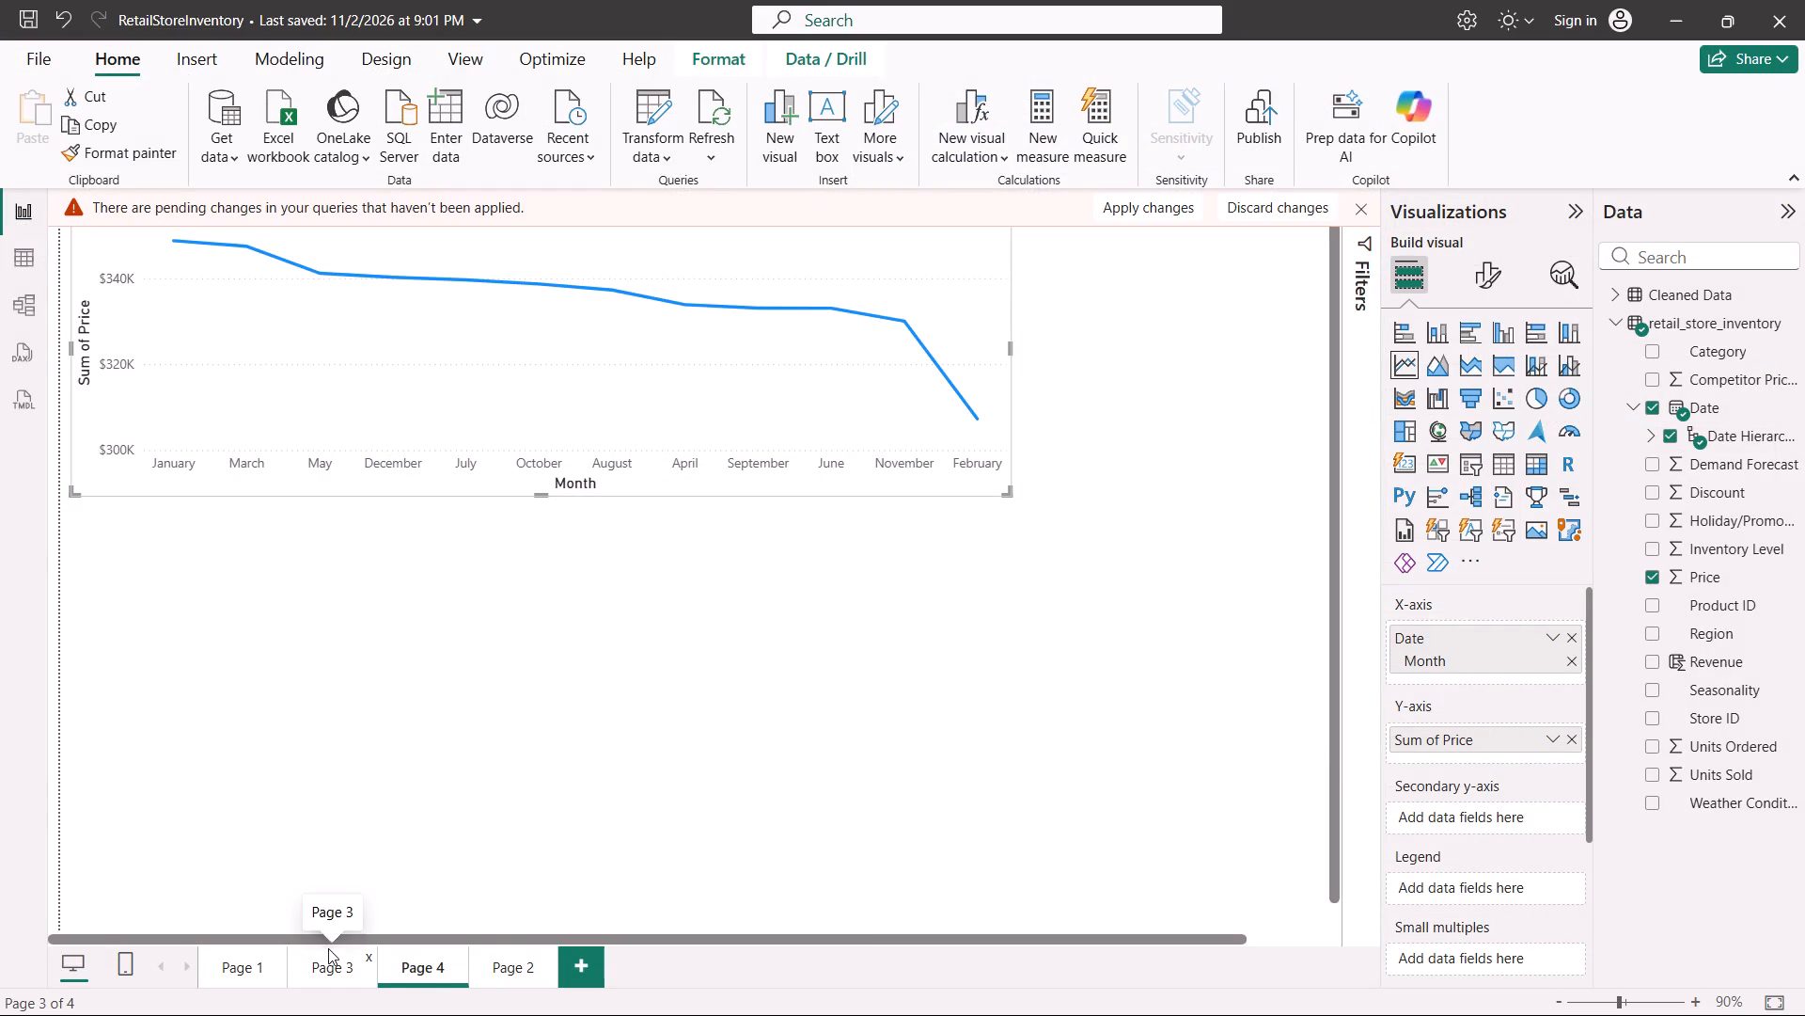
{"action": "left_click", "coordinate": [283, 955]}
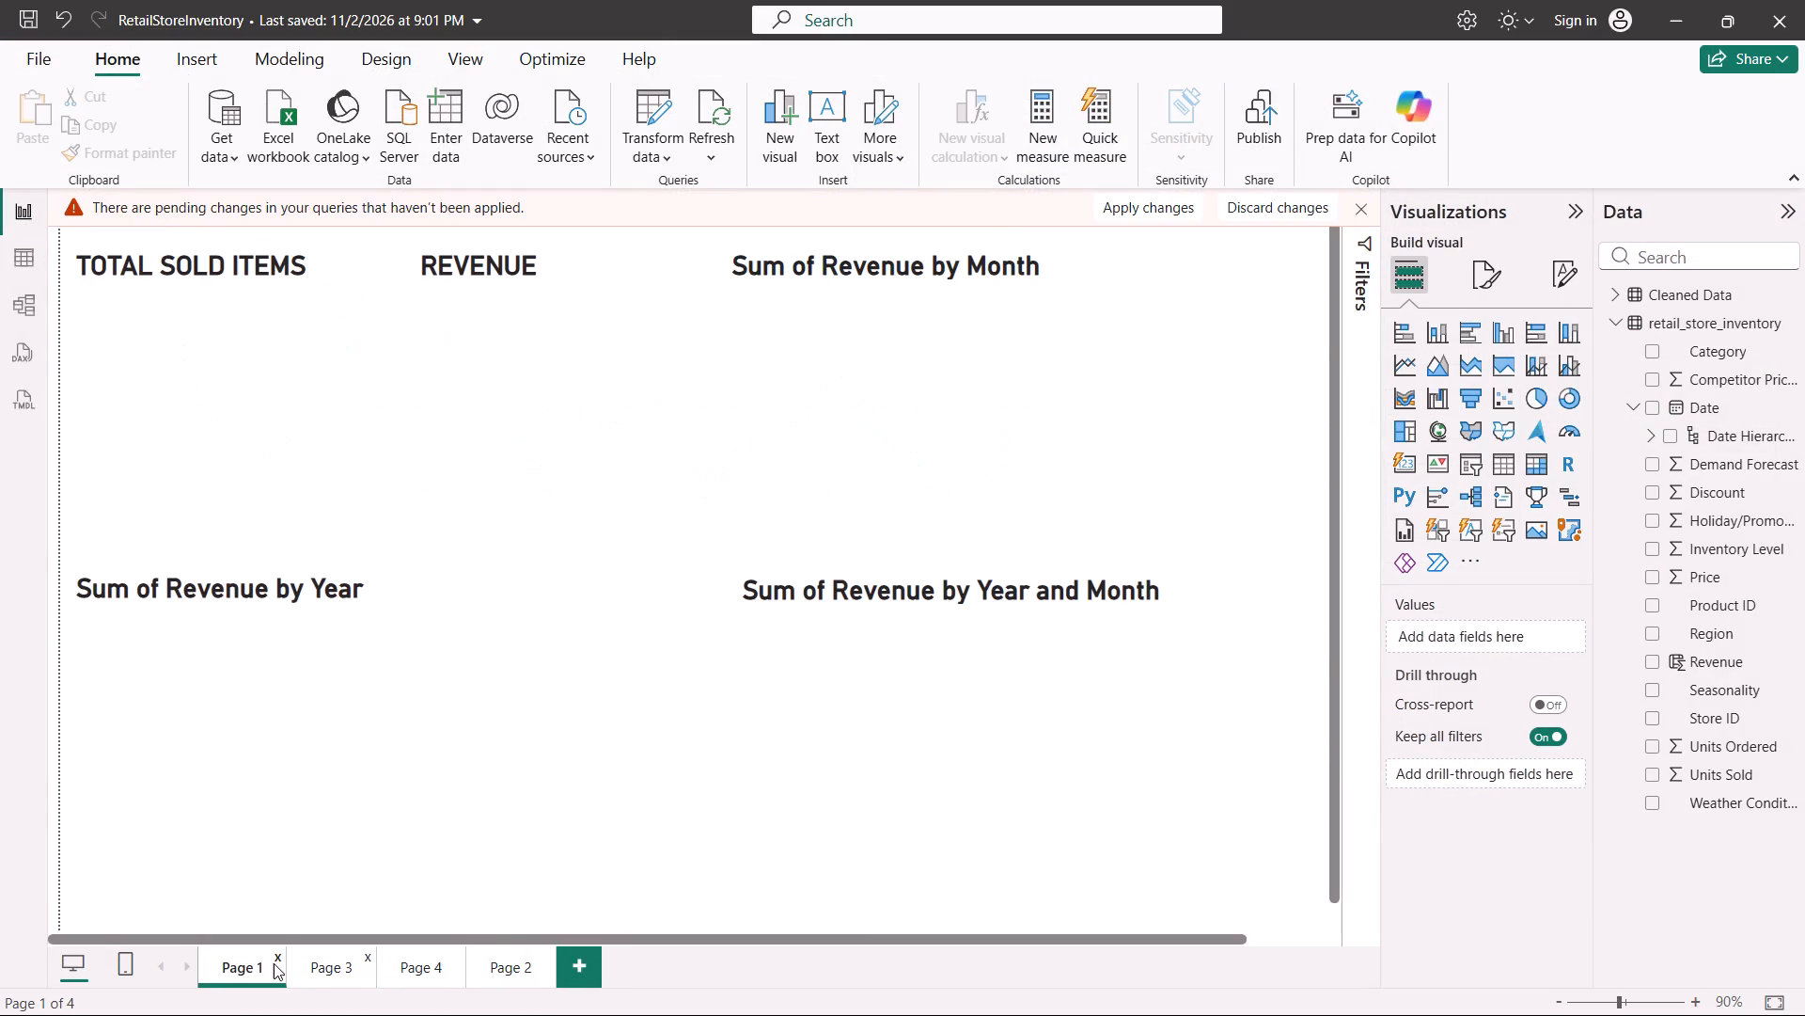
{"action": "left_click", "coordinate": [429, 972]}
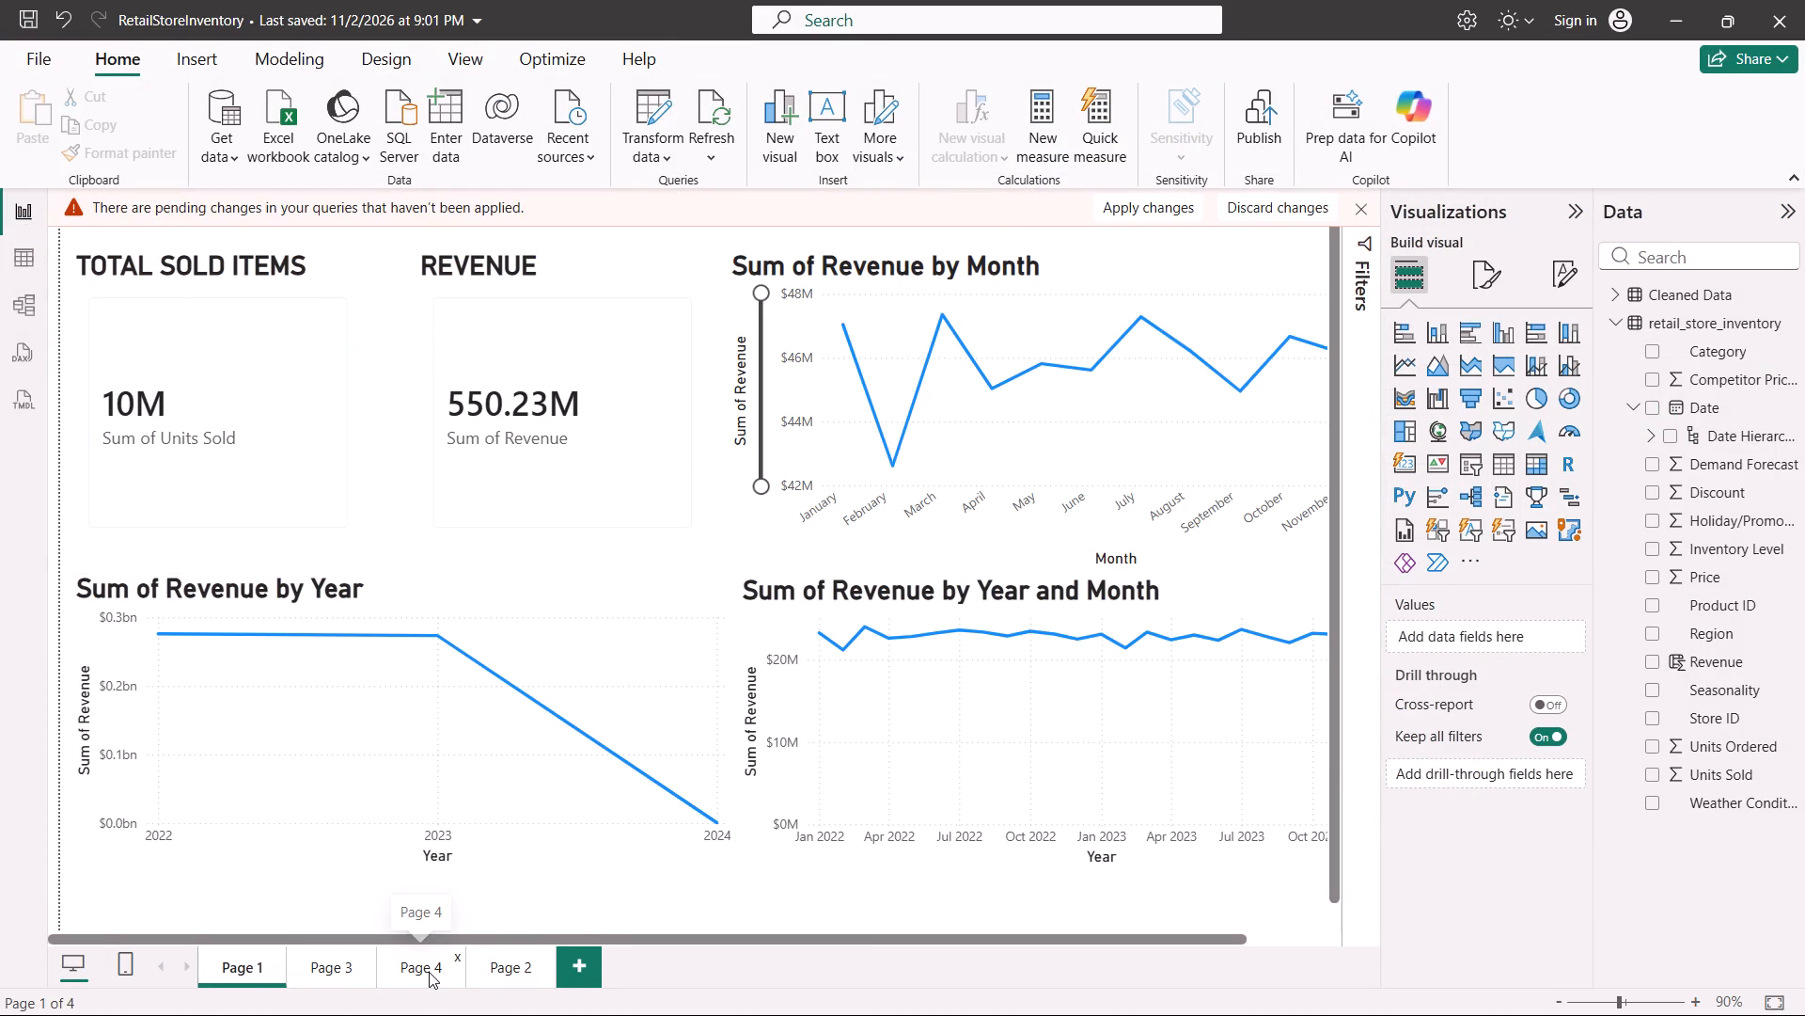
{"action": "left_click", "coordinate": [510, 969]}
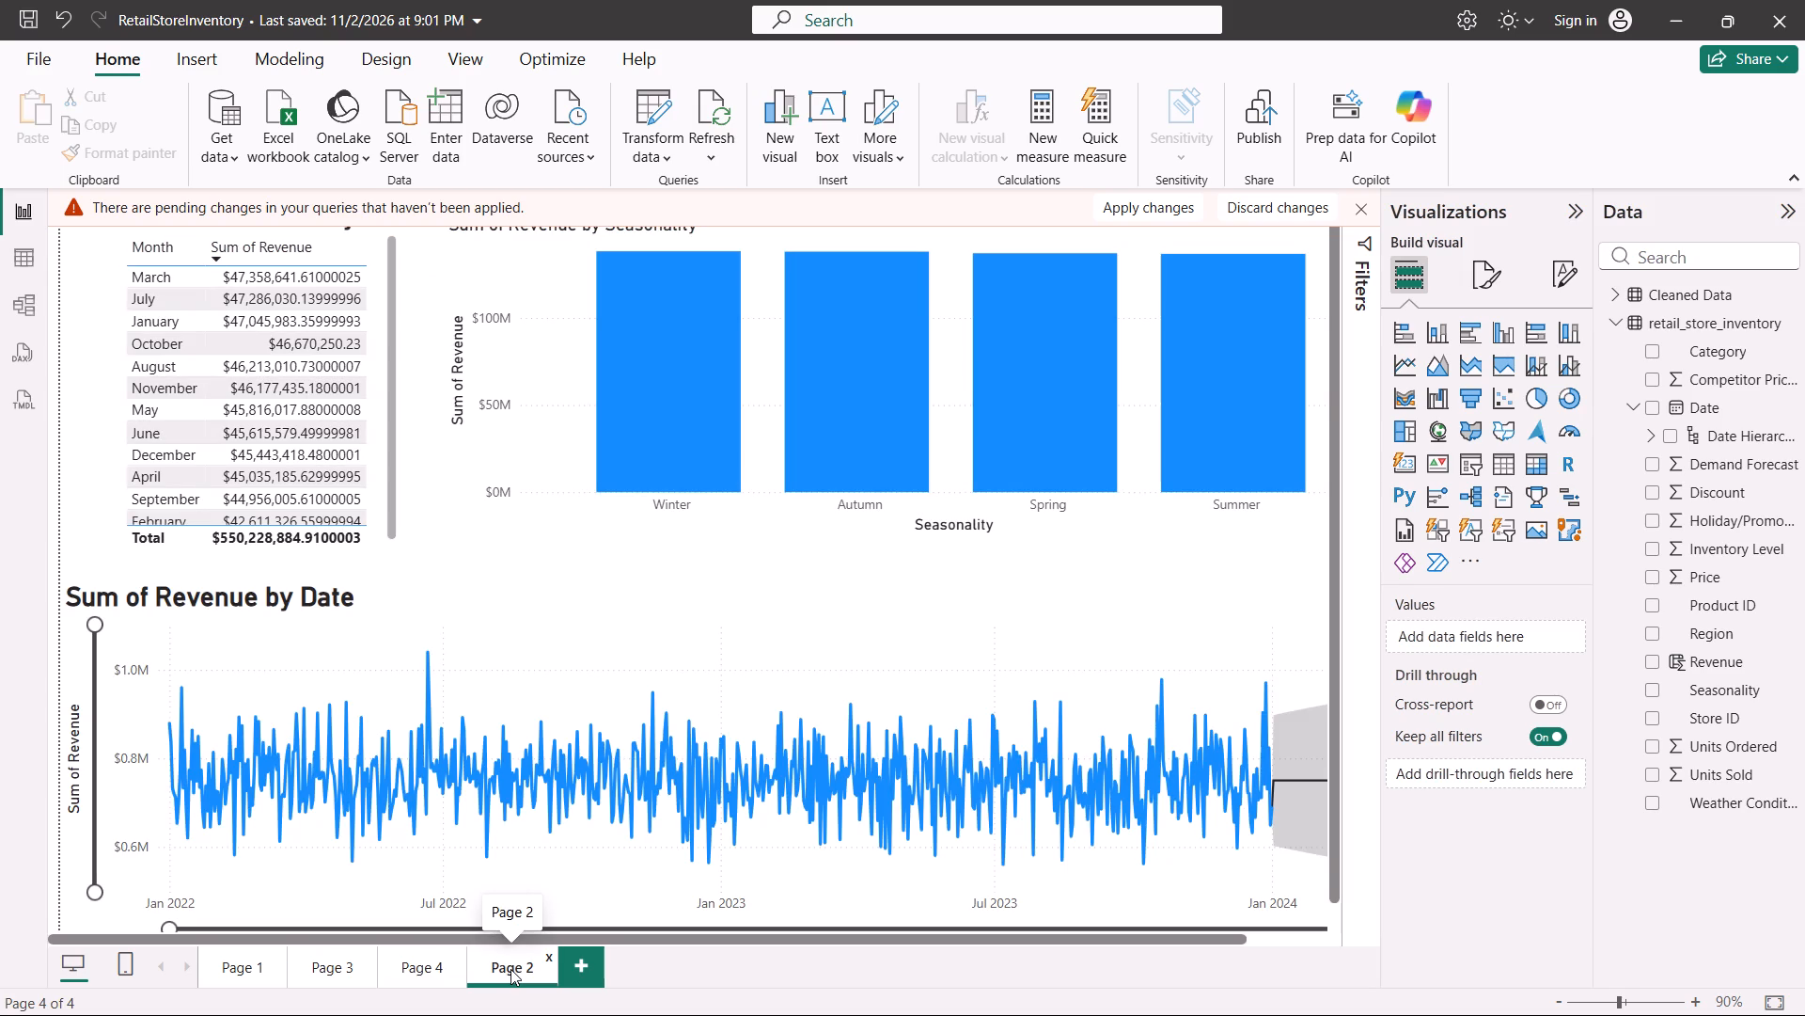
{"action": "key", "text": "s"}
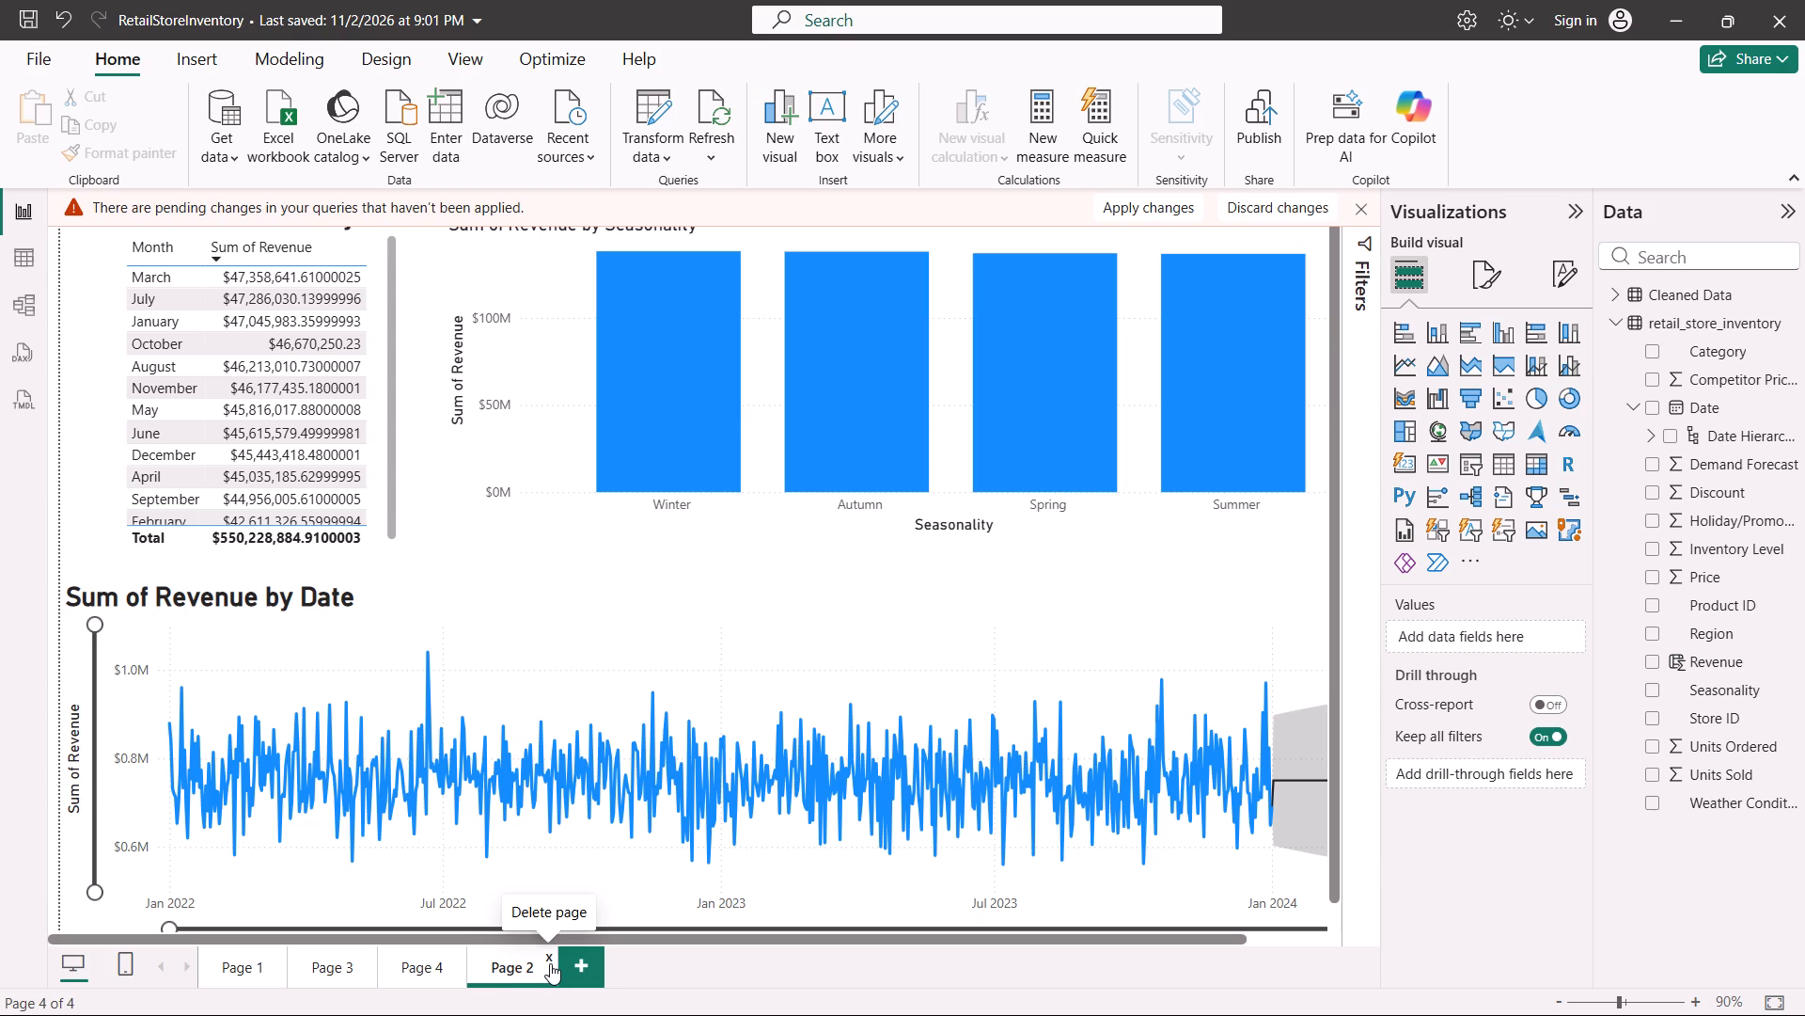
{"action": "left_click", "coordinate": [239, 958]}
{"action": "left_click", "coordinate": [9, 247]}
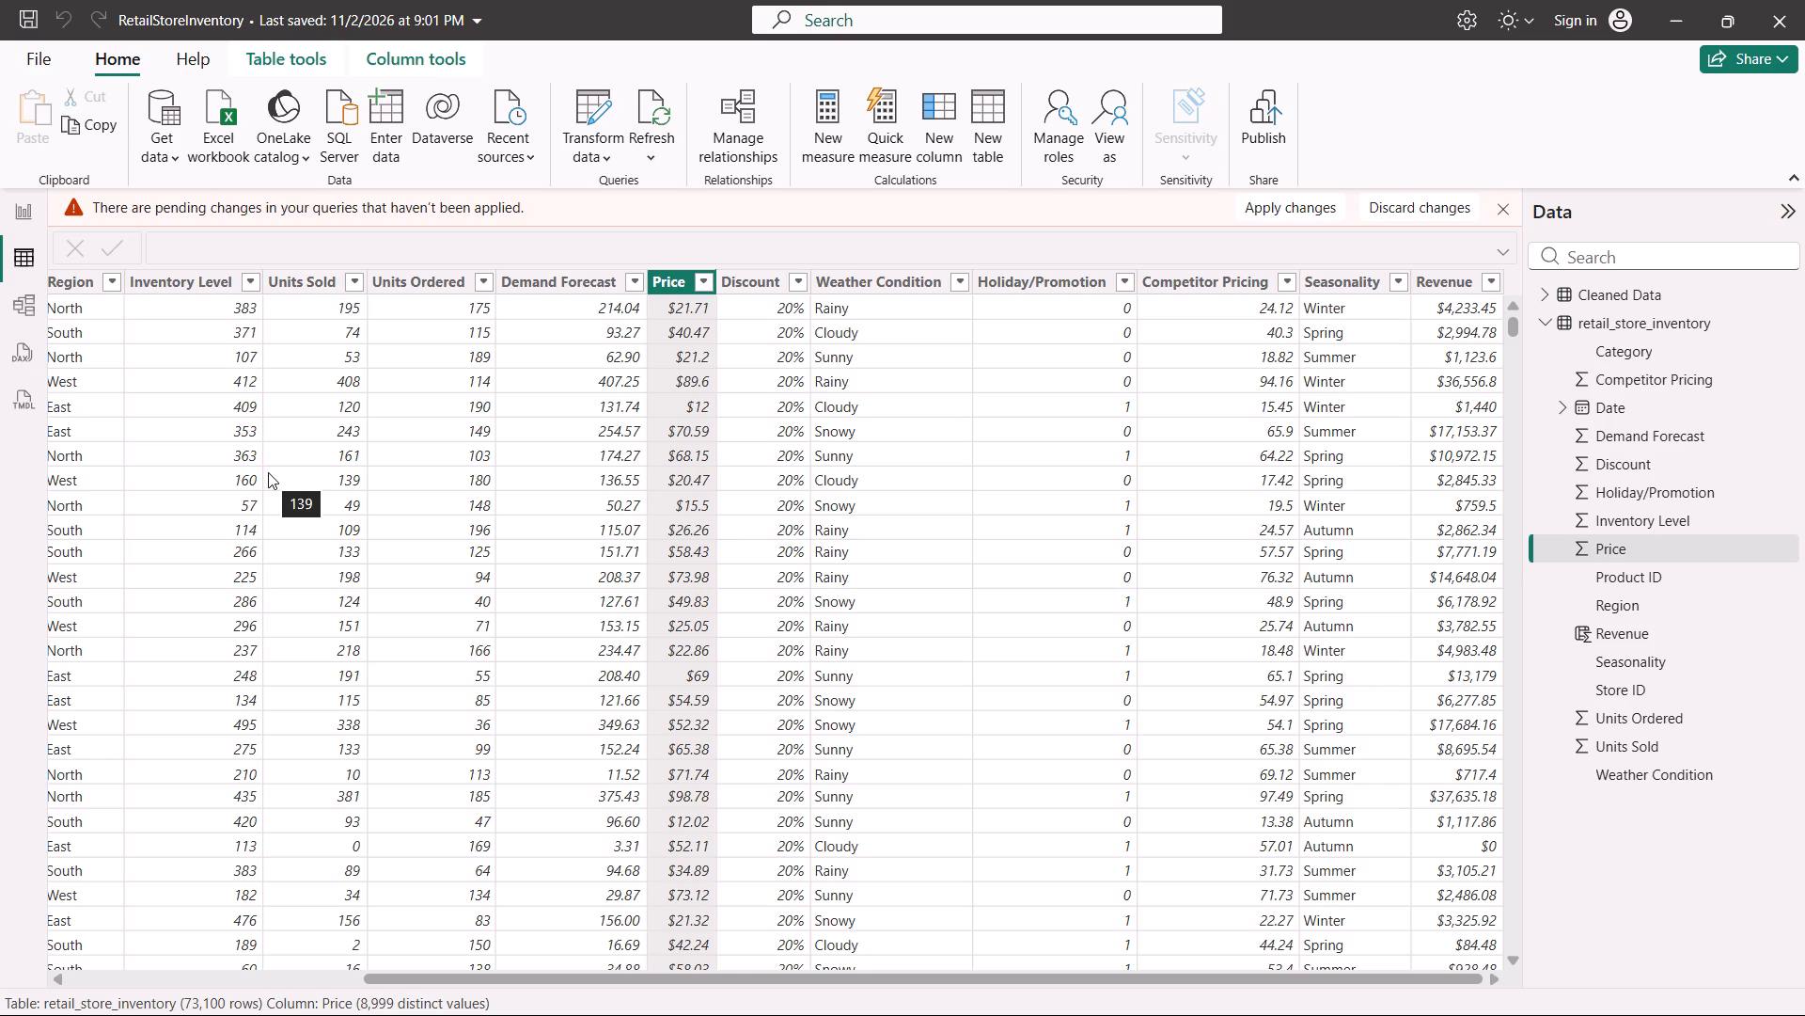
Minimize all open windows to show the desktop.
{"action": "key", "text": "super+d"}
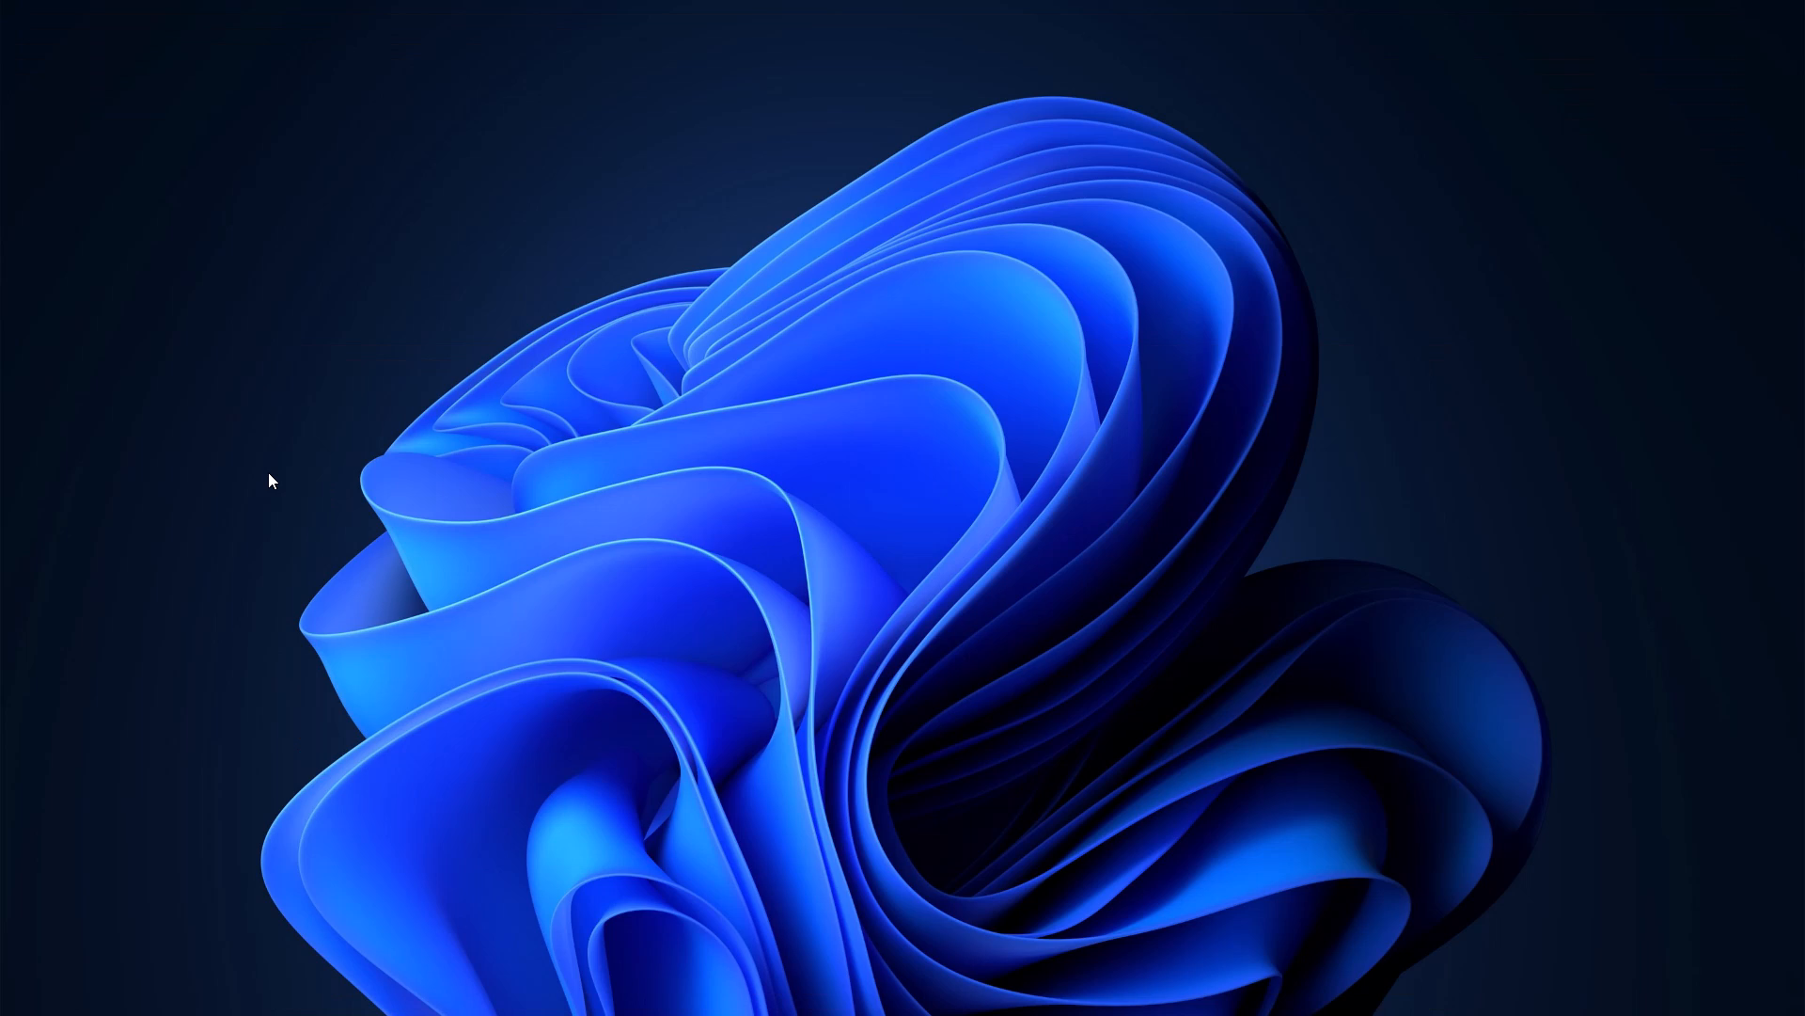